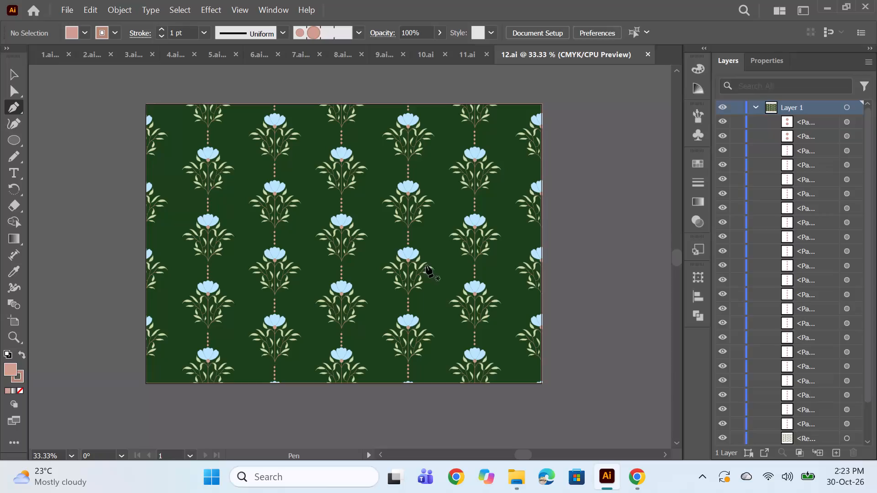
Save the green floral pattern document 12.ai.
key("ctrl+s")
Switch to Chrome, leave the open wallpaper pin, and search Pinterest for "animal prints for fabric".
left_click(635, 482)
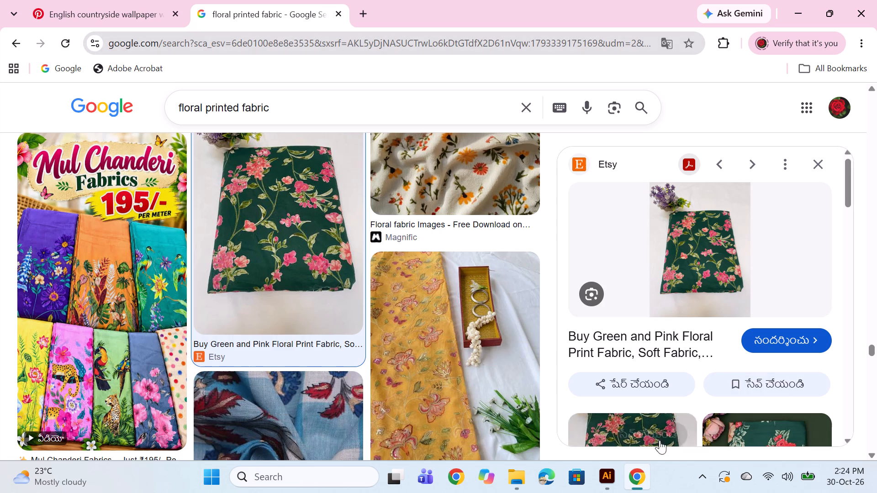
left_click(615, 478)
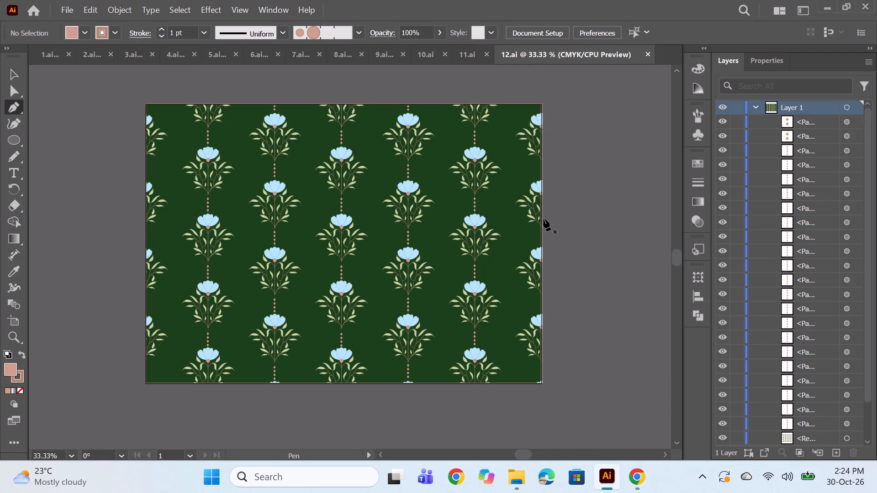
left_click(632, 473)
left_click(109, 12)
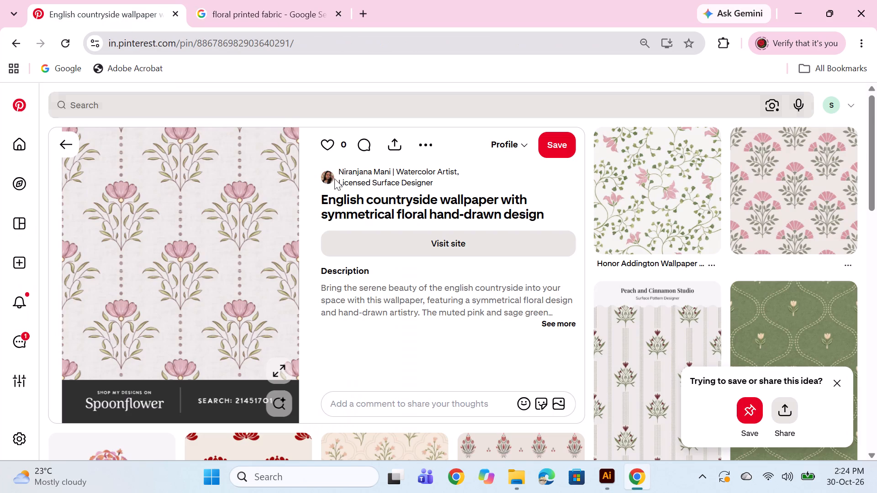
triple_click(64, 146)
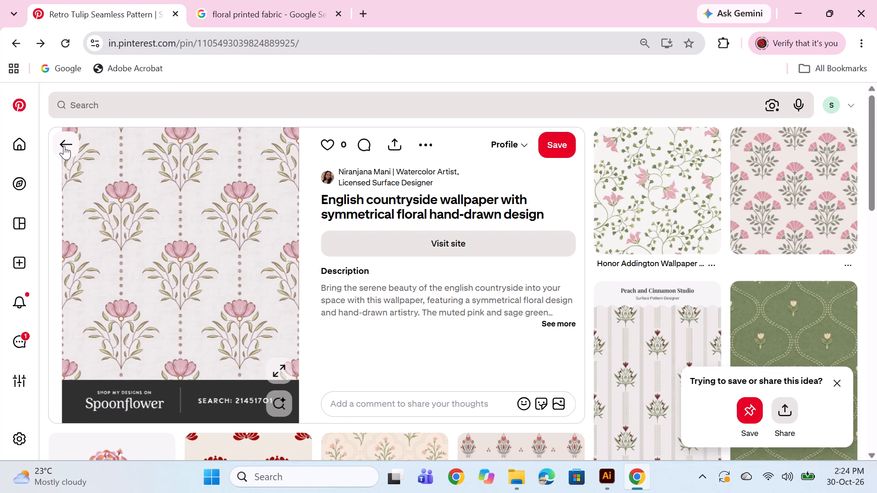
left_click(63, 146)
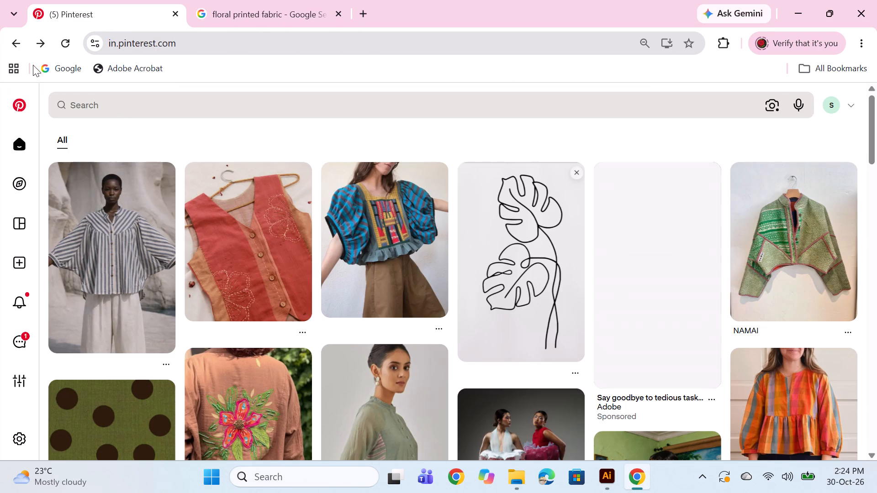
left_click(124, 106)
type("animal prints for fabric")
key("Return")
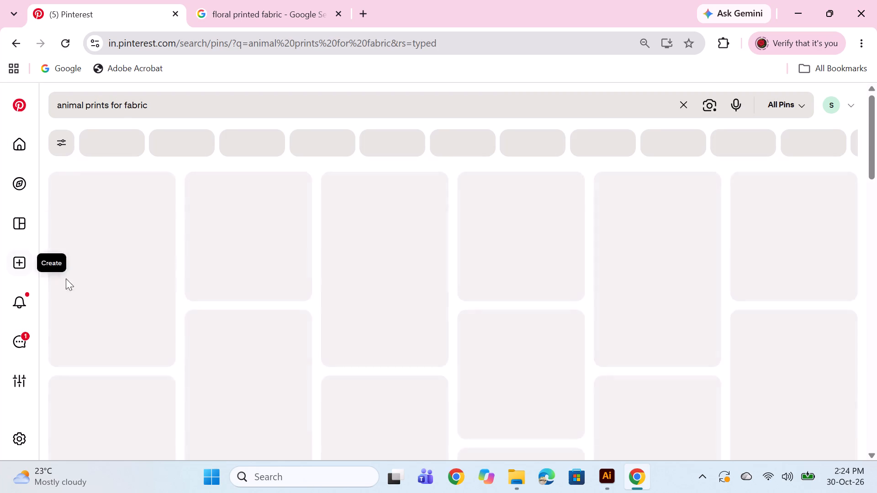
Browse the Pinterest animal print results, examining the designs for a suitable fabric pattern reference.
scroll(219, 254, "down", 1)
scroll(345, 274, "up", 3)
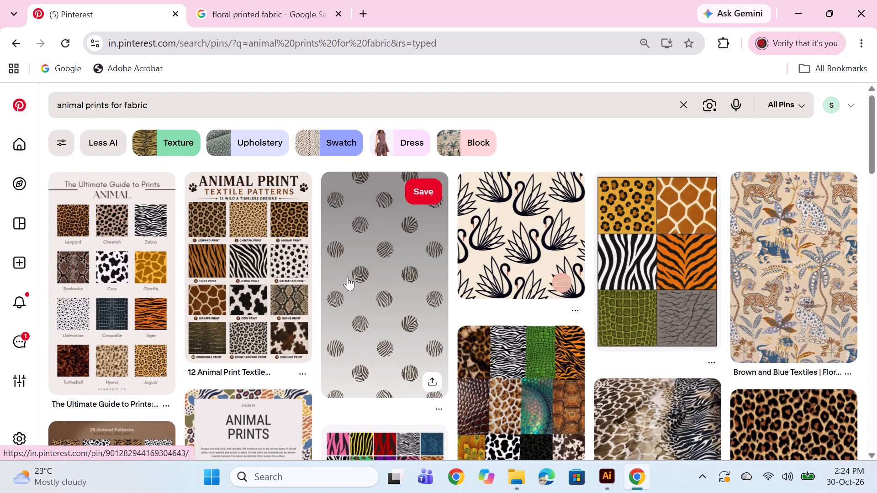
scroll(351, 273, "down", 3)
scroll(349, 274, "up", 5)
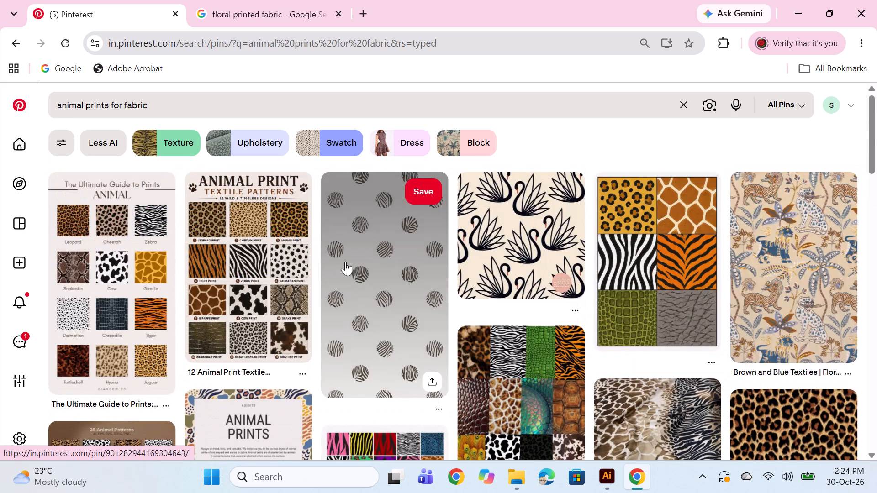
scroll(345, 262, "down", 5)
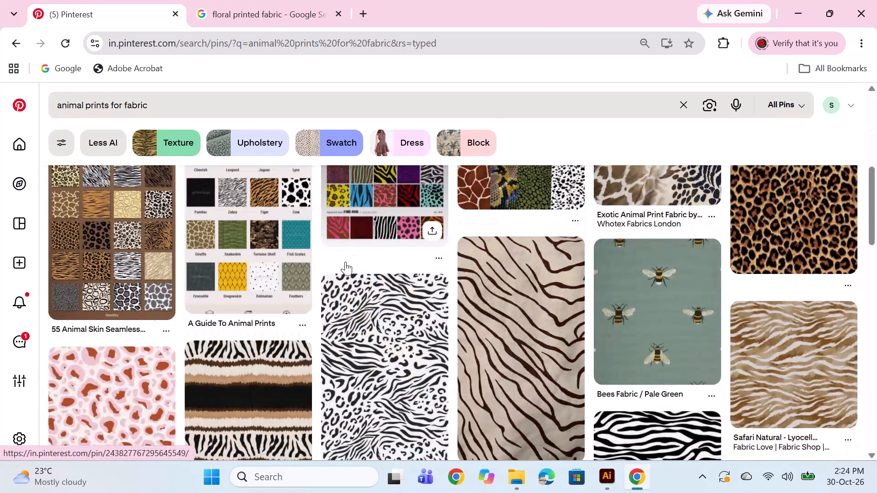
scroll(345, 262, "down", 2)
scroll(345, 262, "up", 11)
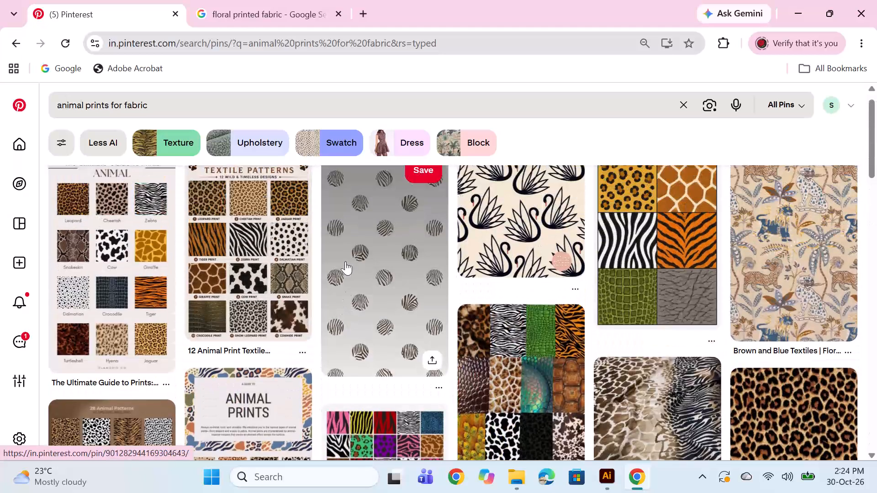
scroll(344, 260, "down", 4)
scroll(344, 260, "up", 6)
scroll(343, 259, "down", 9)
scroll(346, 263, "up", 1)
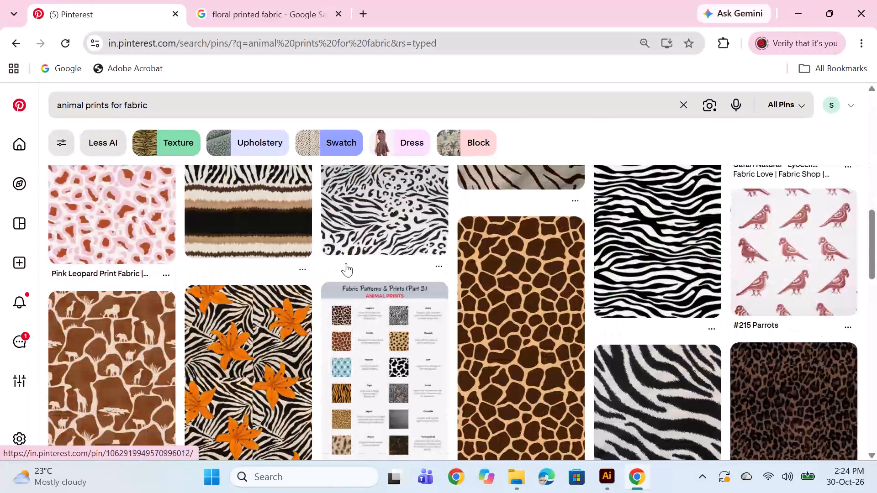
scroll(346, 263, "up", 2)
scroll(346, 263, "down", 5)
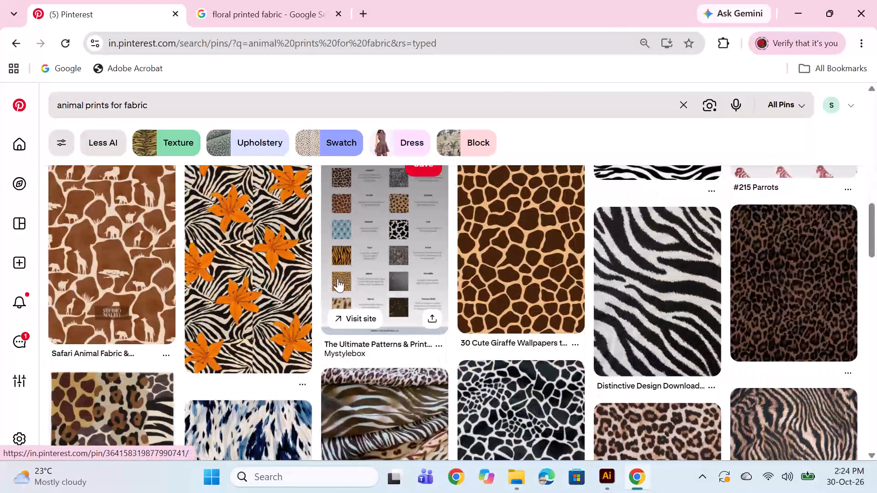
scroll(338, 264, "up", 3)
scroll(338, 264, "down", 3)
scroll(344, 272, "up", 2)
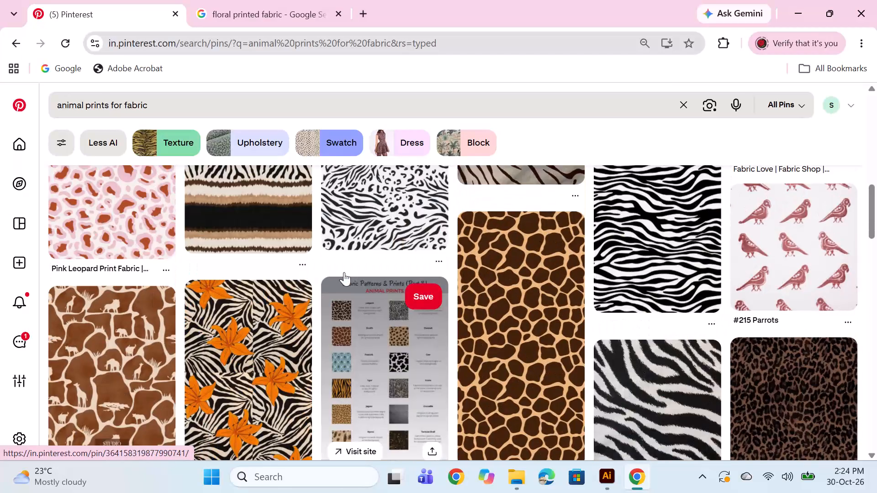
scroll(344, 272, "down", 7)
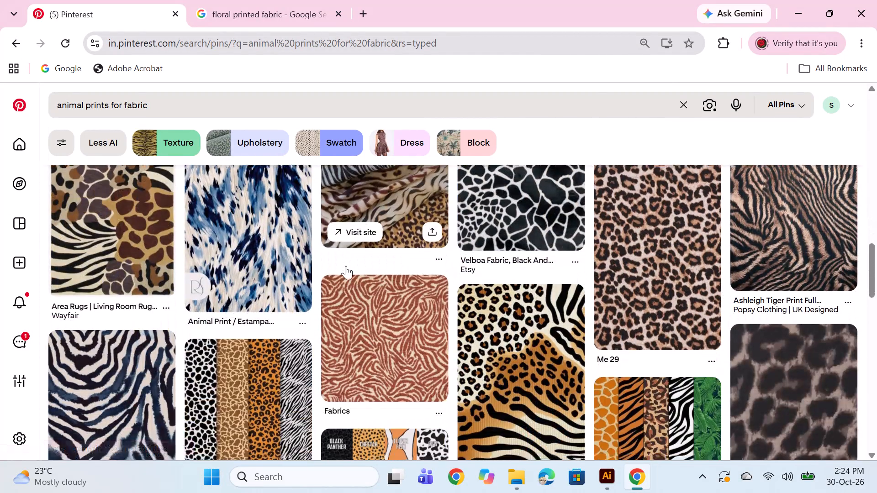
scroll(346, 266, "down", 7)
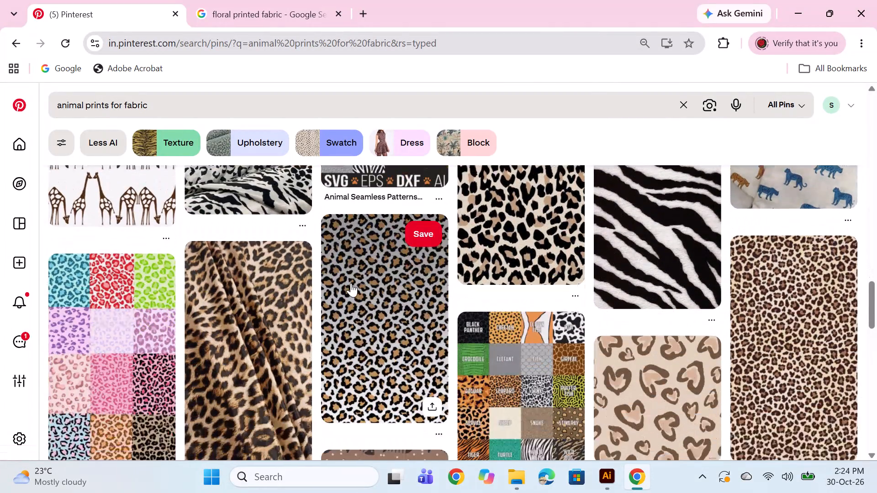
scroll(350, 283, "down", 1)
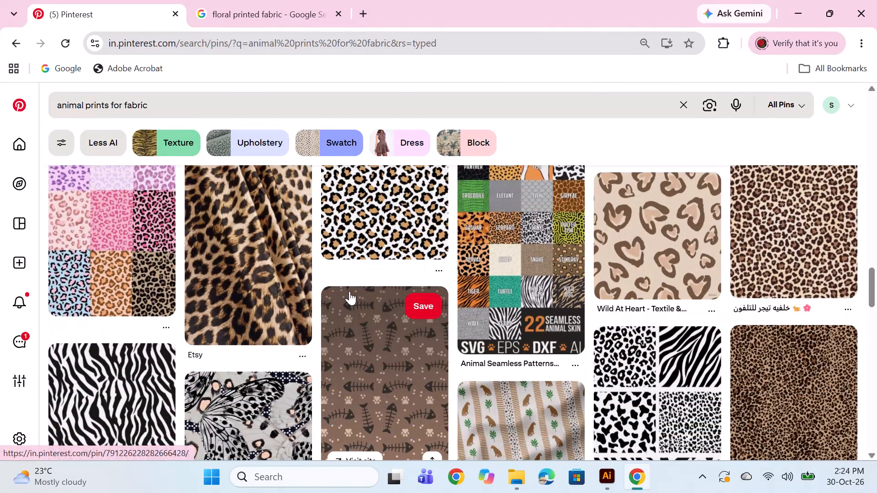
scroll(350, 293, "up", 3)
scroll(350, 292, "down", 4)
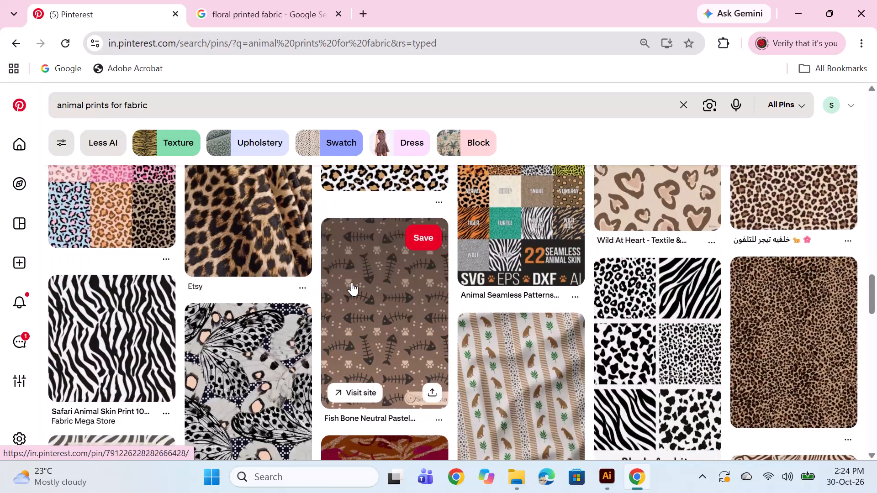
scroll(352, 282, "down", 2)
scroll(353, 280, "up", 1)
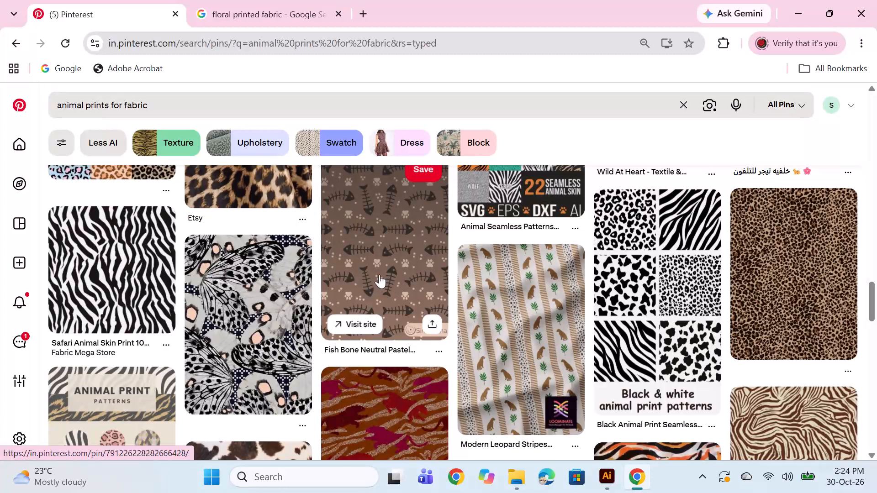
scroll(367, 294, "down", 3)
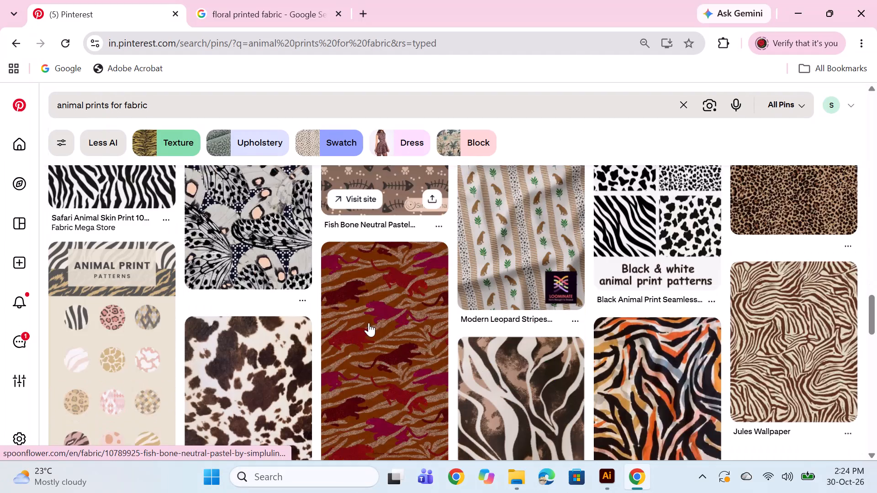
scroll(385, 305, "down", 2)
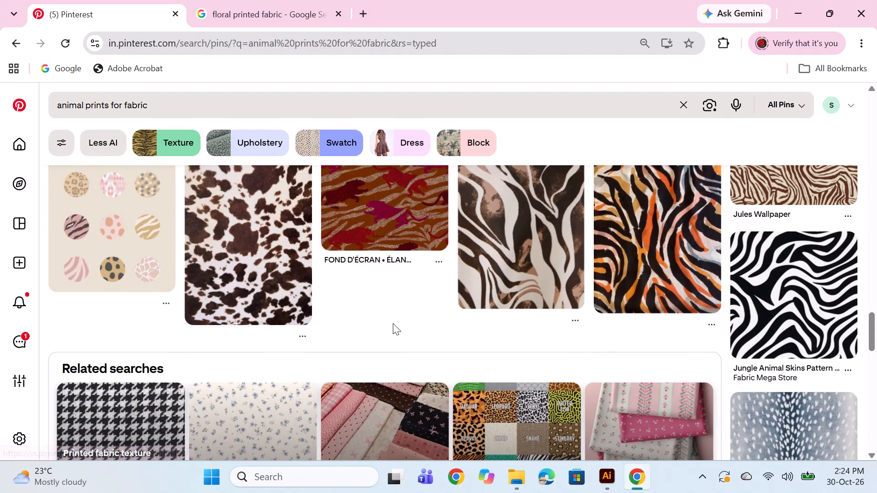
scroll(393, 323, "up", 1)
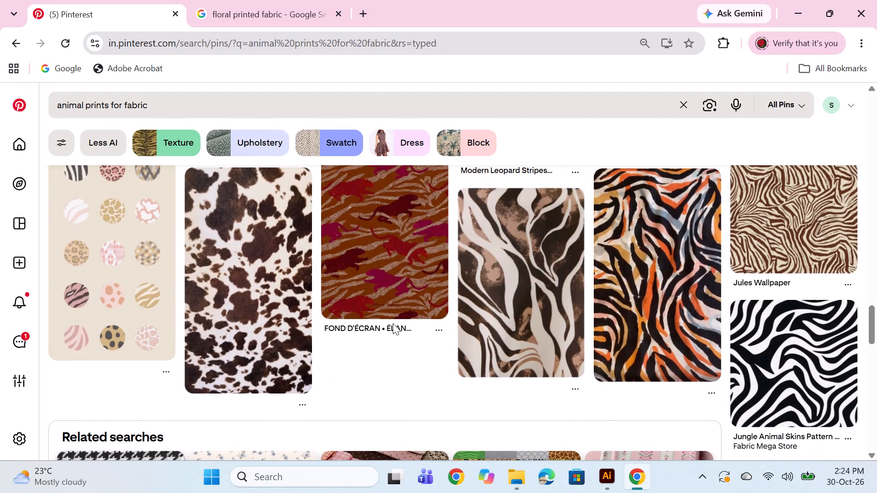
scroll(397, 307, "up", 1)
scroll(397, 307, "down", 6)
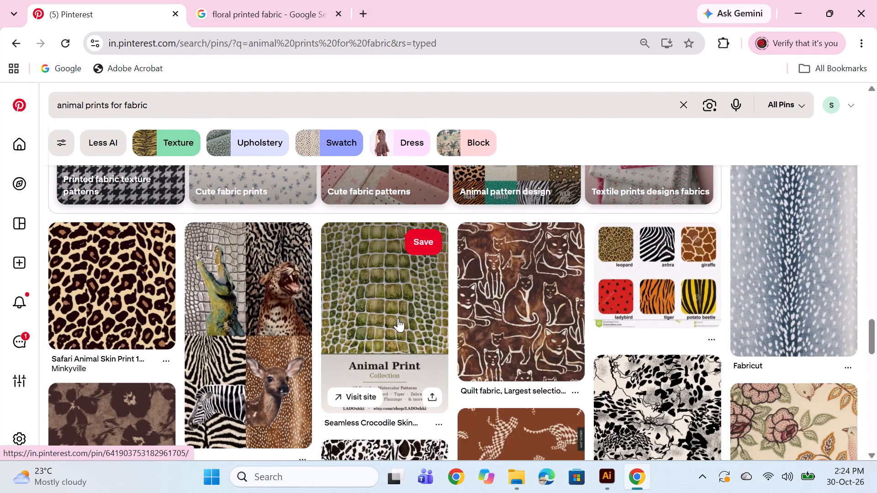
scroll(398, 311, "down", 6)
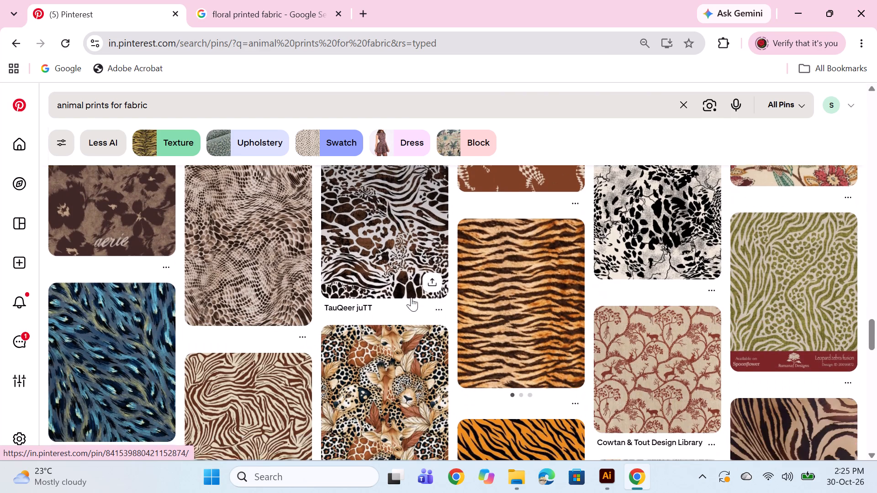
scroll(411, 297, "down", 1)
scroll(412, 298, "up", 5)
scroll(413, 298, "down", 5)
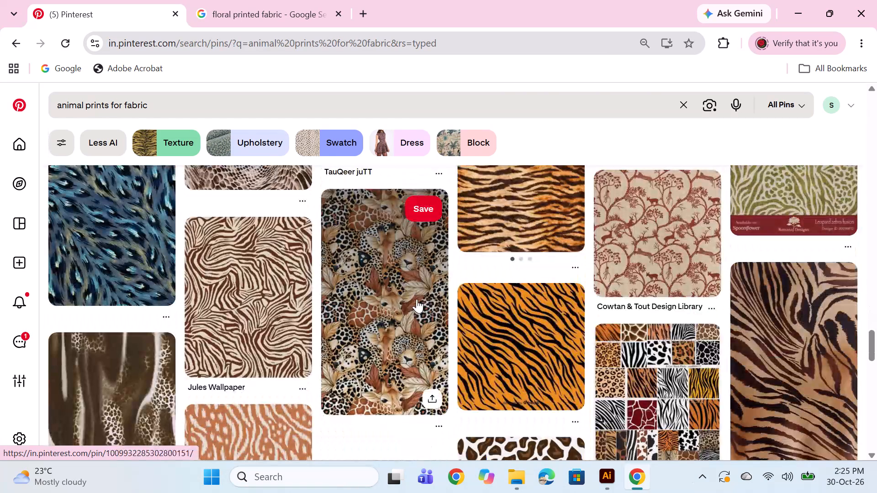
scroll(417, 299, "down", 2)
scroll(417, 298, "up", 1)
scroll(418, 296, "down", 3)
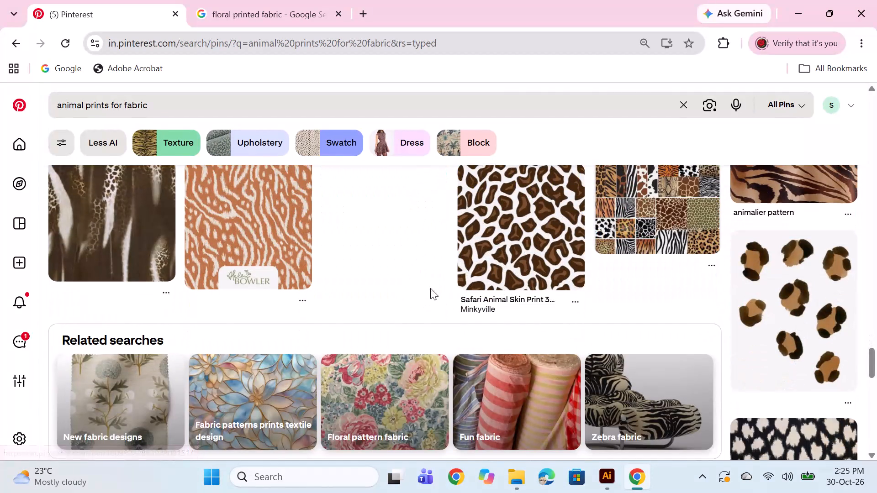
scroll(440, 277, "down", 7)
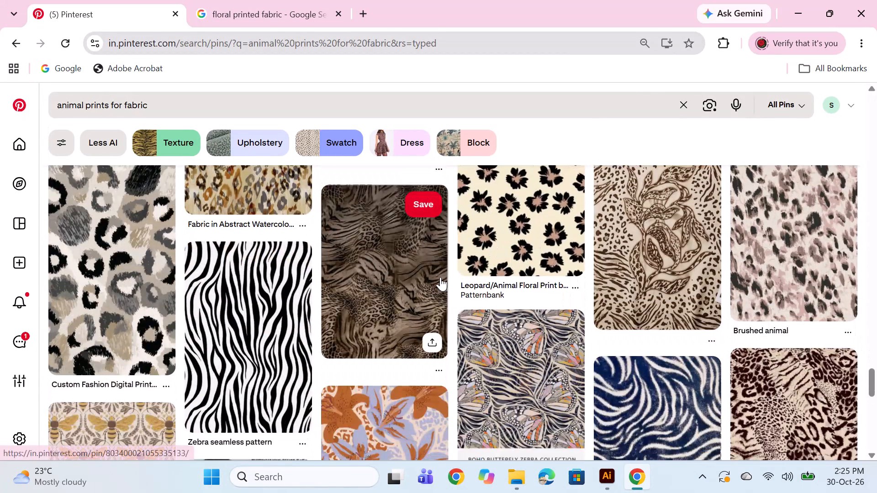
scroll(440, 277, "up", 1)
scroll(439, 275, "down", 2)
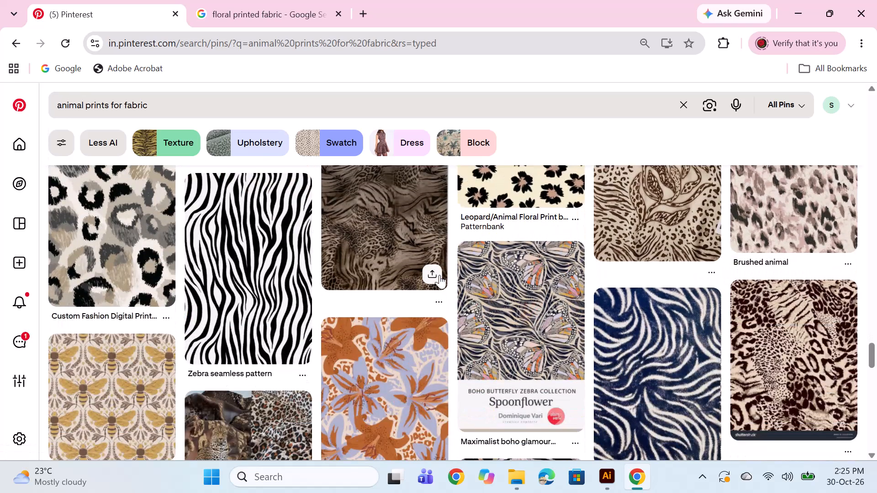
scroll(439, 275, "down", 6)
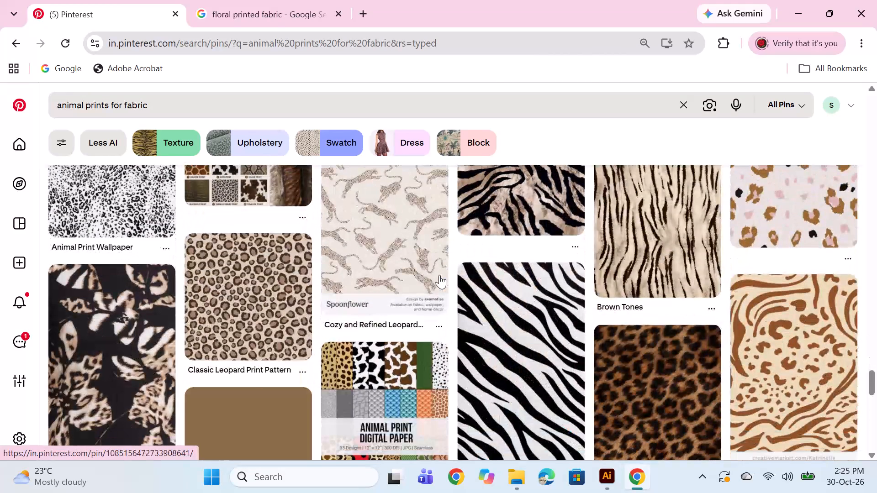
scroll(439, 275, "down", 3)
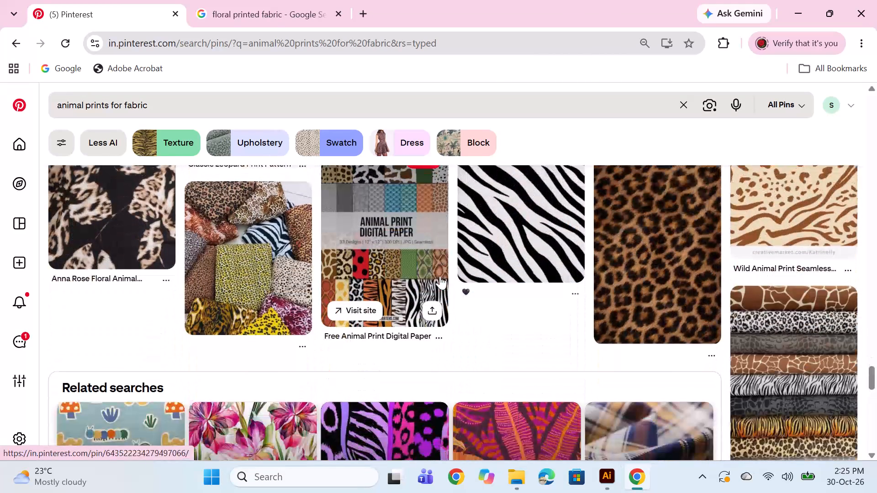
scroll(440, 276, "up", 3)
scroll(606, 252, "down", 3)
scroll(665, 244, "up", 2)
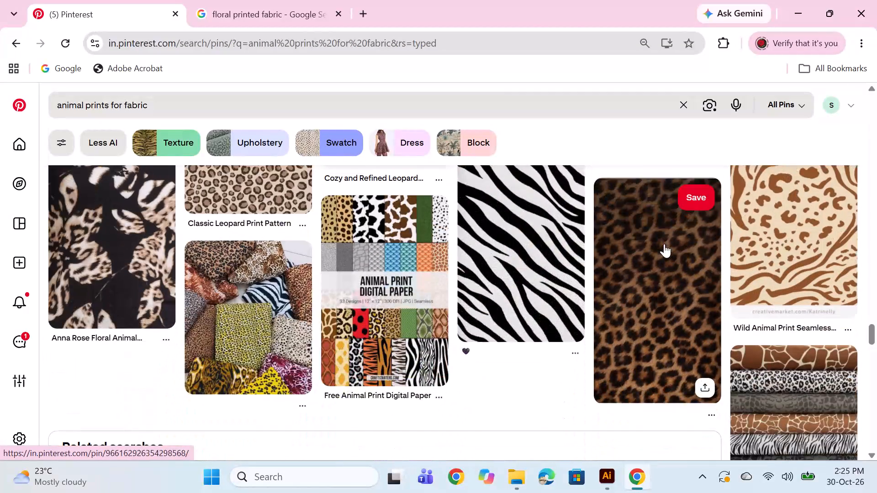
scroll(660, 237, "down", 1)
scroll(661, 239, "up", 3)
scroll(661, 239, "down", 9)
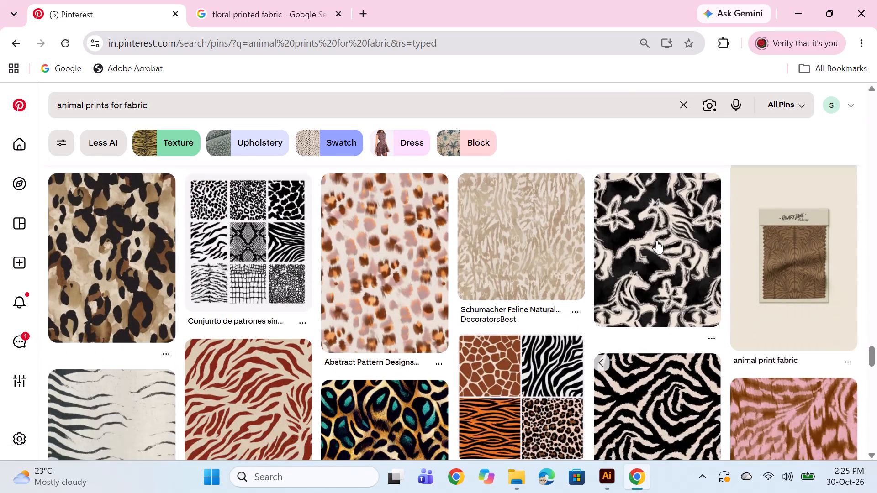
scroll(382, 330, "down", 1)
scroll(381, 311, "up", 17)
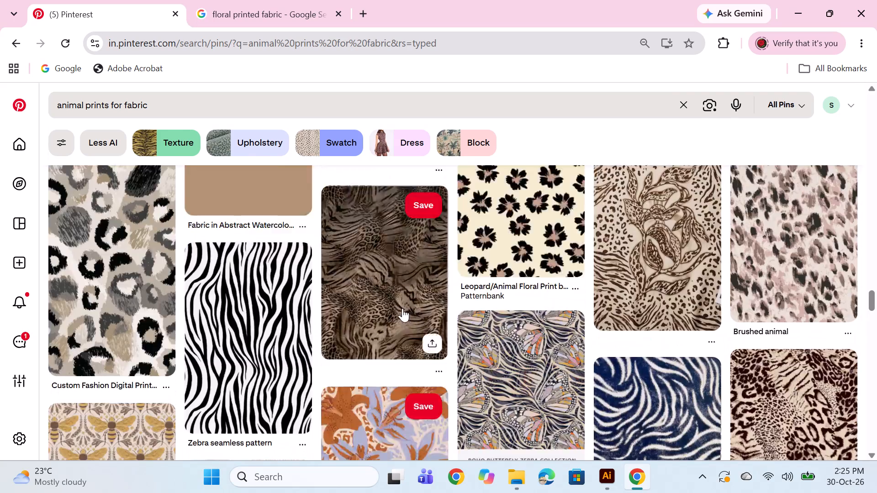
scroll(402, 308, "up", 20)
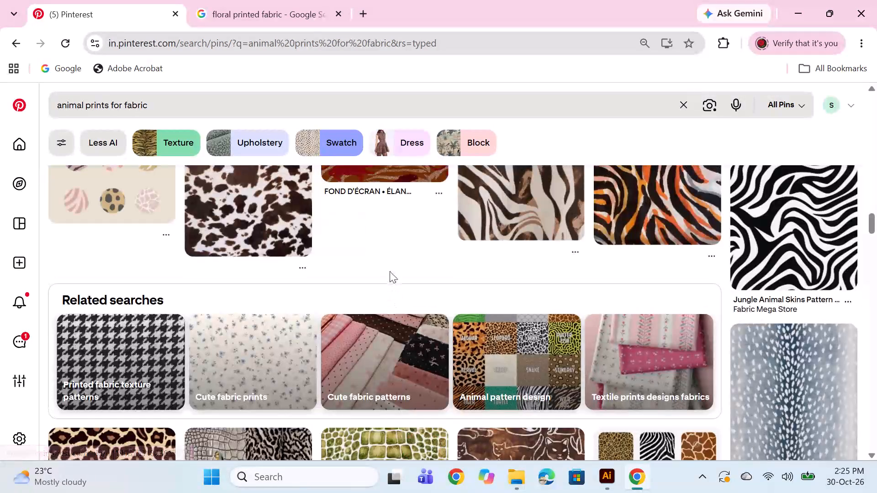
scroll(390, 271, "up", 9)
scroll(392, 280, "down", 5)
scroll(392, 285, "up", 3)
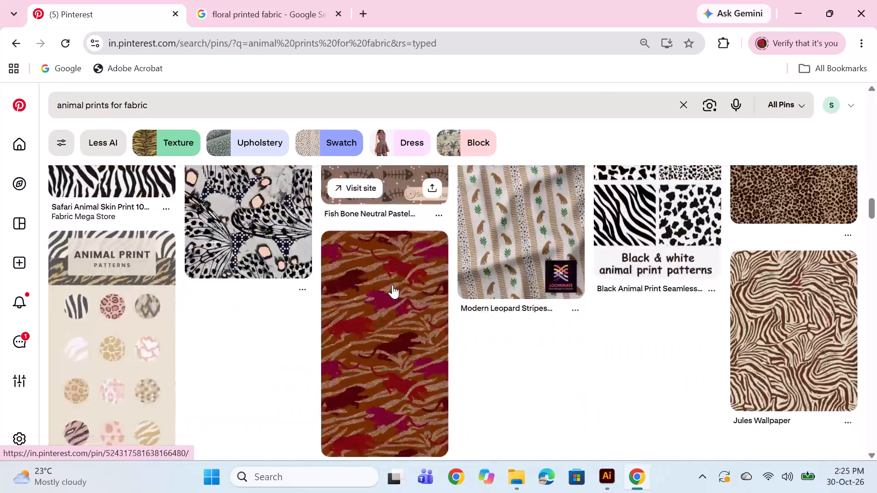
Find the Pink Leopard Print Fabric design with rust spots among the Pinterest results and open its pin.
scroll(392, 285, "up", 15)
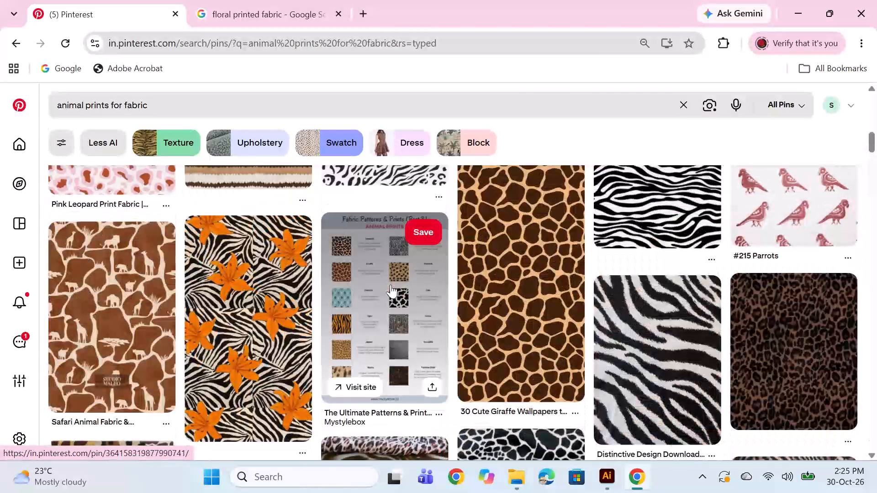
scroll(391, 284, "up", 11)
scroll(397, 285, "down", 6)
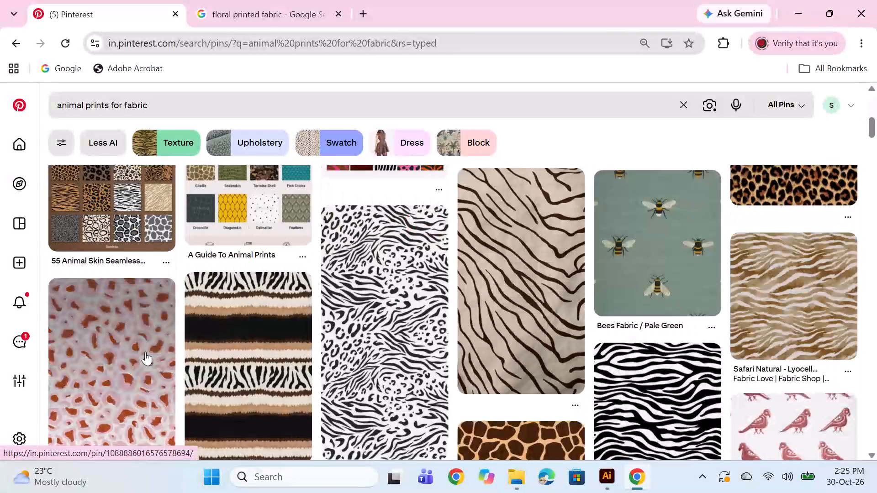
left_click(145, 351)
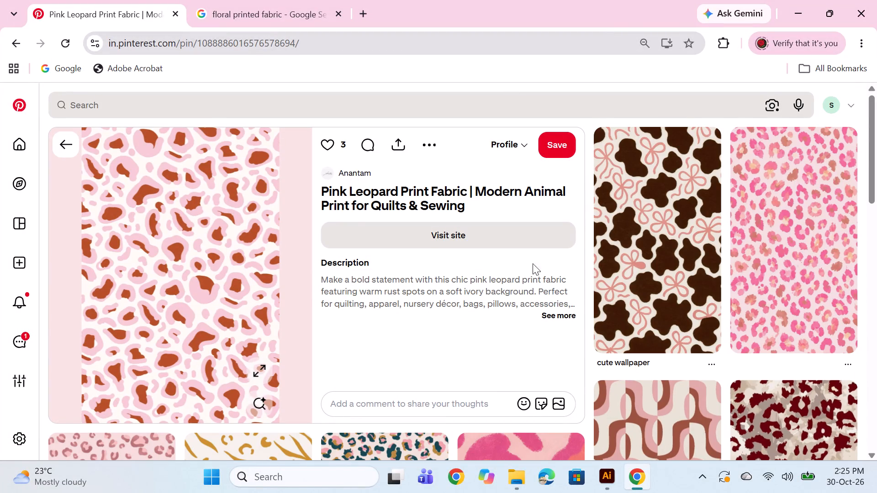
Examine the pink leopard print pin and compare it with the related animal print designs listed below it.
scroll(276, 333, "down", 4)
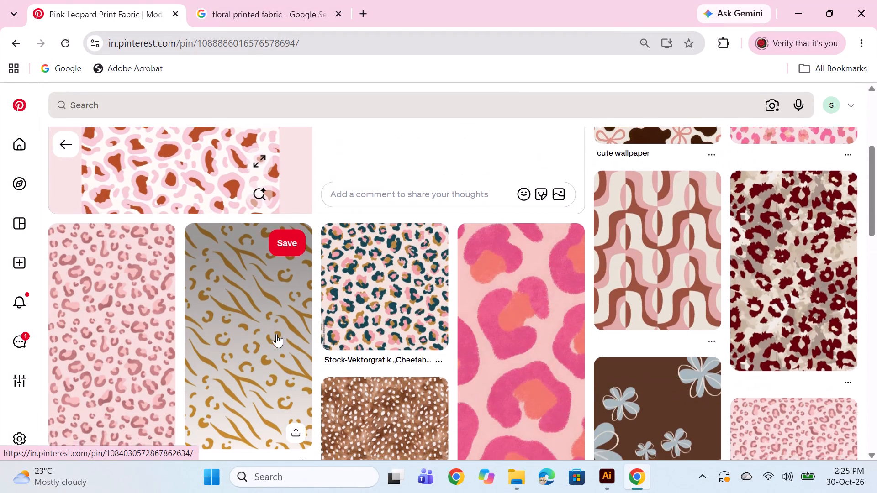
scroll(278, 334, "up", 7)
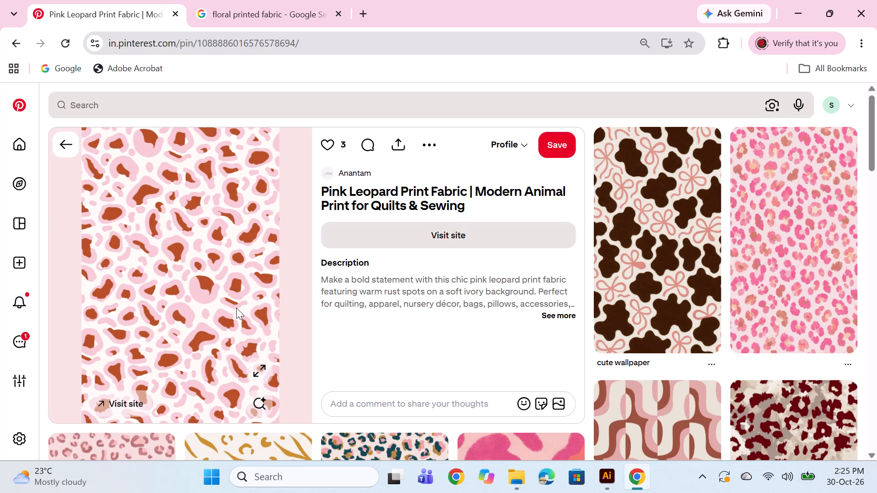
scroll(227, 251, "down", 7)
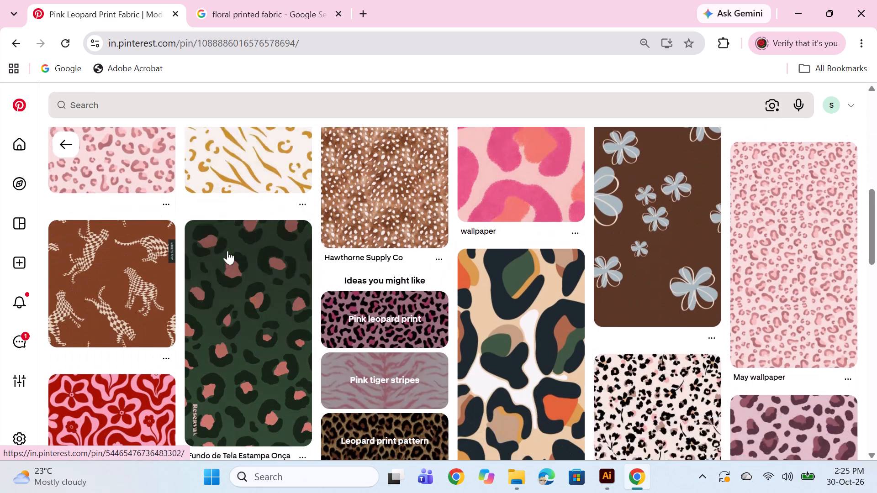
scroll(227, 251, "down", 3)
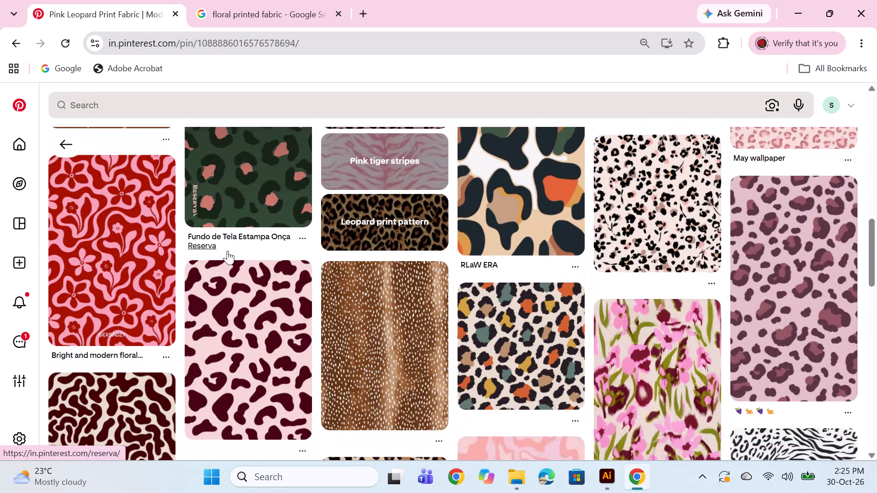
scroll(227, 251, "up", 2)
scroll(227, 251, "down", 6)
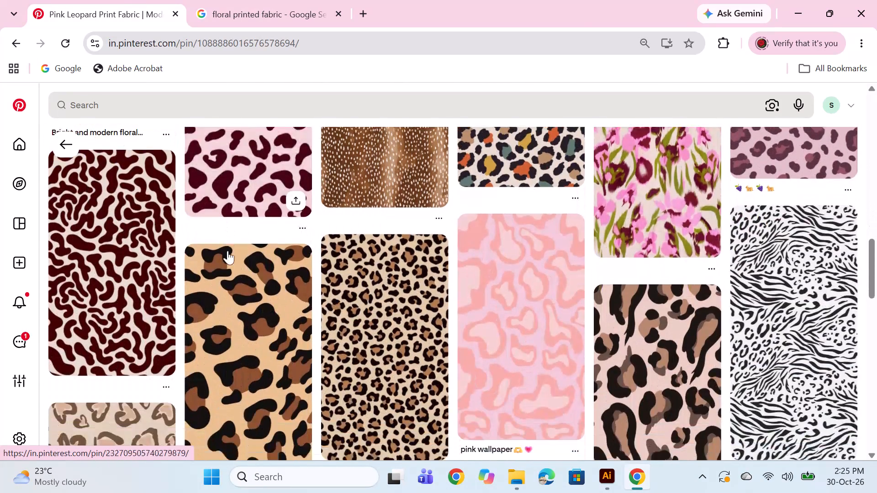
scroll(227, 251, "down", 6)
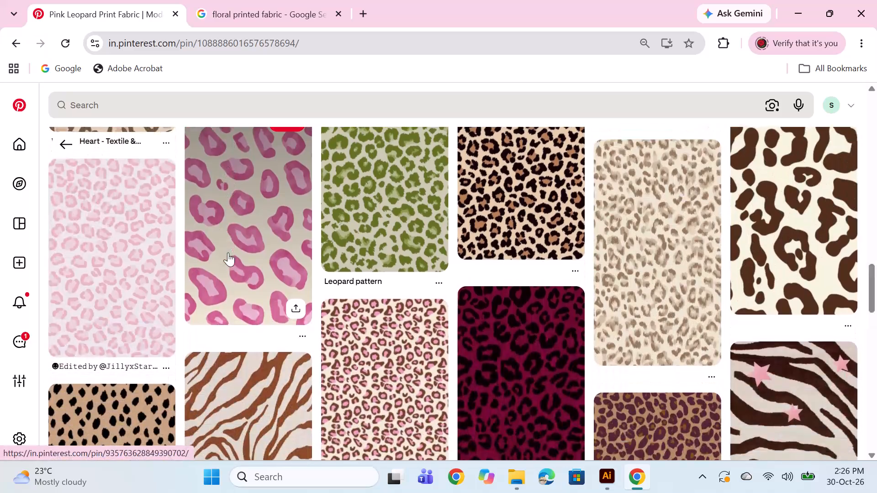
scroll(228, 252, "down", 7)
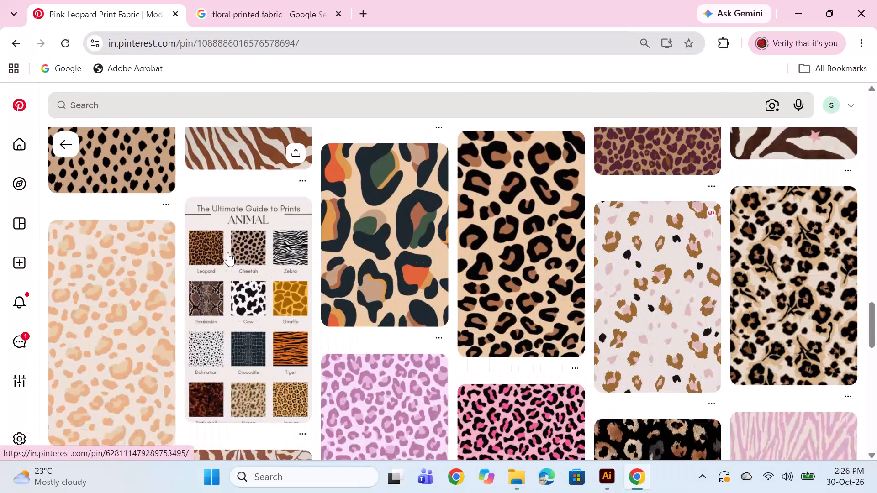
scroll(228, 252, "up", 17)
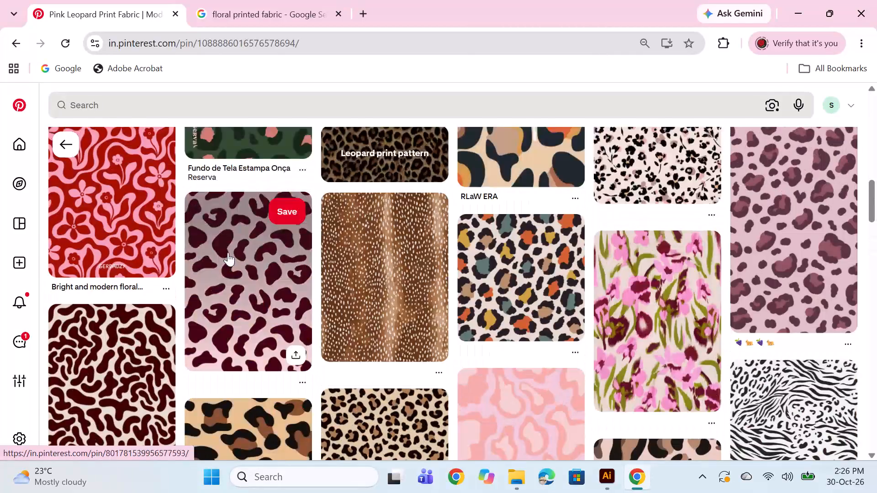
scroll(228, 252, "up", 15)
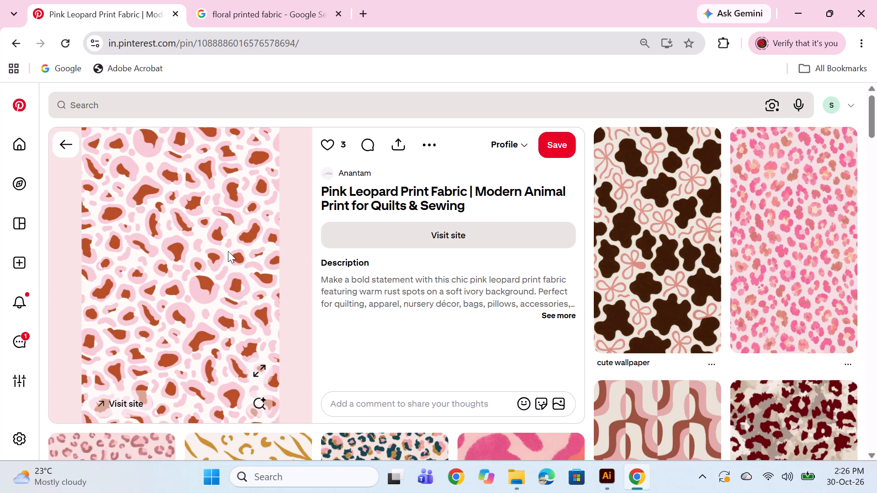
scroll(141, 257, "down", 3)
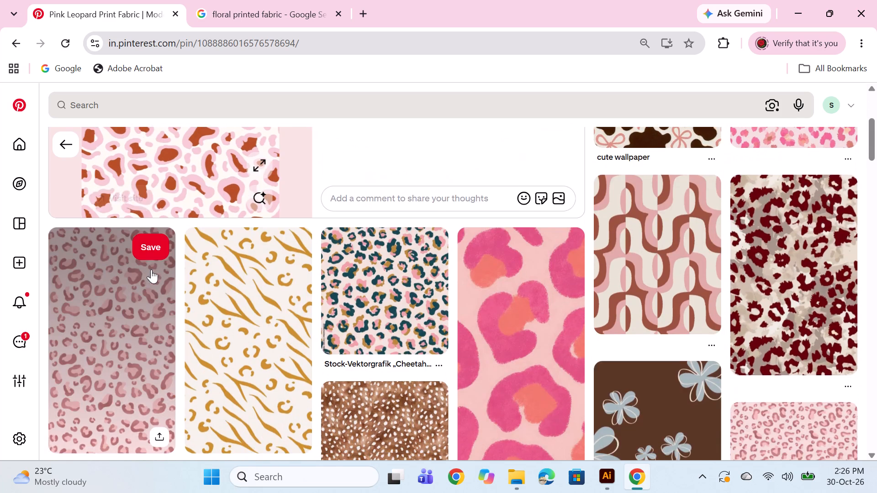
scroll(151, 269, "up", 3)
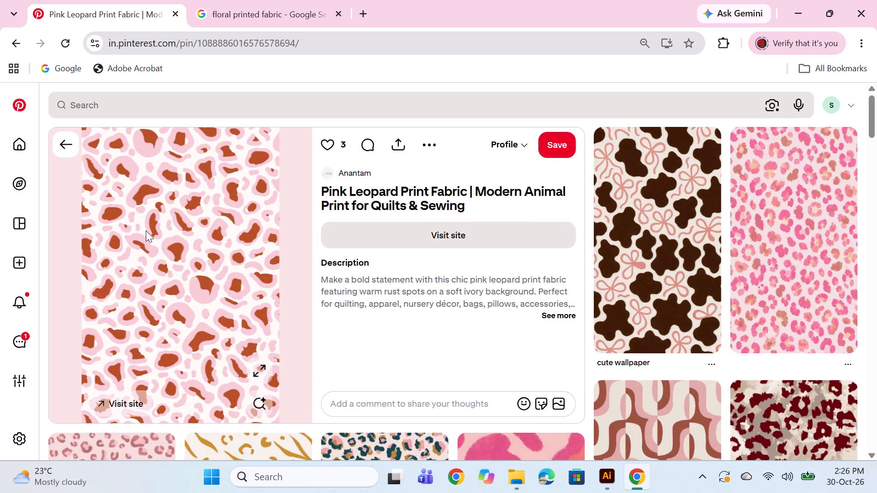
Copy the Pink Leopard Print Fabric image from the open pin.
right_click(179, 282)
left_click(245, 147)
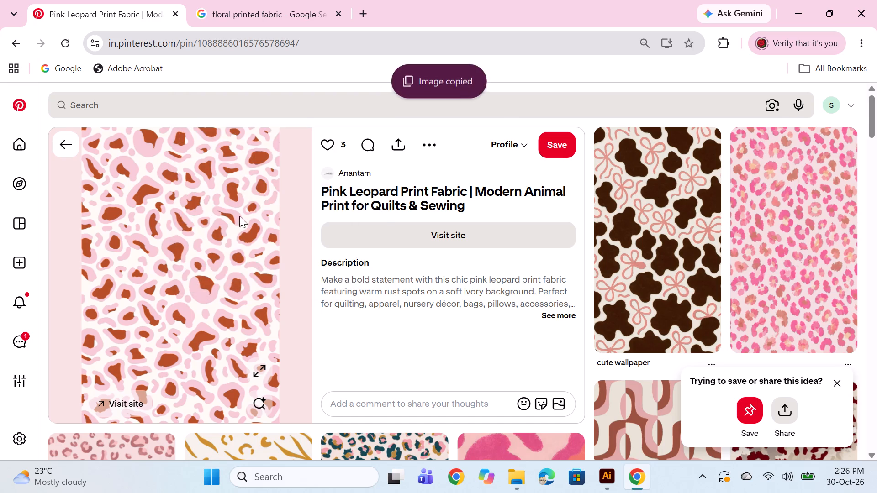
Browse the related animal print pins again, comparing them with the pink leopard print.
scroll(232, 224, "down", 5)
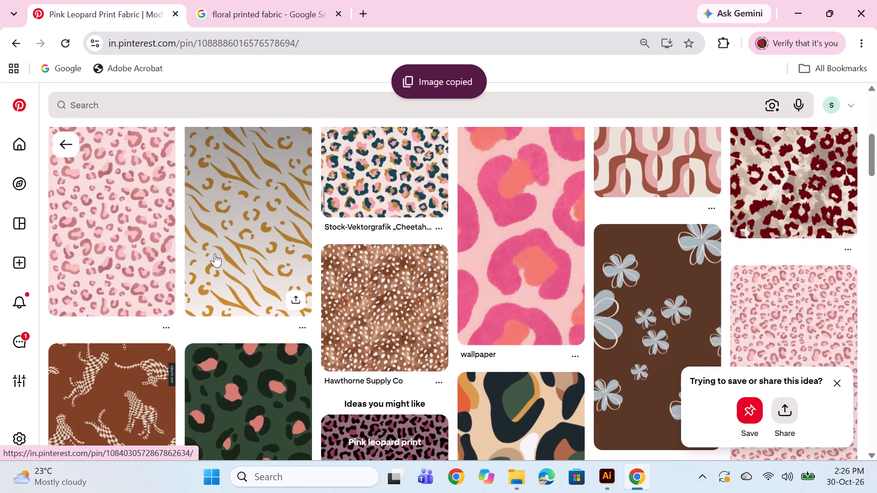
scroll(215, 253, "up", 5)
scroll(215, 253, "down", 2)
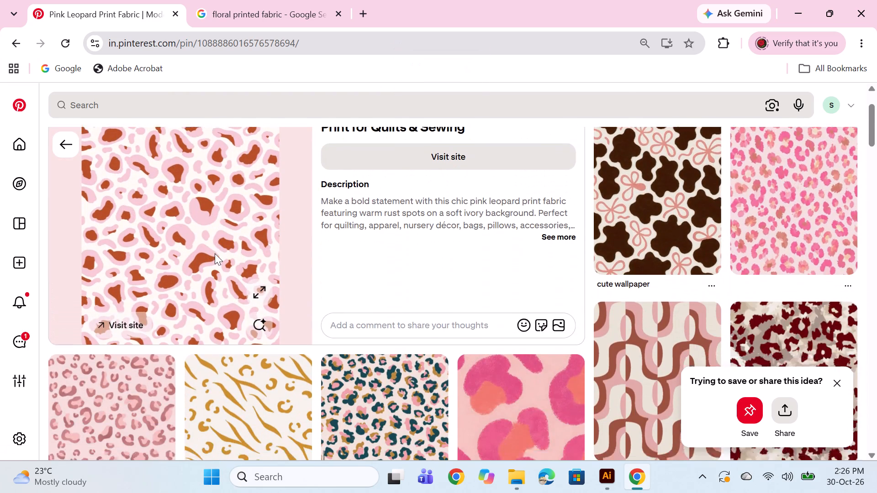
scroll(215, 253, "down", 5)
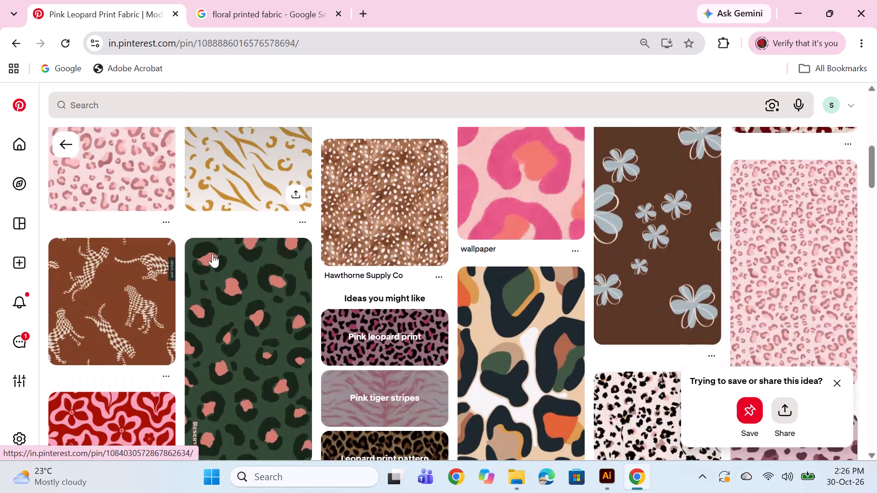
scroll(212, 254, "down", 2)
scroll(212, 254, "up", 11)
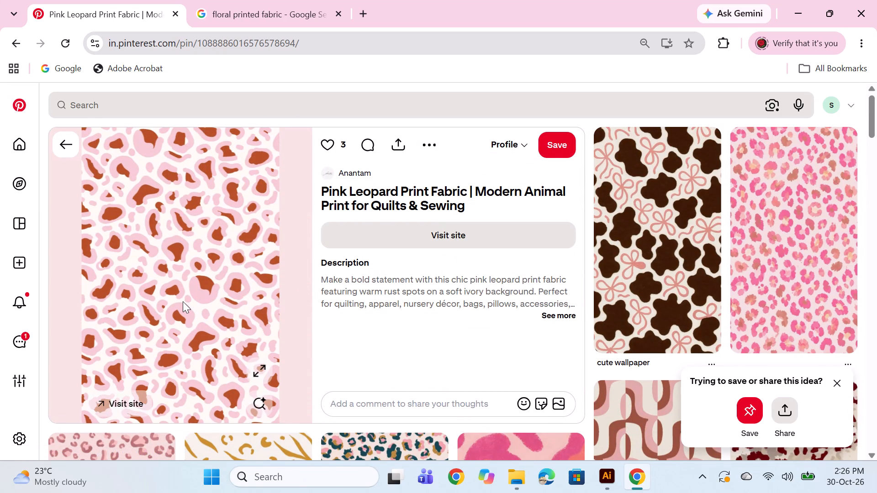
Minimize the open windows to reach the desktop and launch Adobe Photoshop 2023 from the recent searches.
left_click(786, 7)
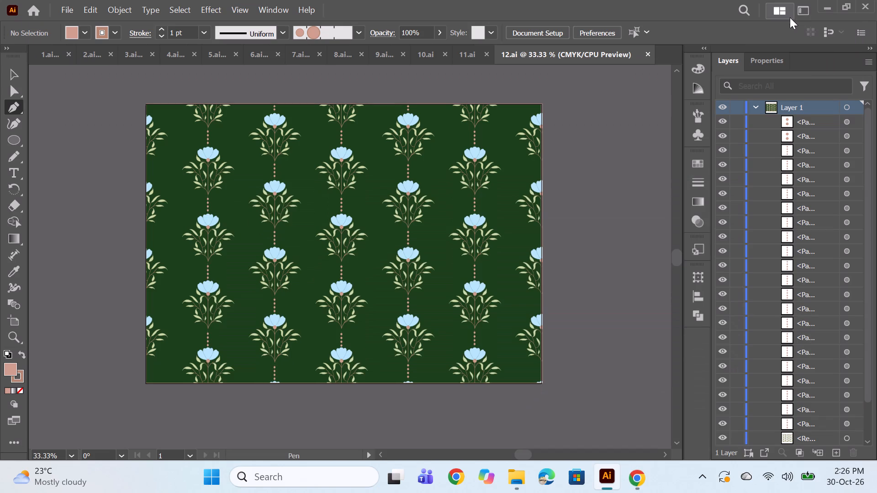
left_click(824, 6)
left_click(799, 7)
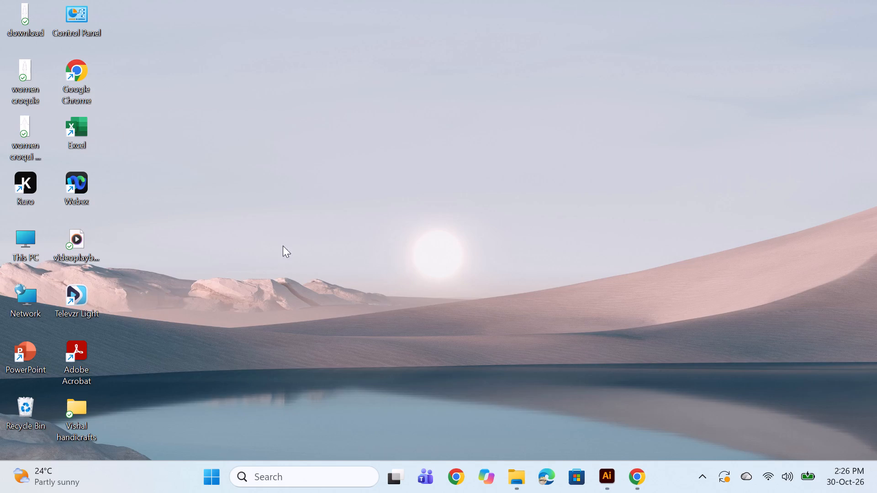
left_click(291, 469)
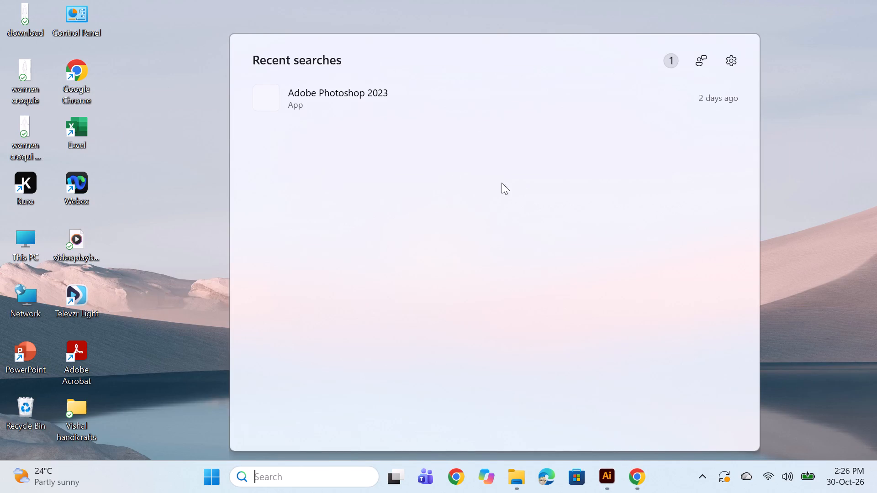
double_click(338, 105)
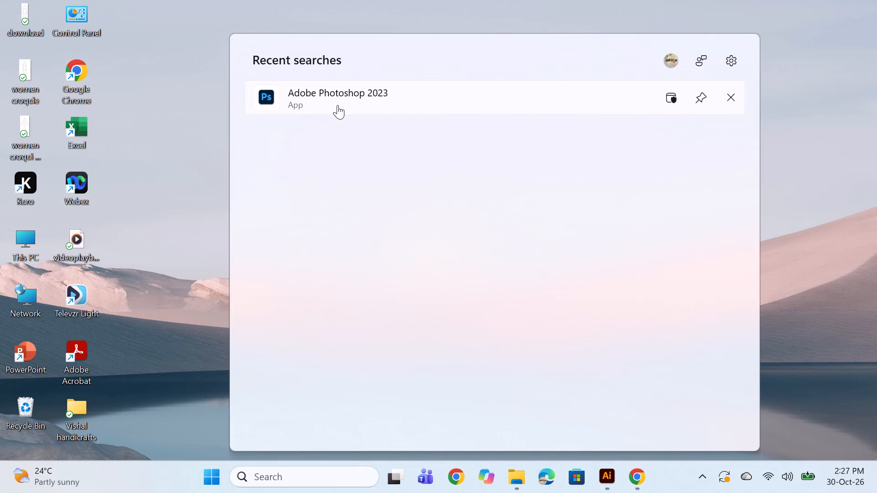
double_click(338, 105)
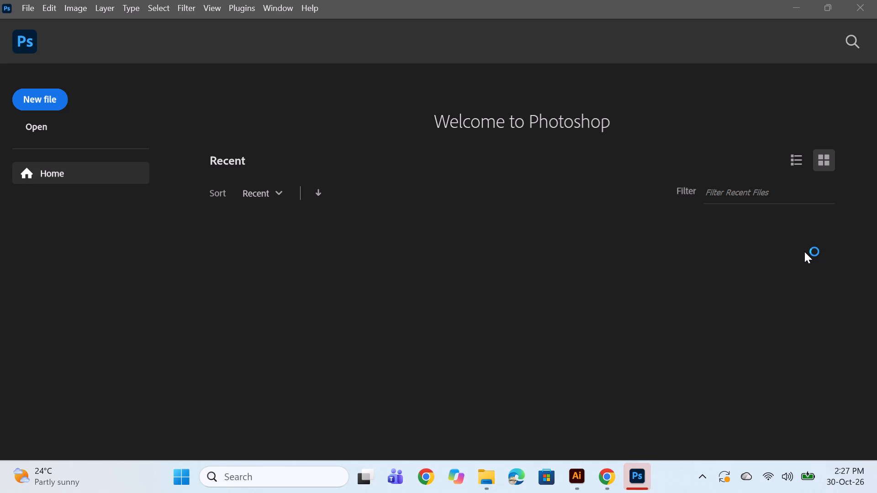
Create a new Photoshop document from the A3 print preset in landscape orientation, 420 x 297 mm at 300 ppi.
scroll(679, 320, "down", 3)
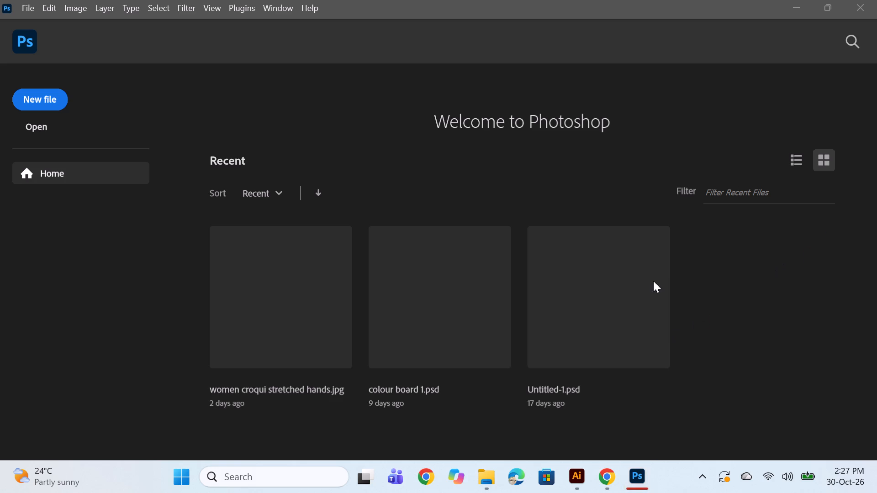
left_click(49, 103)
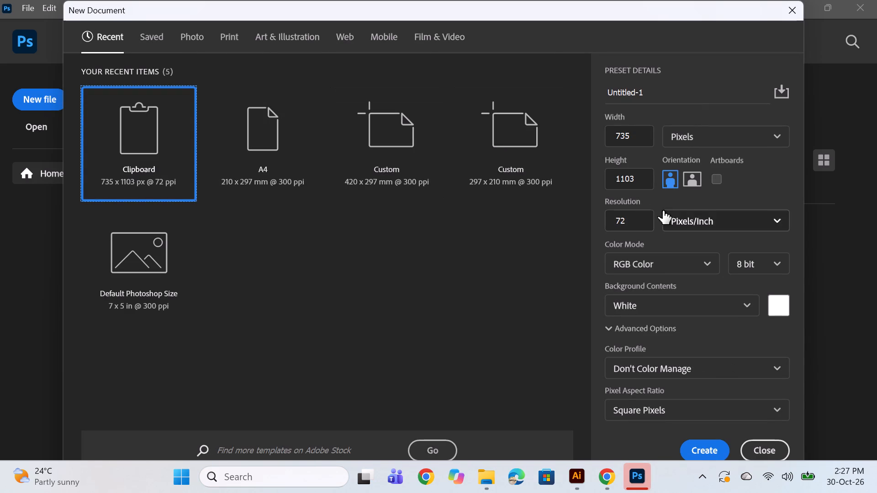
left_click(240, 34)
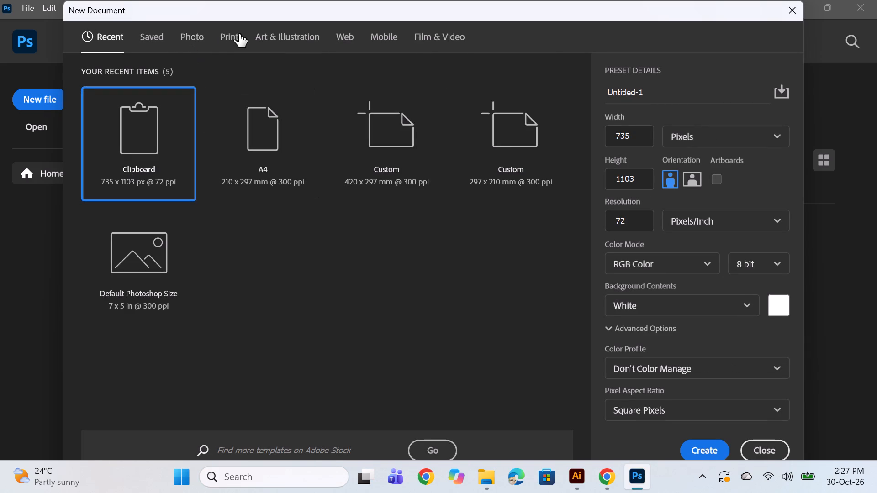
left_click(237, 35)
left_click(272, 270)
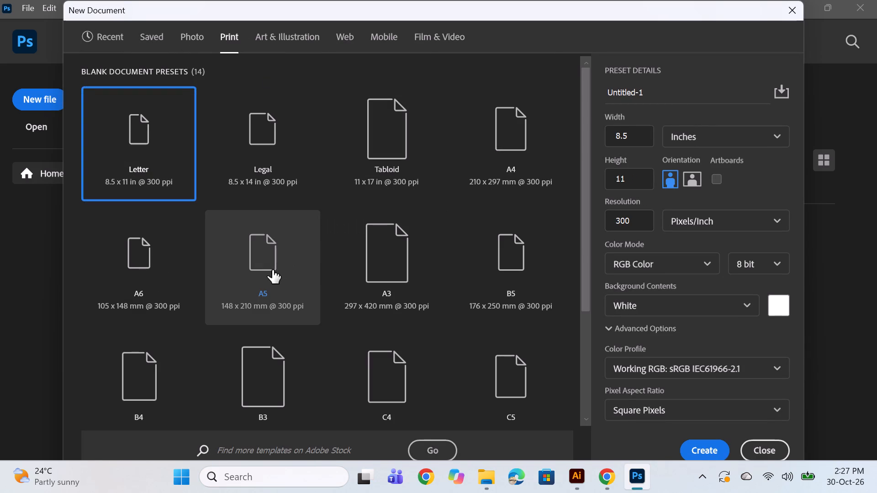
left_click(388, 247)
left_click(685, 176)
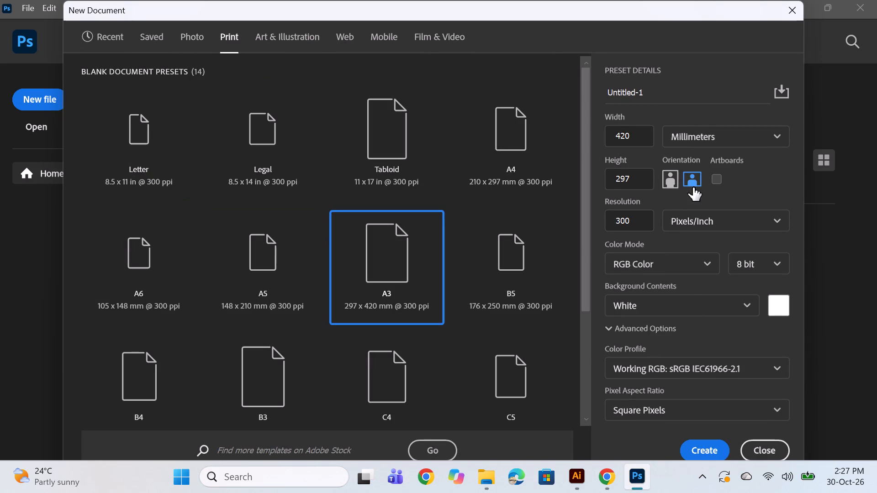
left_click(722, 456)
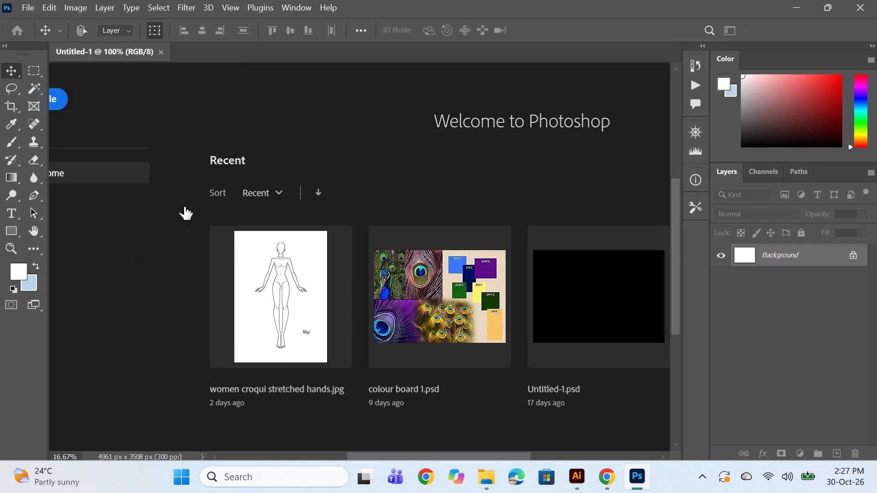
Paste the pink leopard print as a new layer and scale it proportionally to about 203%, without rotation.
key("ctrl+v")
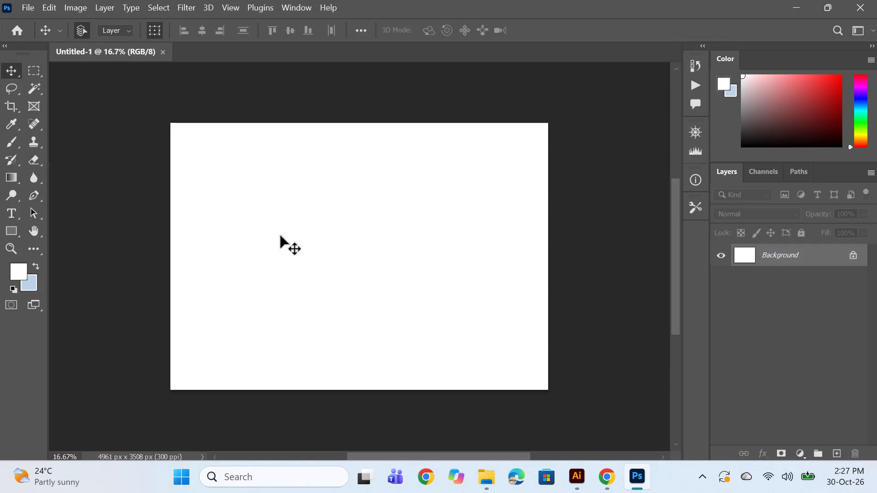
left_click_drag(335, 215, 308, 210)
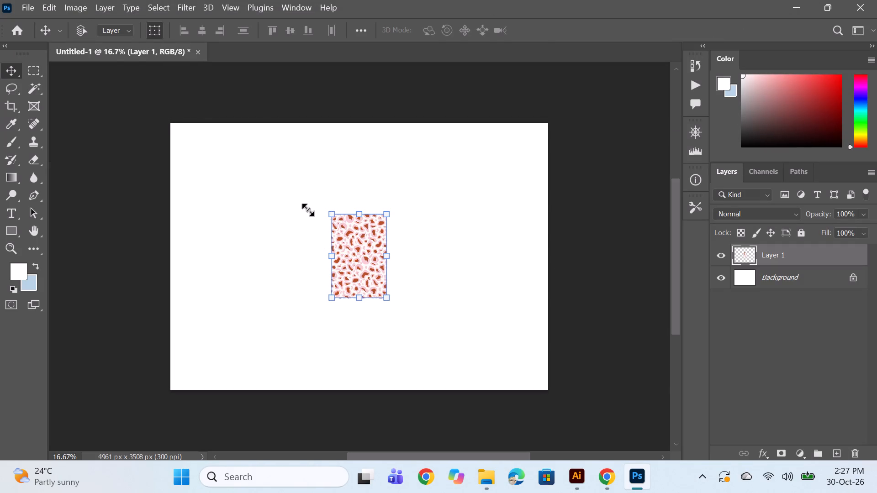
left_click_drag(308, 210, 304, 210)
left_click_drag(319, 246, 296, 249)
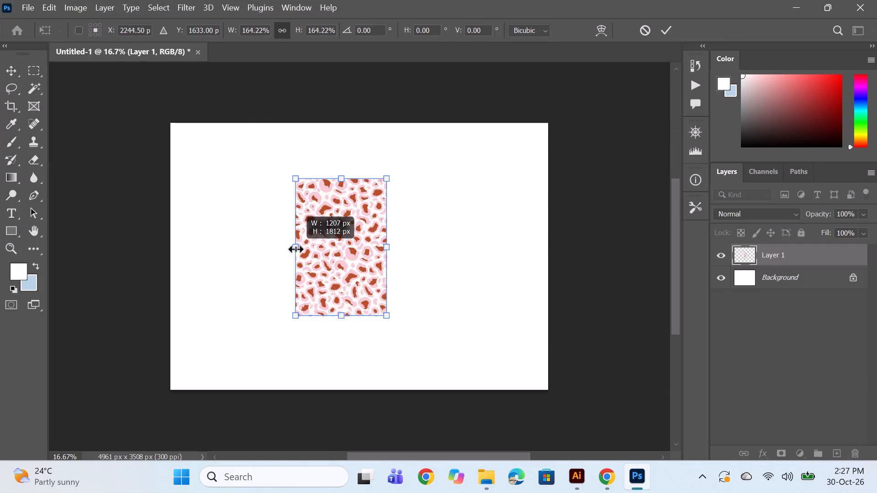
left_click_drag(296, 249, 274, 257)
left_click(428, 230)
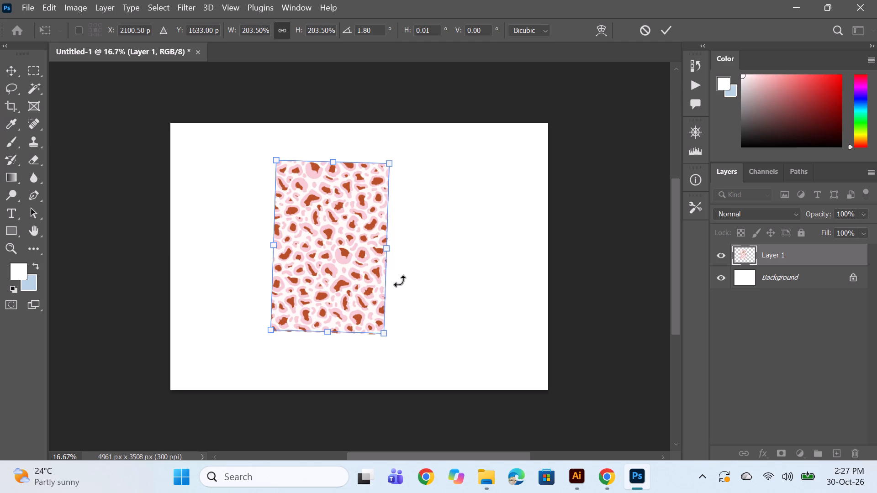
key("ctrl+z")
left_click(423, 276)
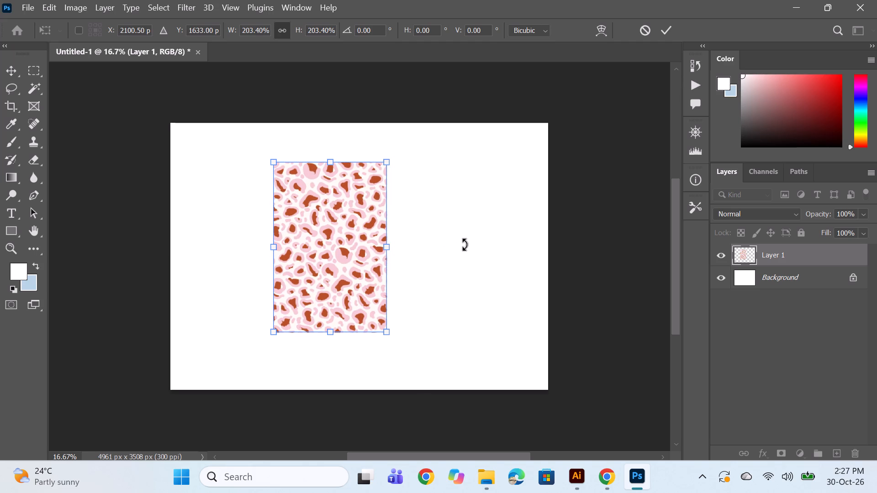
left_click(465, 249)
Examine the pasted leopard print's spots, outlines and light ground up close and as a whole.
scroll(343, 246, "up", 4, "alt")
scroll(387, 239, "up", 3, "alt")
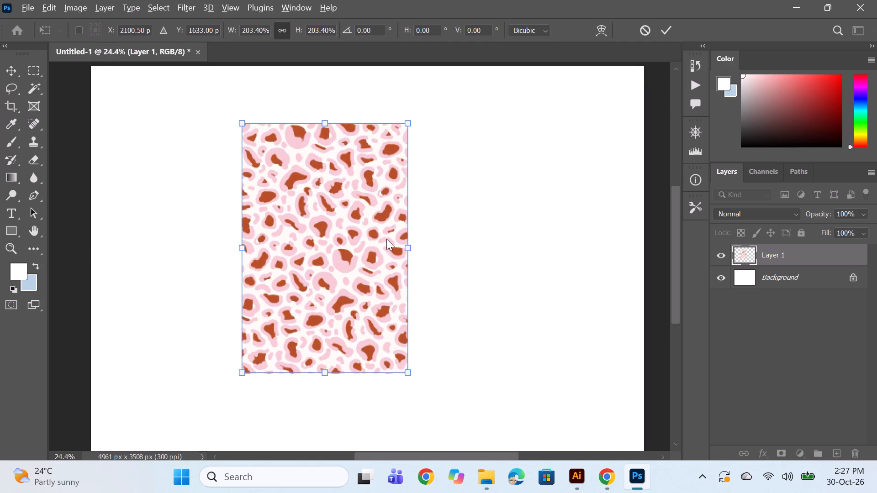
scroll(319, 228, "up", 11, "alt")
scroll(392, 219, "down", 1, "alt")
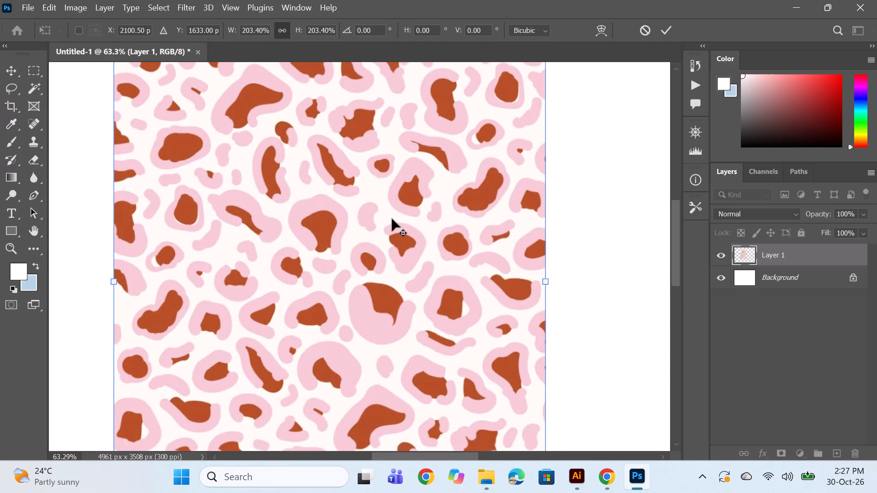
scroll(392, 219, "down", 9, "alt")
scroll(393, 220, "up", 2, "alt")
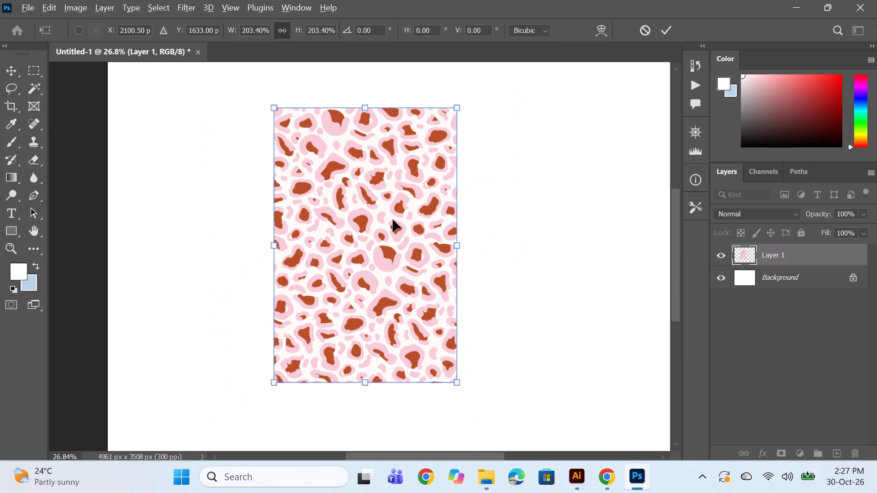
scroll(392, 227, "up", 3)
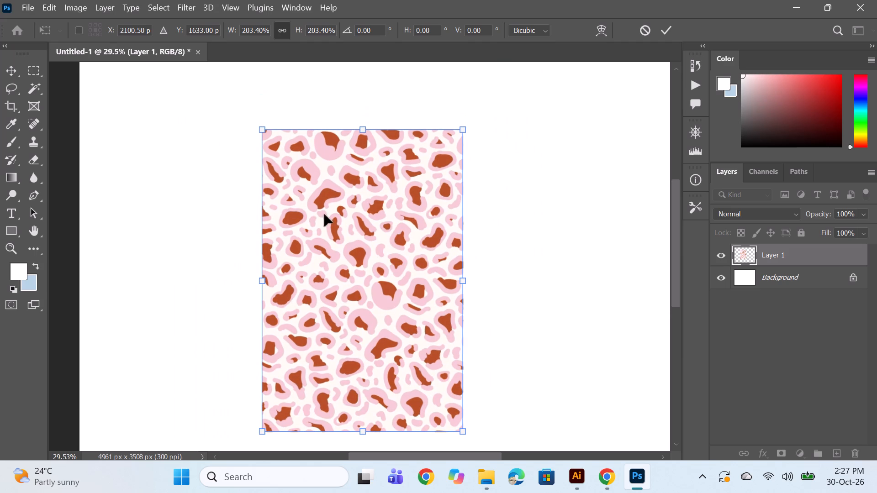
Fill the Background layer with the light blue background colour, leaving the leopard print layer intact.
left_click(749, 269)
key("ctrl+BackSpace")
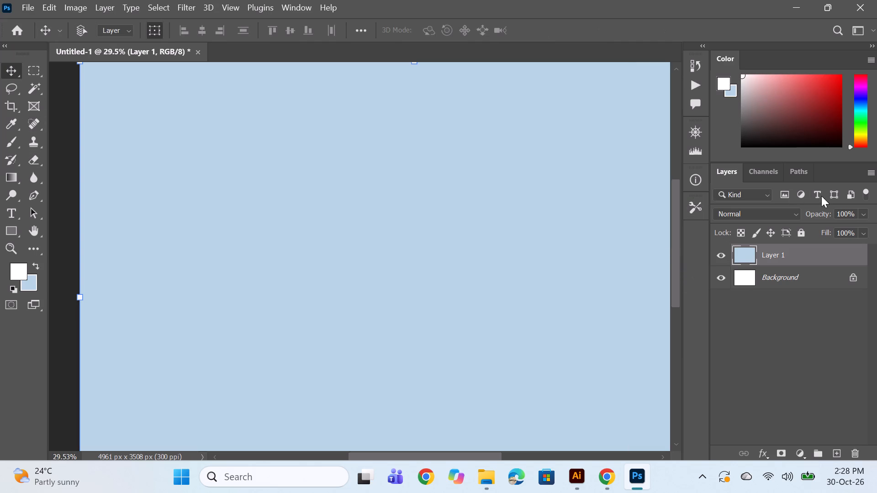
key("ctrl+z")
left_click(777, 275)
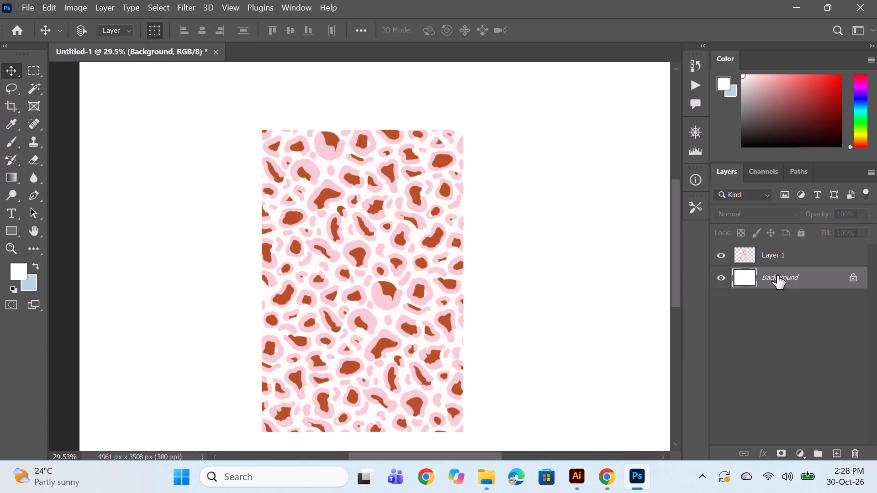
key("ctrl+BackSpace")
Erase the off-white ground around the spots on Layer 1 with the Magic Eraser Tool.
left_click(766, 254)
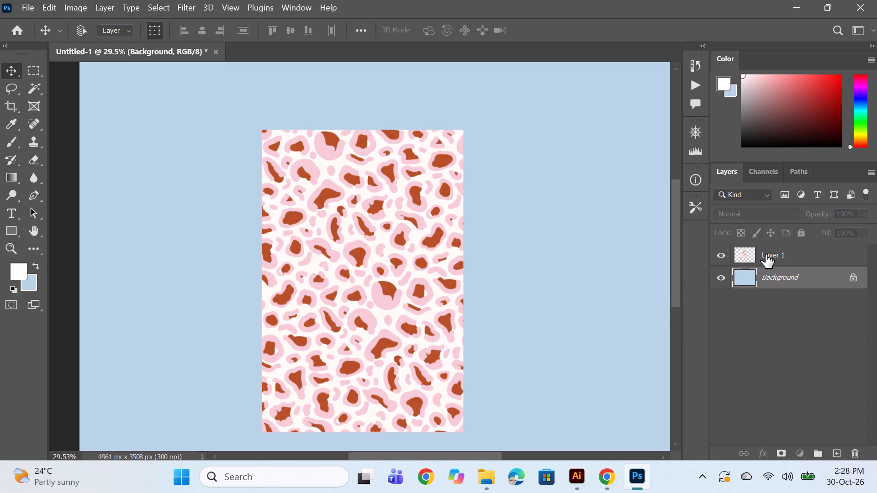
right_click(40, 162)
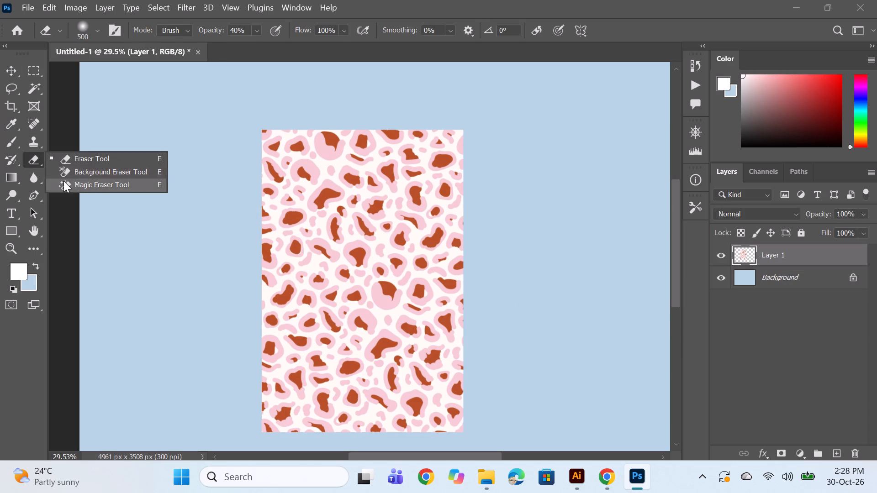
left_click(63, 181)
left_click(388, 216)
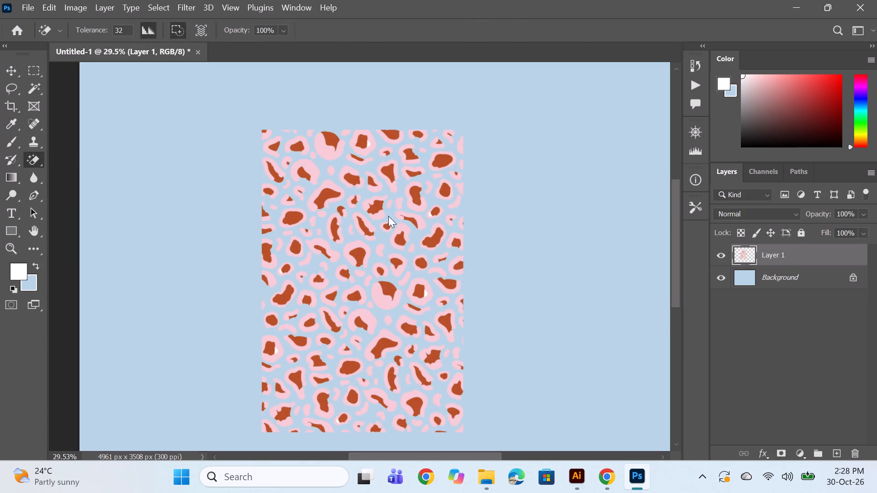
Erase the leftover white patch inside the squarish spot beside the large round two-tone spot in the print's lower half.
scroll(410, 243, "up", 1, "alt")
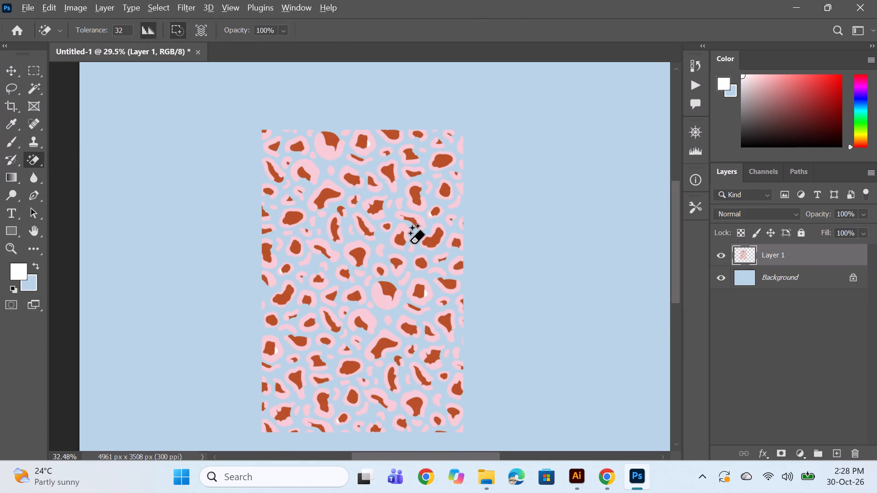
scroll(405, 236, "up", 2, "alt")
scroll(448, 263, "down", 4)
scroll(431, 278, "up", 3, "alt")
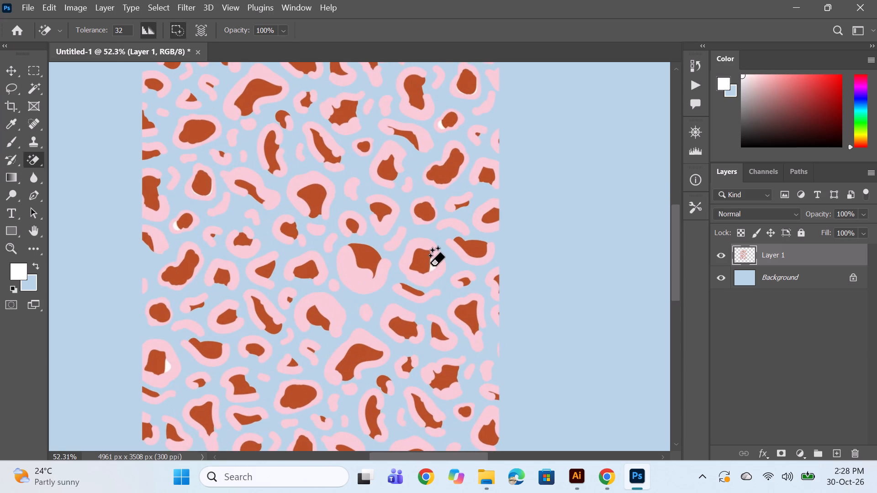
left_click(430, 265)
key("ctrl+z")
scroll(455, 278, "down", 3)
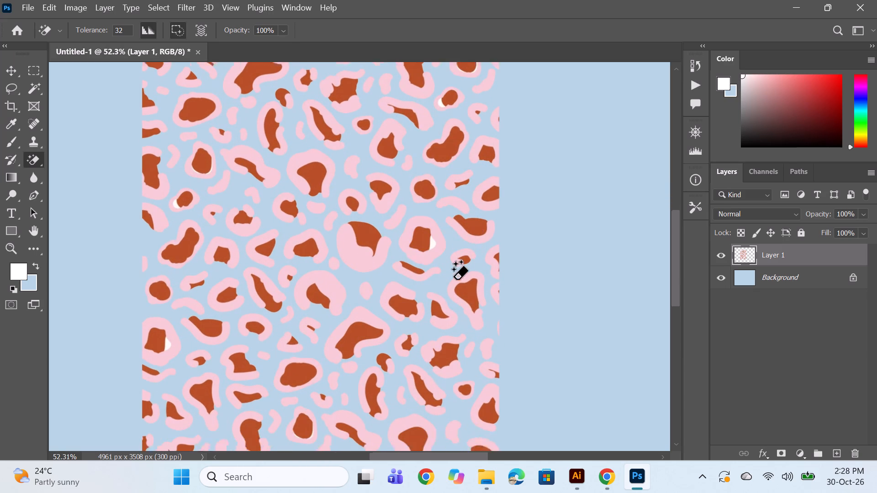
scroll(454, 279, "down", 1)
scroll(434, 243, "up", 9, "alt")
left_click(432, 211)
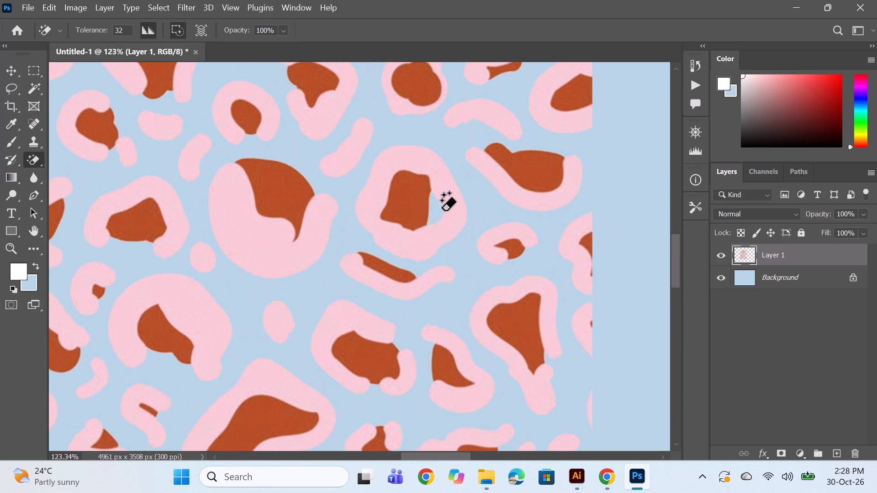
Erase the leftover white patch inside the spot on the print's left edge, in its lower half.
scroll(453, 206, "down", 11, "alt")
key("space")
left_click_drag(294, 254, 443, 212)
key("space")
left_click_drag(475, 209, 221, 292)
scroll(202, 235, "up", 1)
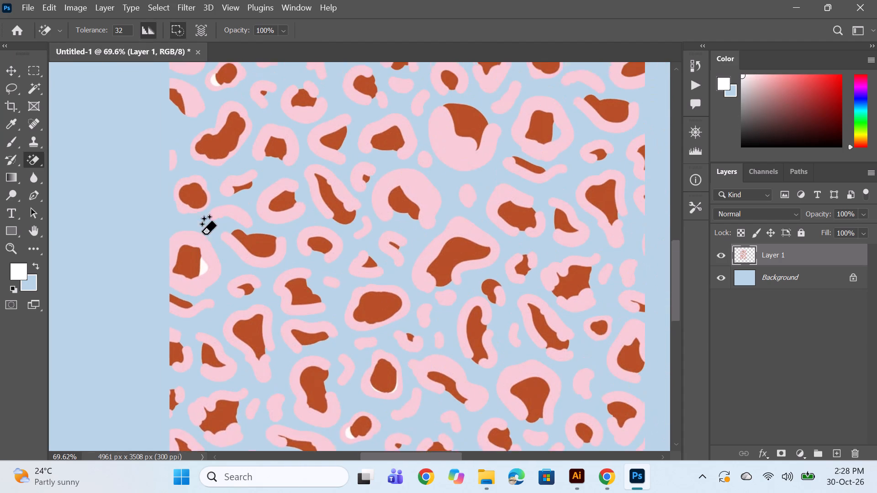
scroll(202, 234, "up", 2)
scroll(196, 307, "up", 2, "alt")
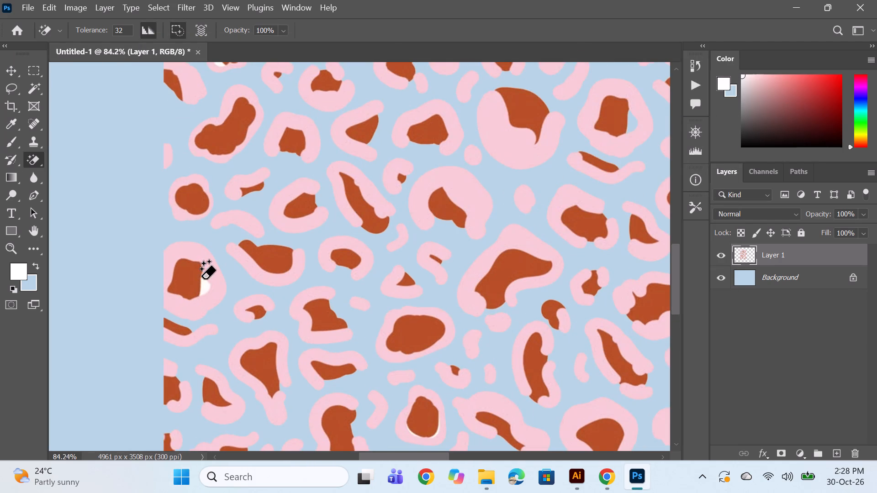
scroll(193, 287, "up", 2, "alt")
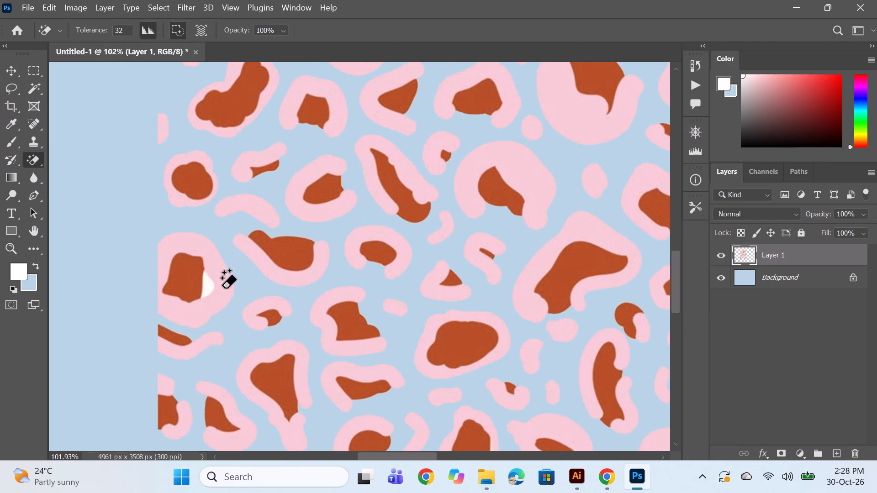
left_click(206, 286)
Erase the leftover white patch inside the small oval spot near the print's bottom edge.
scroll(394, 268, "down", 5, "alt")
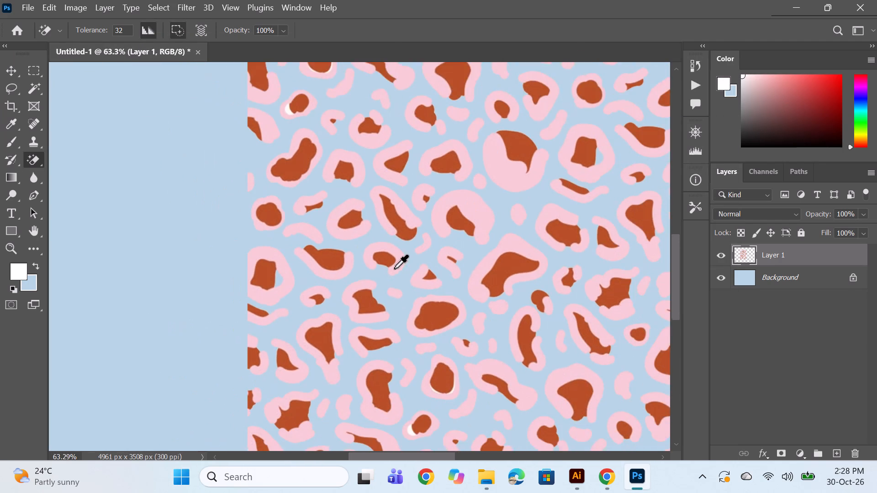
scroll(394, 268, "down", 7, "alt")
scroll(399, 349, "up", 6, "alt")
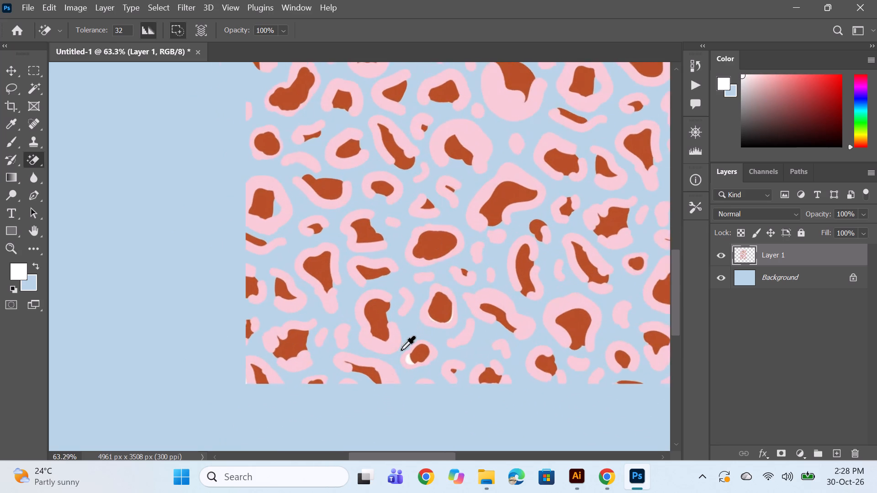
scroll(401, 350, "up", 8, "alt")
left_click(412, 373)
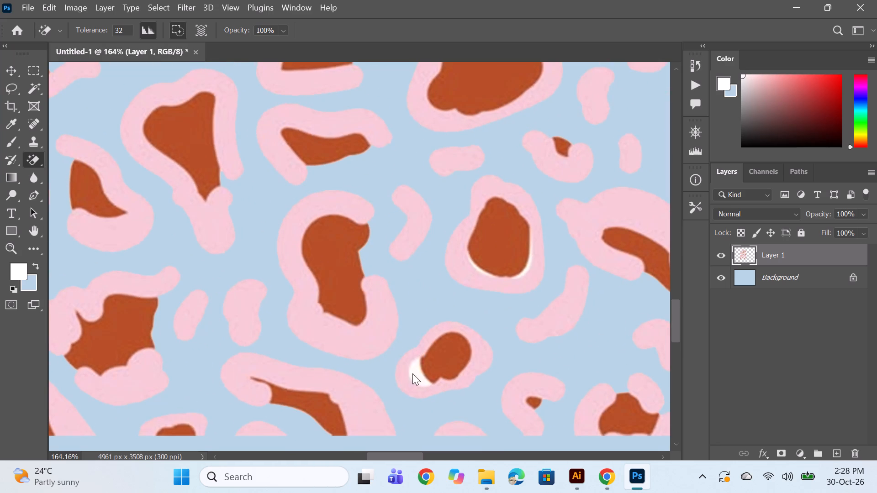
Erase the leftover white patch inside the squarish spot near the print's top edge.
scroll(430, 314, "down", 12, "alt")
scroll(470, 286, "up", 9)
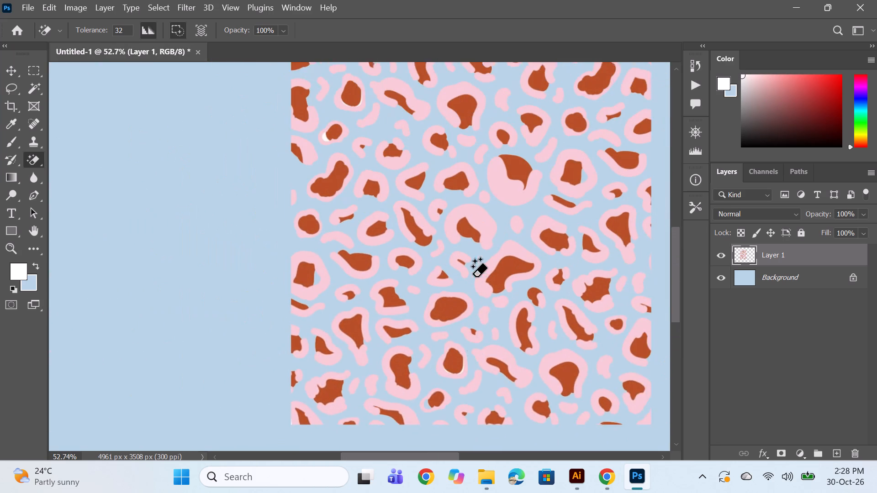
scroll(473, 276, "up", 15)
scroll(514, 262, "up", 16)
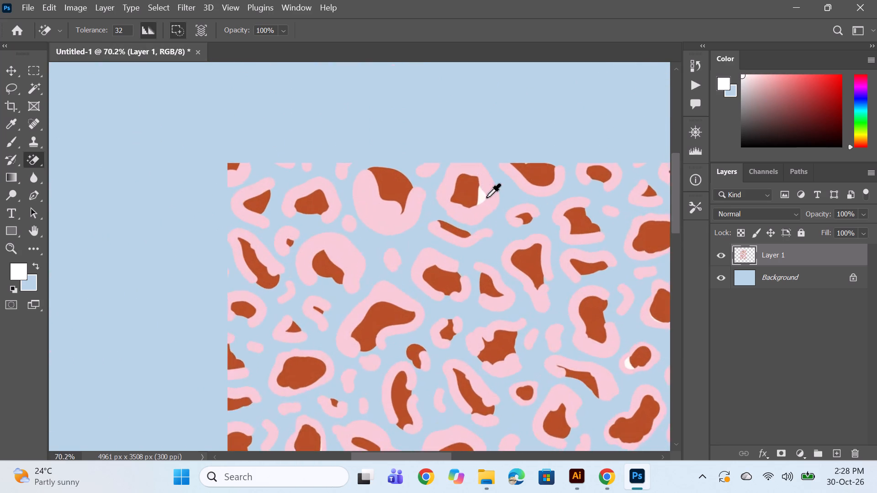
scroll(486, 197, "up", 9)
left_click(478, 194)
Erase the leftover white patch inside the small oval spot in the upper right part of the print.
scroll(517, 214, "down", 12, "alt")
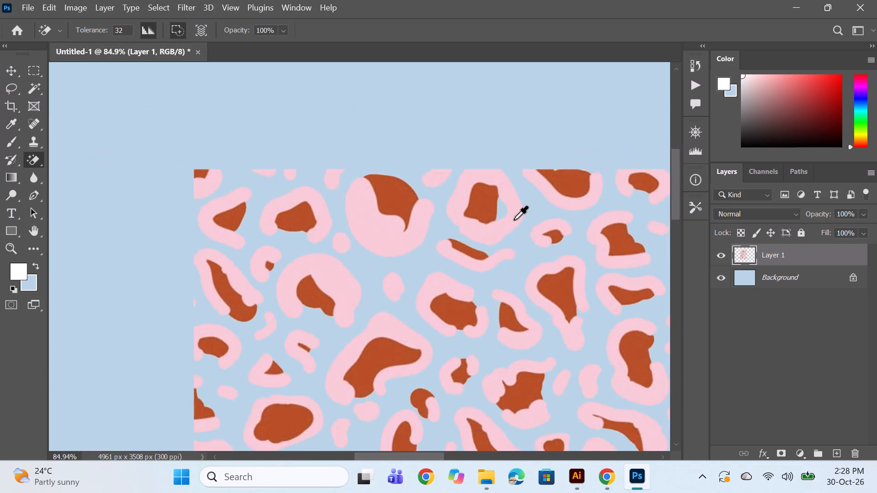
scroll(514, 220, "down", 10, "alt")
scroll(576, 313, "up", 15, "alt")
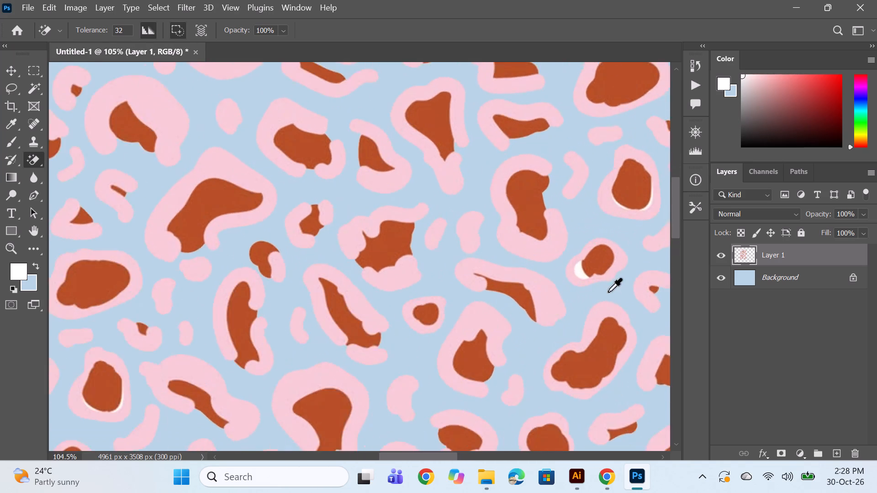
scroll(608, 292, "up", 2, "alt")
left_click(568, 264)
Inspect the whole cut-out leopard print against the light blue background for remaining white areas.
scroll(474, 215, "down", 10, "alt")
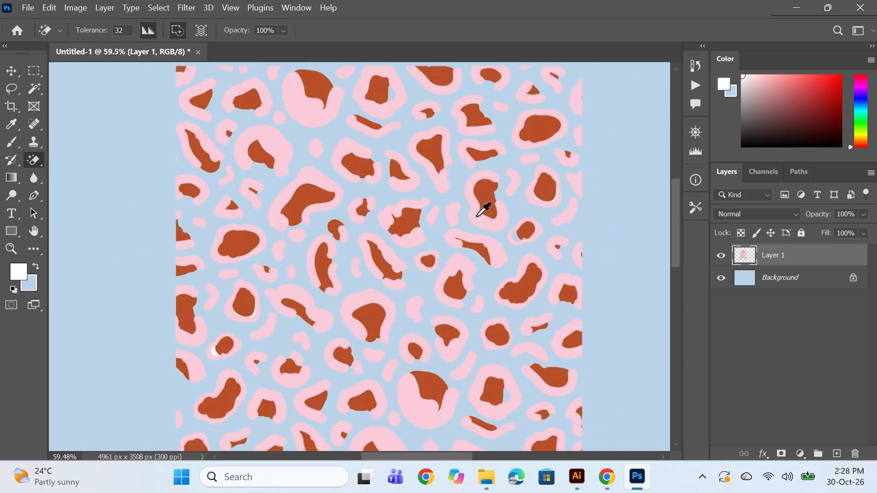
scroll(476, 216, "down", 6, "alt")
scroll(519, 230, "down", 3)
scroll(370, 207, "down", 2, "alt")
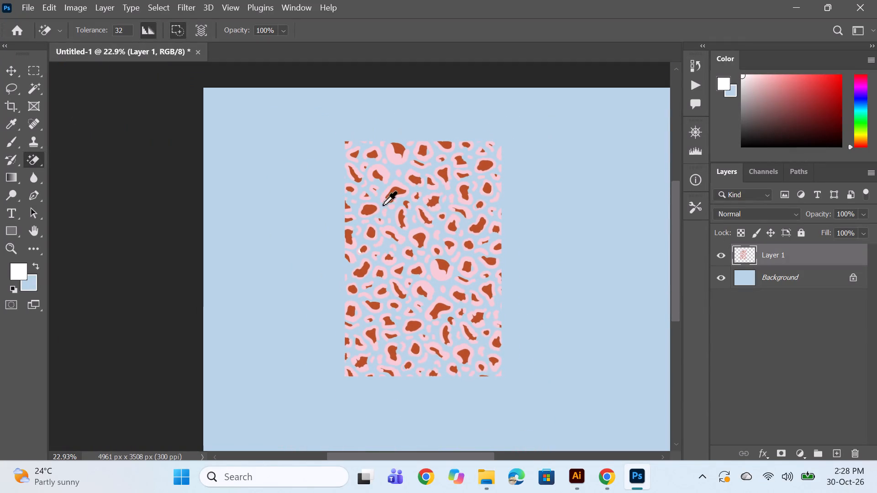
scroll(451, 216, "up", 2, "alt")
scroll(471, 228, "down", 1, "alt")
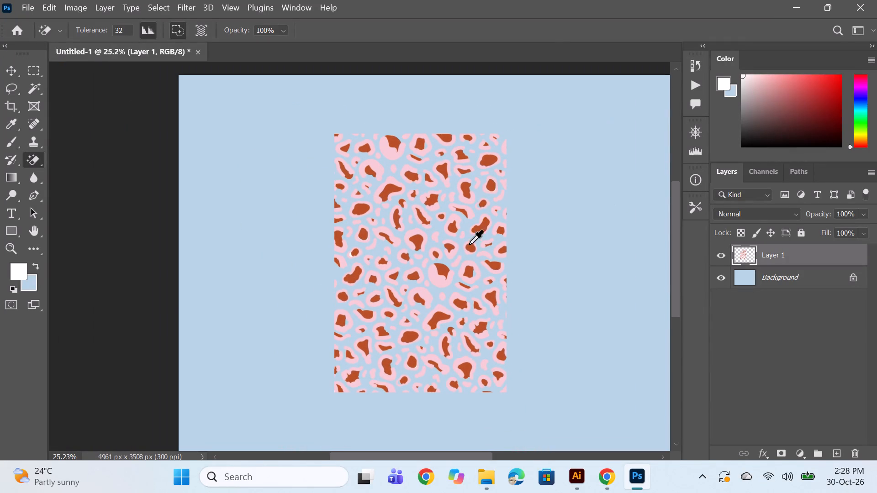
scroll(470, 246, "down", 2, "alt")
key("space")
key("space")
left_click_drag(591, 250, 514, 227)
key("space")
key("space")
key("space")
key("space")
left_click_drag(429, 186, 446, 204)
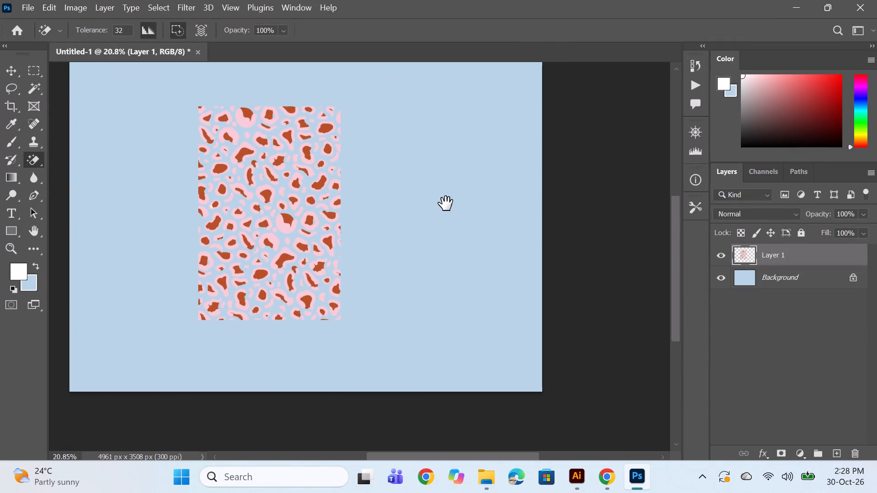
left_click_drag(446, 204, 514, 234)
scroll(329, 206, "up", 4, "alt")
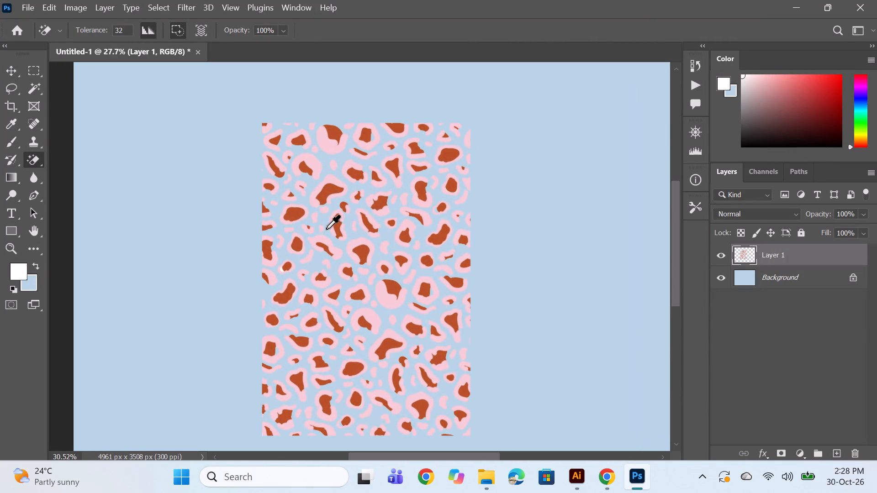
scroll(341, 210, "up", 1, "alt")
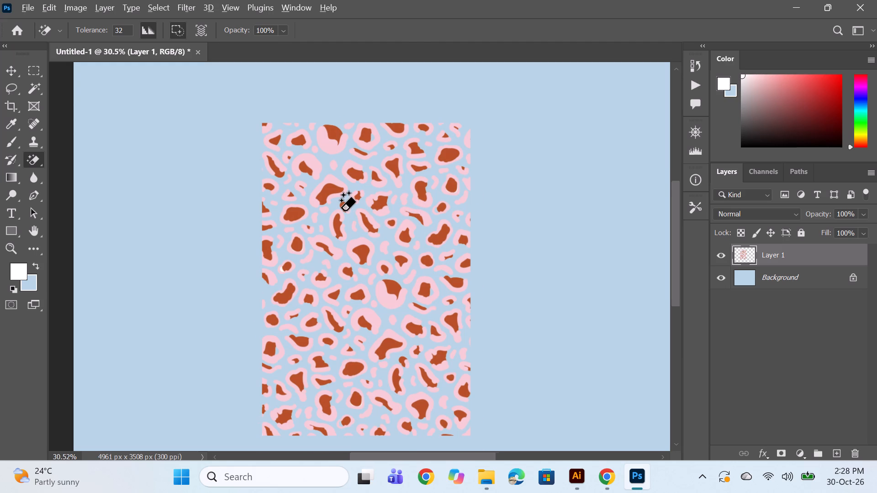
Erase the leftover white patch inside the small oval spot near the middle of the print's left edge.
scroll(397, 196, "down", 2)
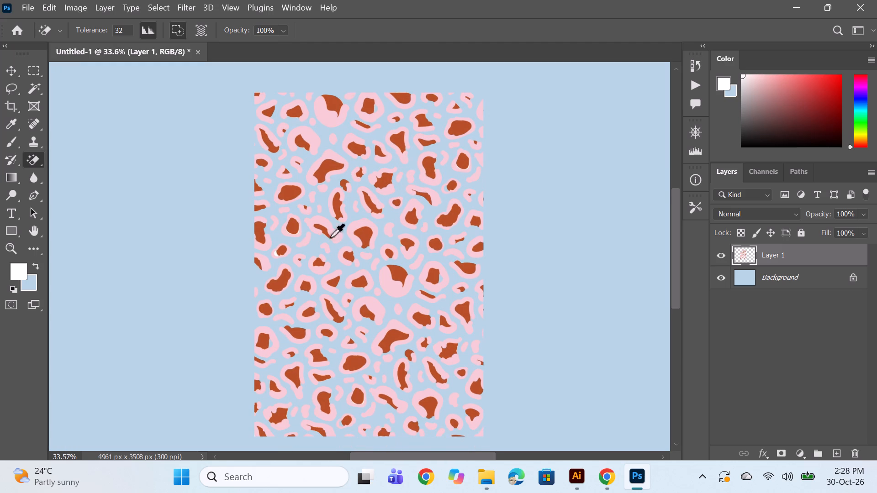
scroll(275, 251, "up", 15, "alt")
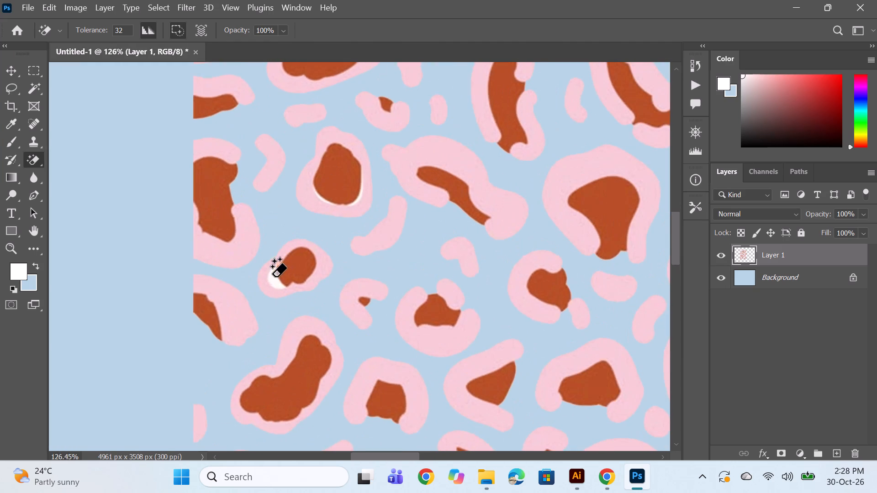
left_click(272, 276)
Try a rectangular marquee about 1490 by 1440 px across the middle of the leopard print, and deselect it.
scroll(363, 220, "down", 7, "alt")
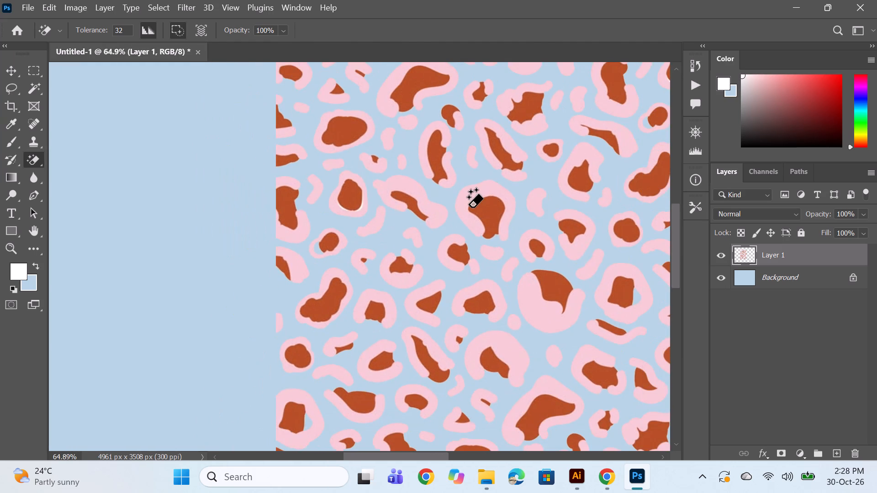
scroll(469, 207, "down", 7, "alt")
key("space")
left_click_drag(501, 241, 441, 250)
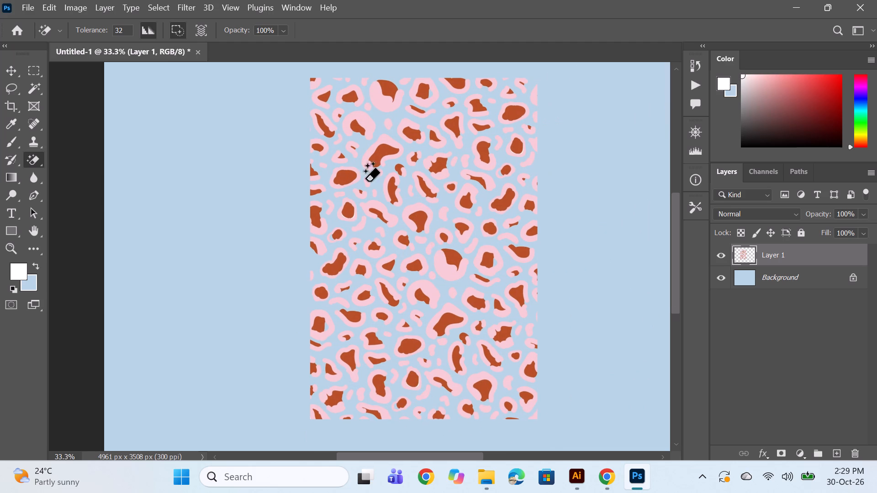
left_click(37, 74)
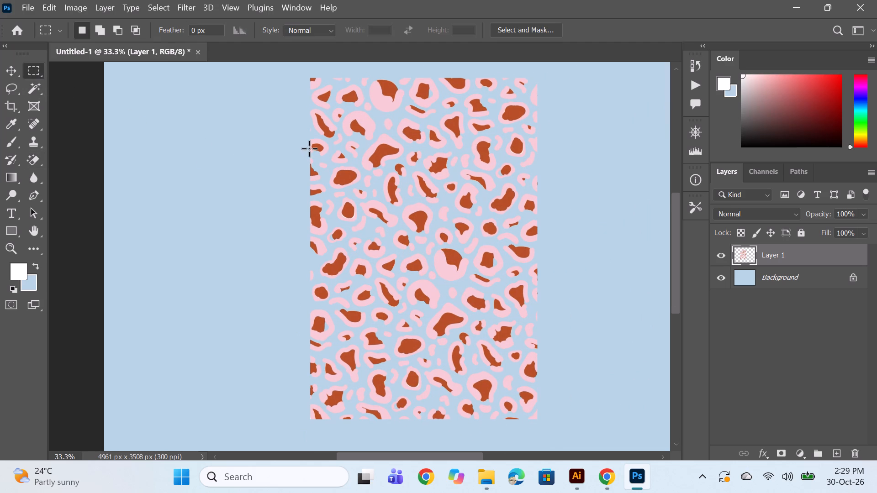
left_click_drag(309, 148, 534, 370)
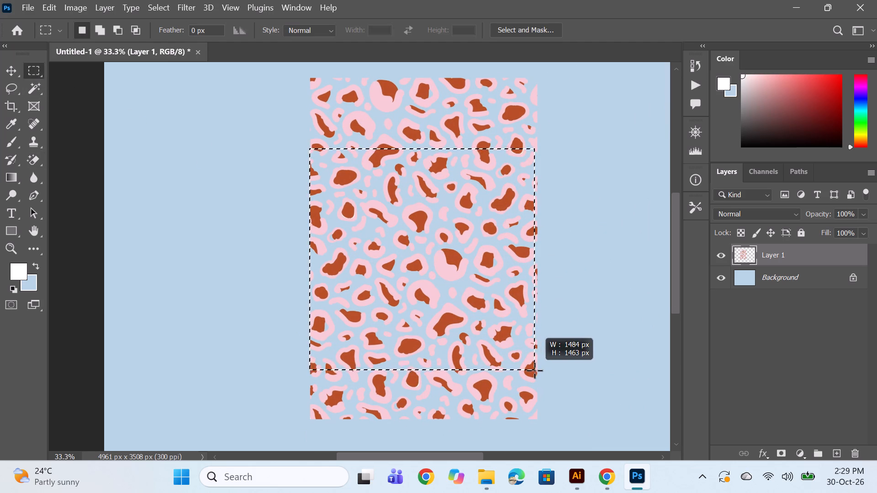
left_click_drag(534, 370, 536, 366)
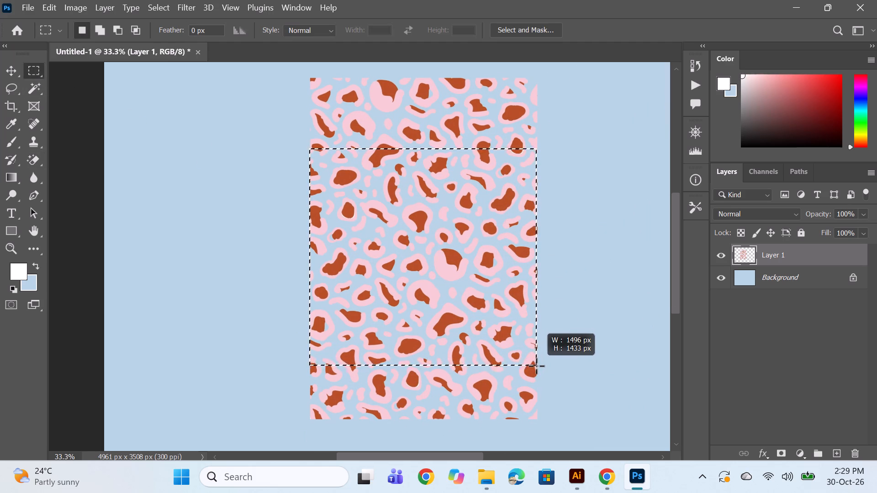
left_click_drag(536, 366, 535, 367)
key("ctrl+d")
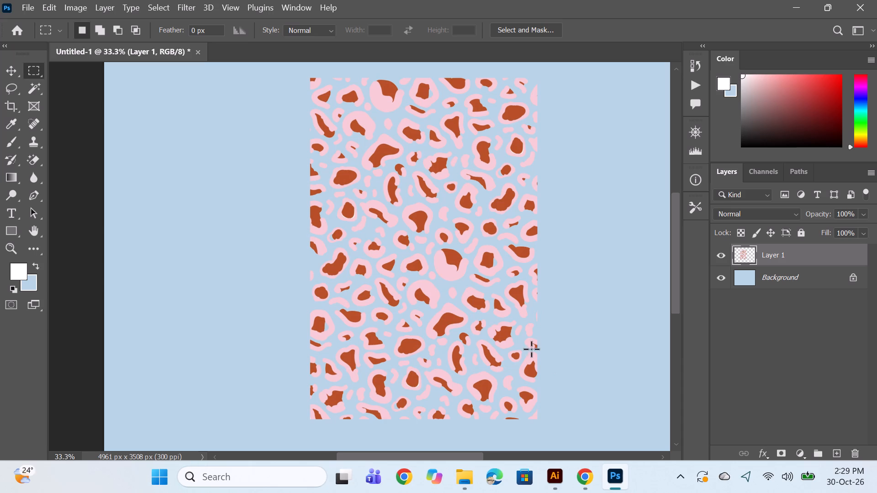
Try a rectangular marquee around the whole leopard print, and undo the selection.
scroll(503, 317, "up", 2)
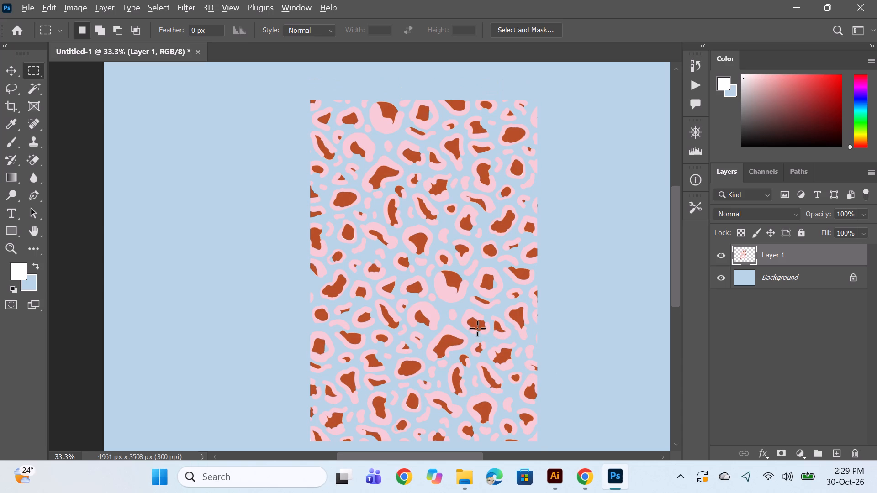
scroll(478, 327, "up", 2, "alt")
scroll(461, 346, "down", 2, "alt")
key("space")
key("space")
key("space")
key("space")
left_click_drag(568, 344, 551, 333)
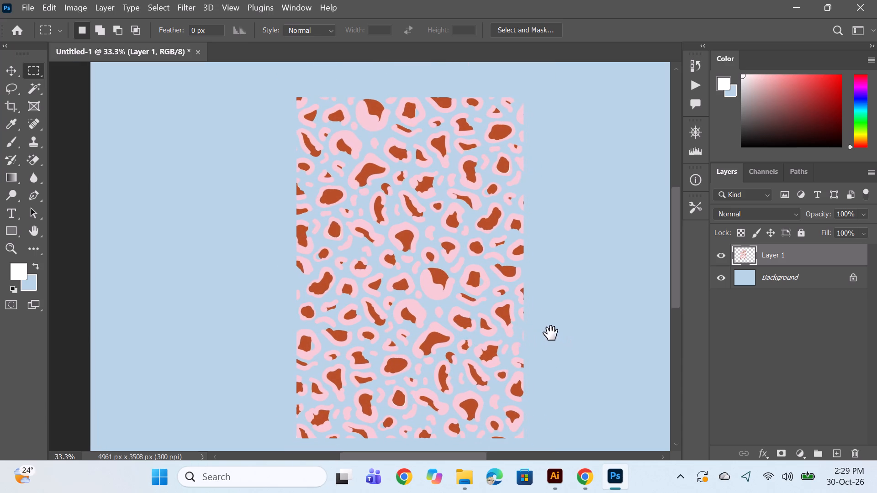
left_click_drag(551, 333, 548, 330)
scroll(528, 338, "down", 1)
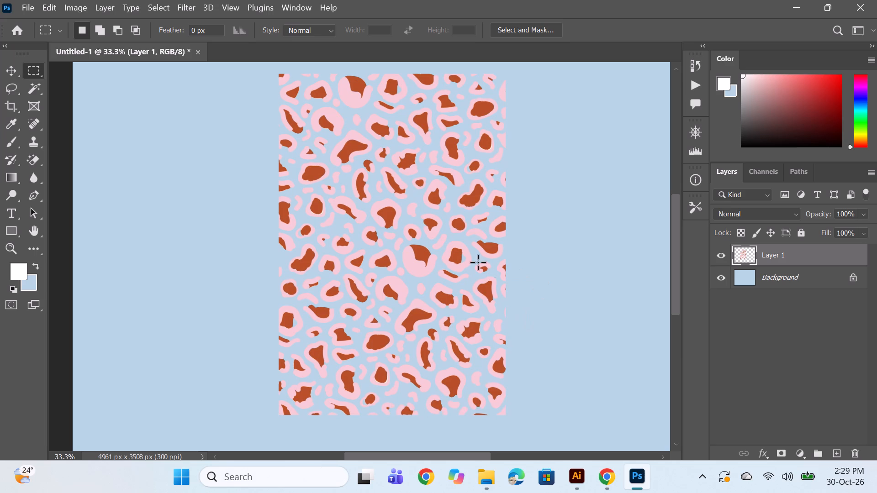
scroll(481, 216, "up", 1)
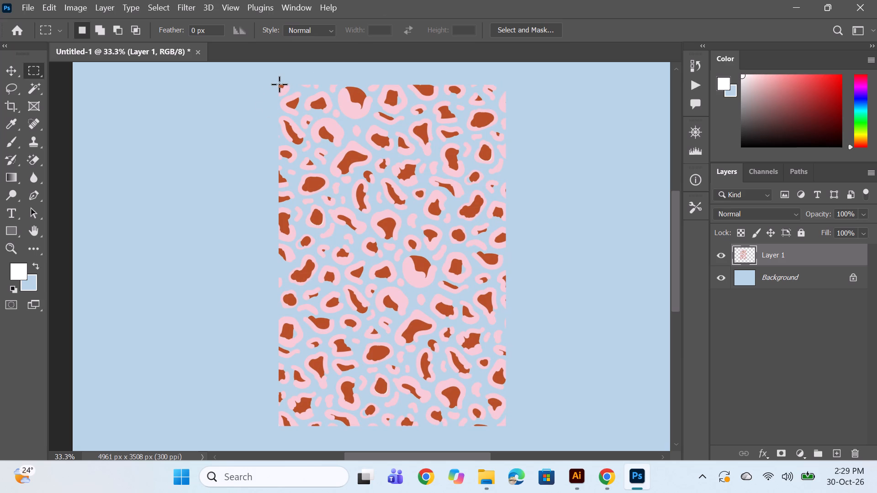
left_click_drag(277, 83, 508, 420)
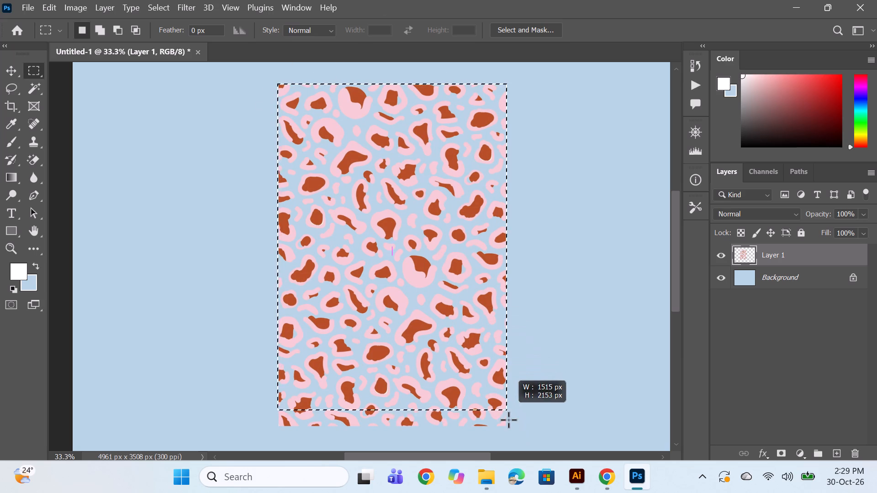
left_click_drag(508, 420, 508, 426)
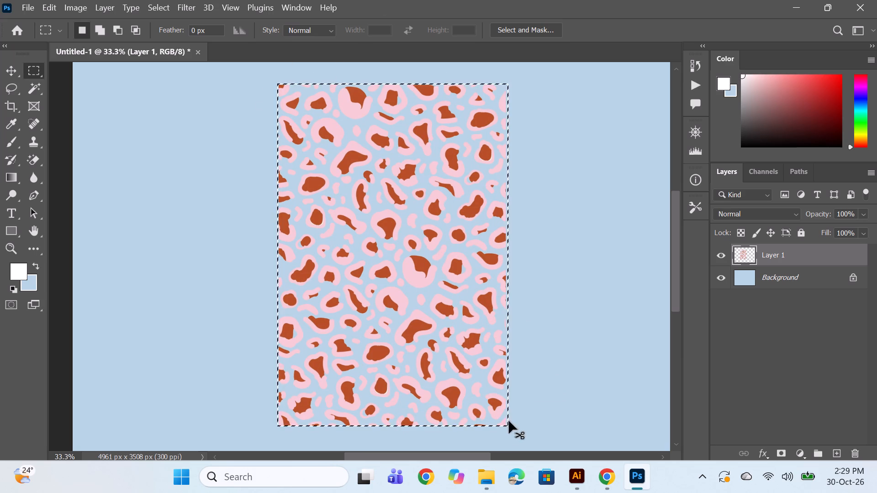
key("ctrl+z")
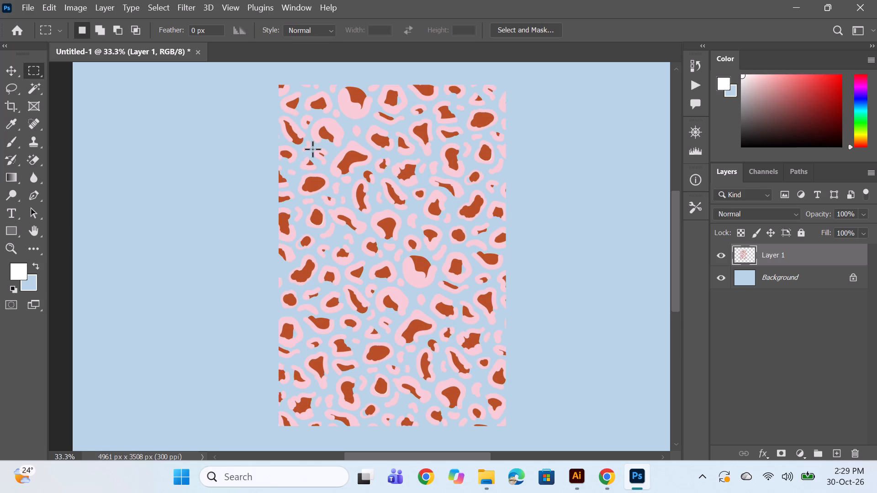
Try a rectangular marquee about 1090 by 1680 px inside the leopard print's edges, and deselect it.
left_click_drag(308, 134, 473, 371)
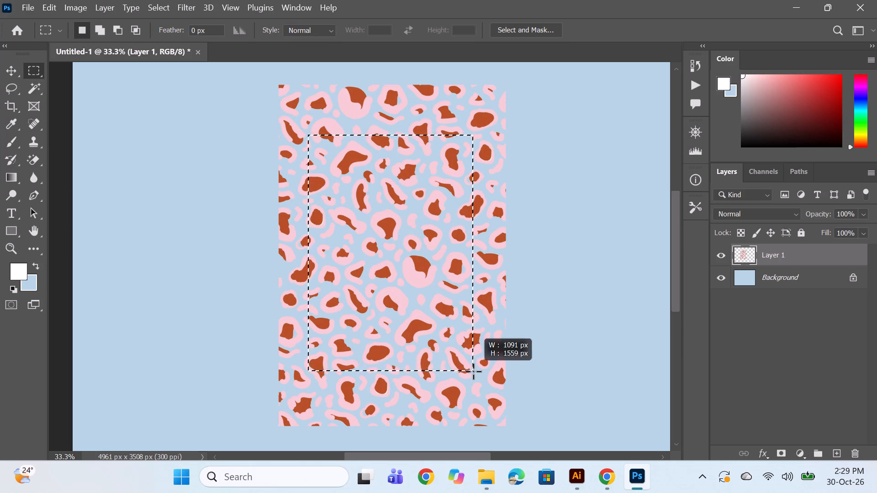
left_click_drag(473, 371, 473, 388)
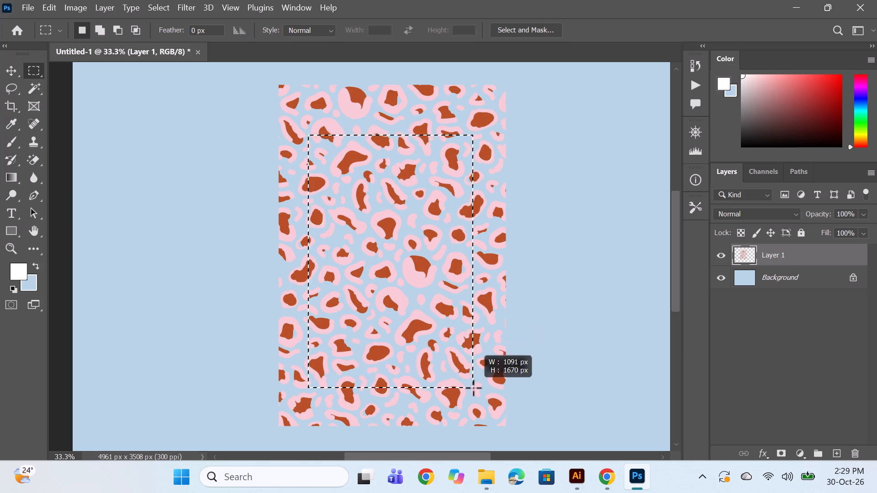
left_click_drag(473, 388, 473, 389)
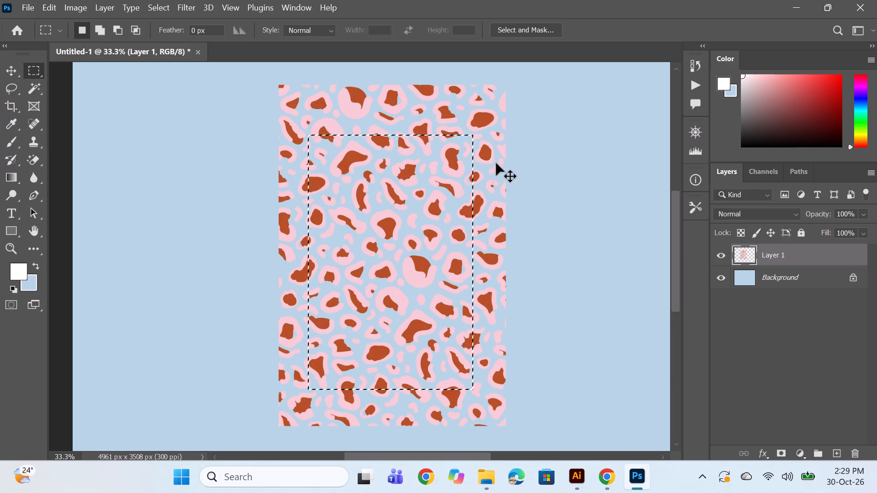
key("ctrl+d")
Select a tall rectangle in the middle of the leopard print, stroke it with a 7 px black centred outline, and deselect.
left_click_drag(320, 126, 322, 126)
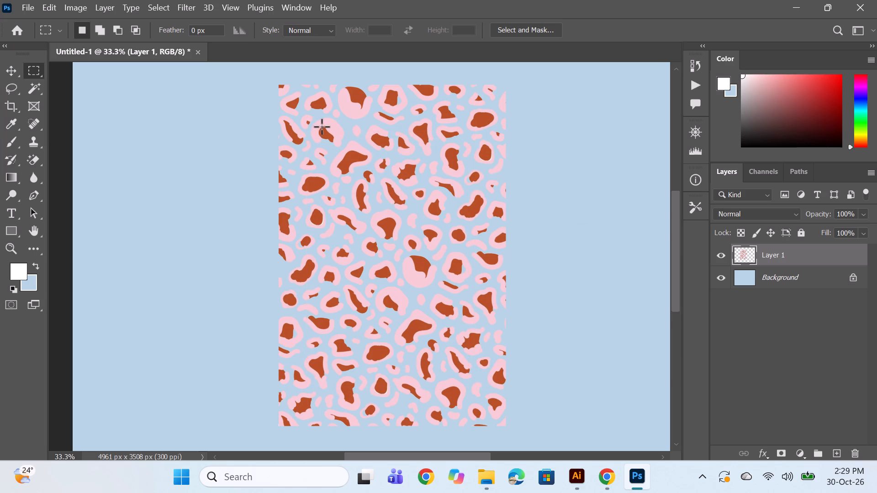
left_click_drag(322, 126, 446, 390)
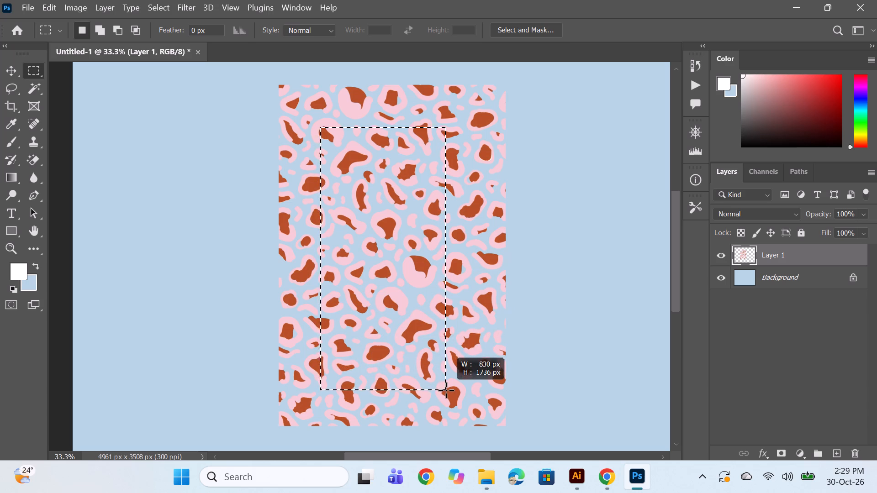
left_click_drag(446, 390, 457, 393)
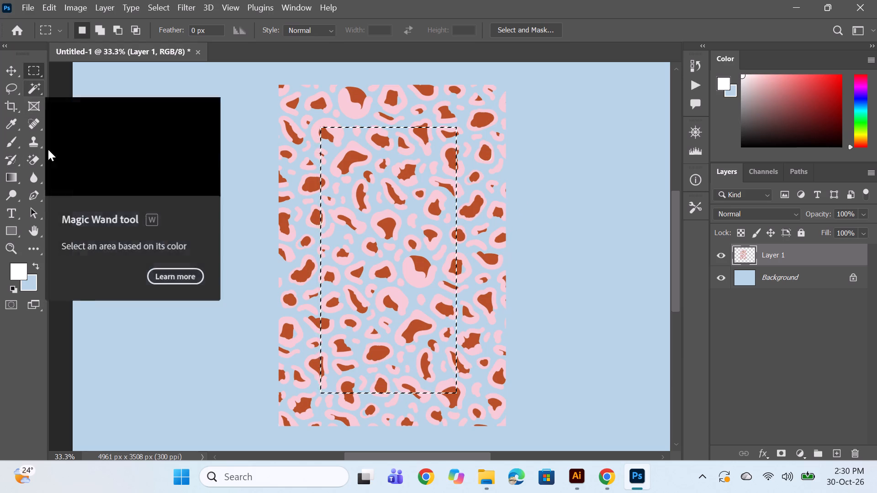
right_click(345, 162)
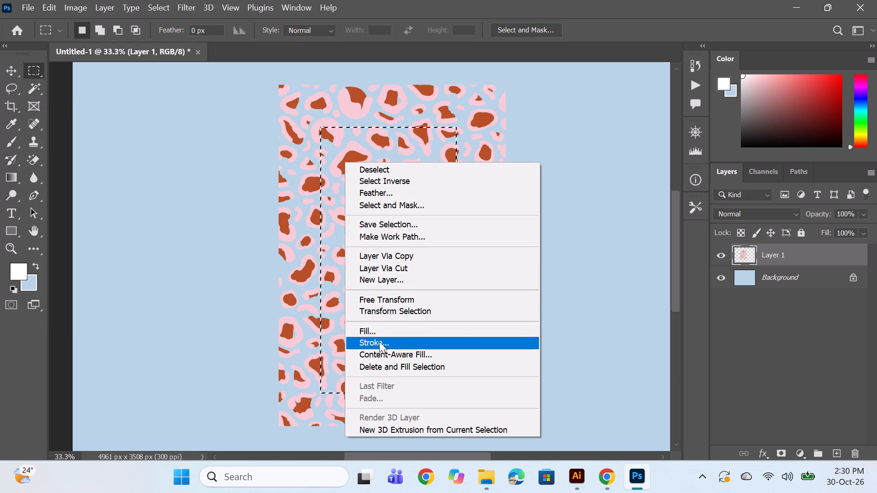
left_click(379, 341)
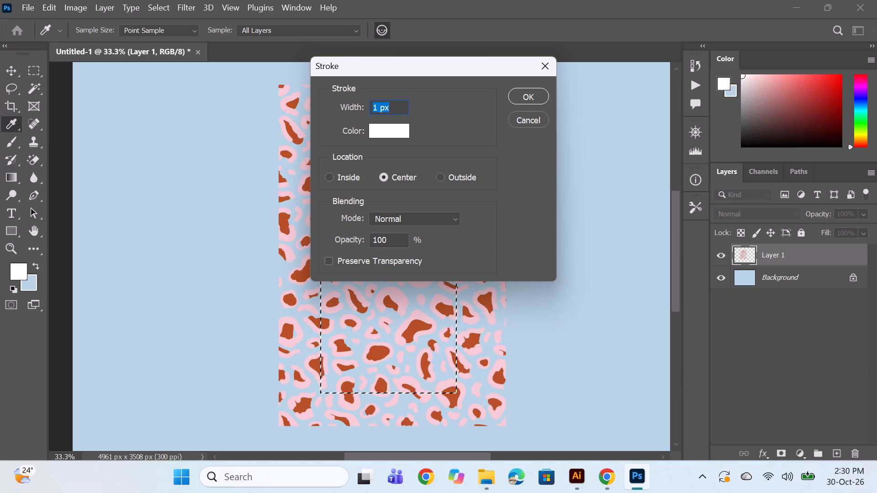
left_click(394, 132)
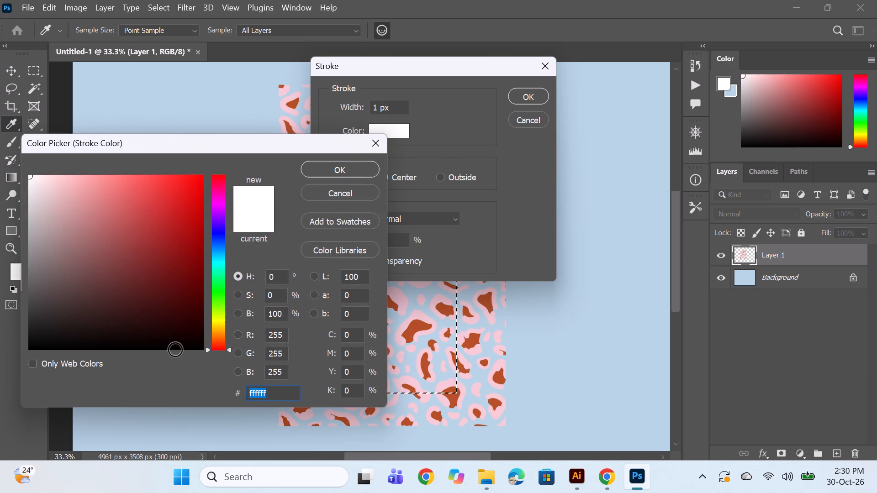
left_click(175, 350)
left_click(335, 169)
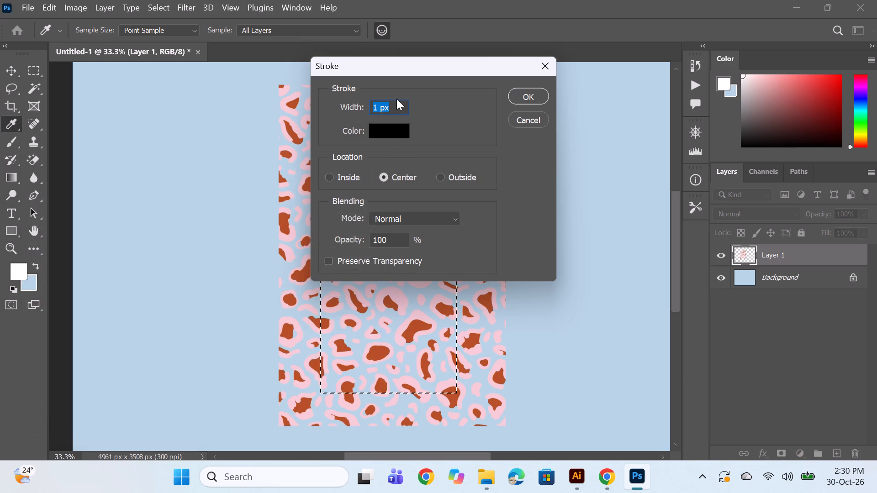
left_click(377, 103)
left_click_drag(376, 106, 358, 110)
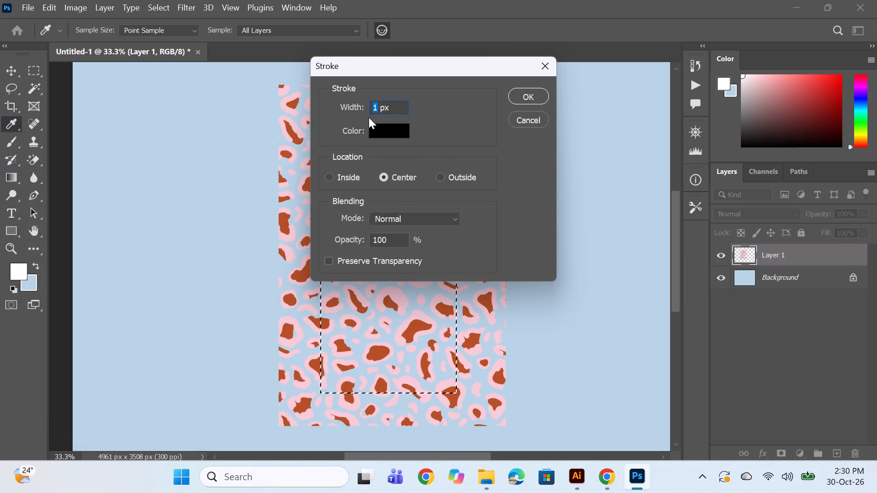
key("7")
key("Return")
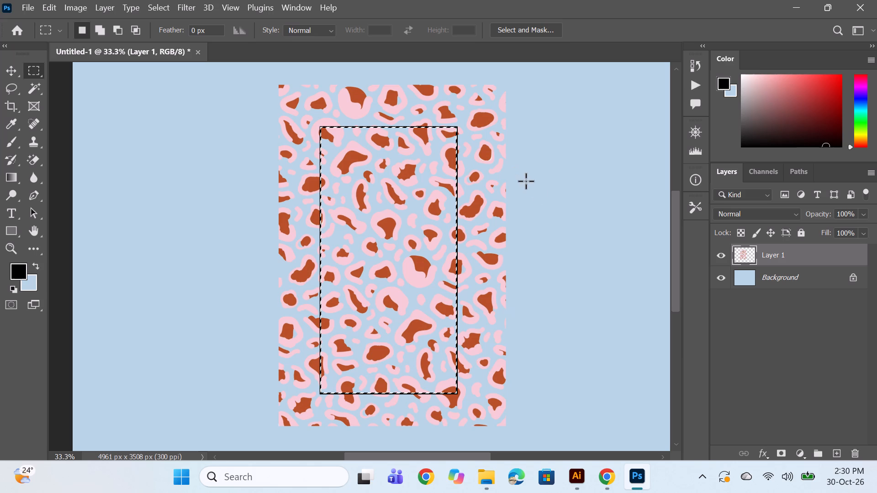
left_click(526, 181, "ctrl")
key("ctrl+d")
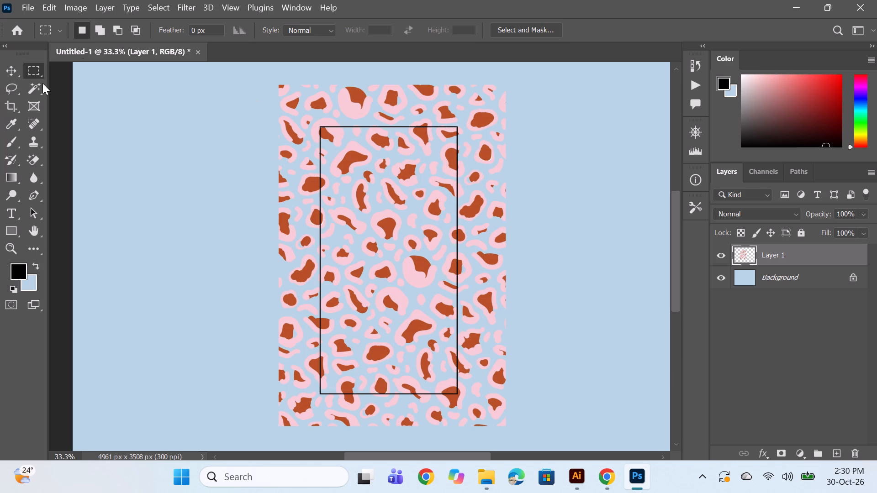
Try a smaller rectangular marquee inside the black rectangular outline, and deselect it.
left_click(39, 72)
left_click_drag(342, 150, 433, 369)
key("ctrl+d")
Select a rectangle about 680 by 1500 px inside the black outline, nudge it slightly to the right, and invert the selection.
left_click_drag(335, 147, 391, 215)
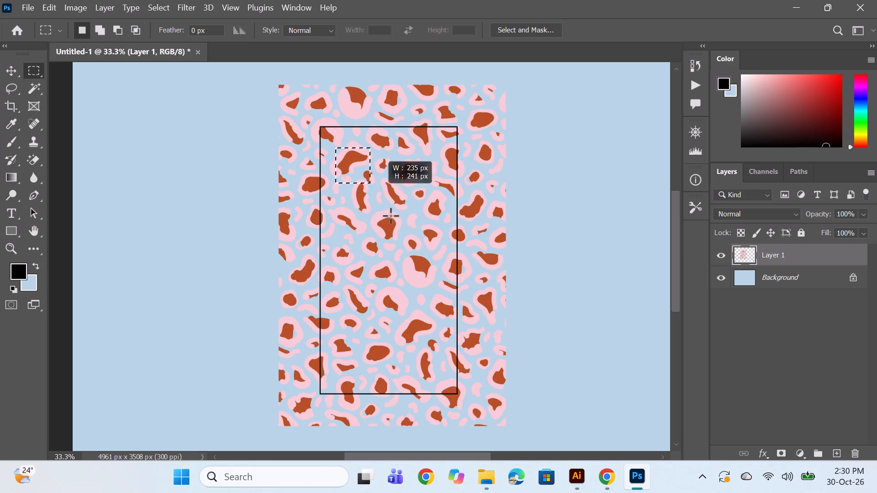
left_click_drag(391, 215, 442, 362)
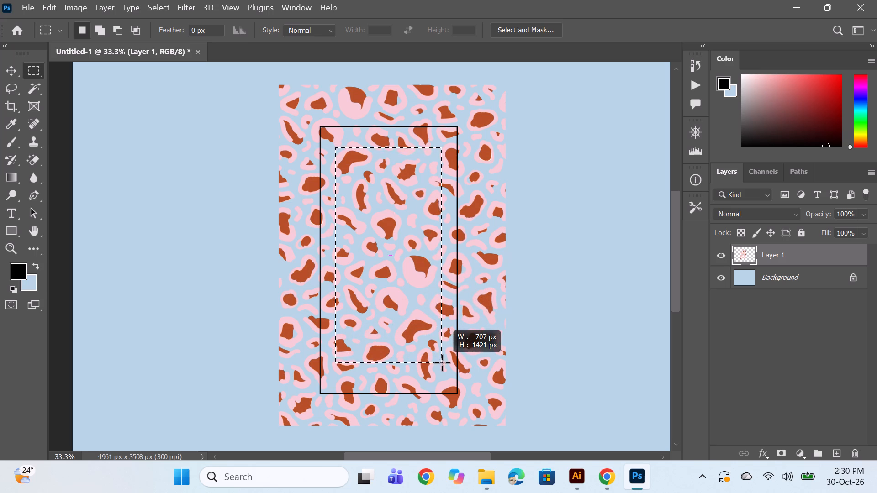
left_click_drag(442, 362, 438, 368)
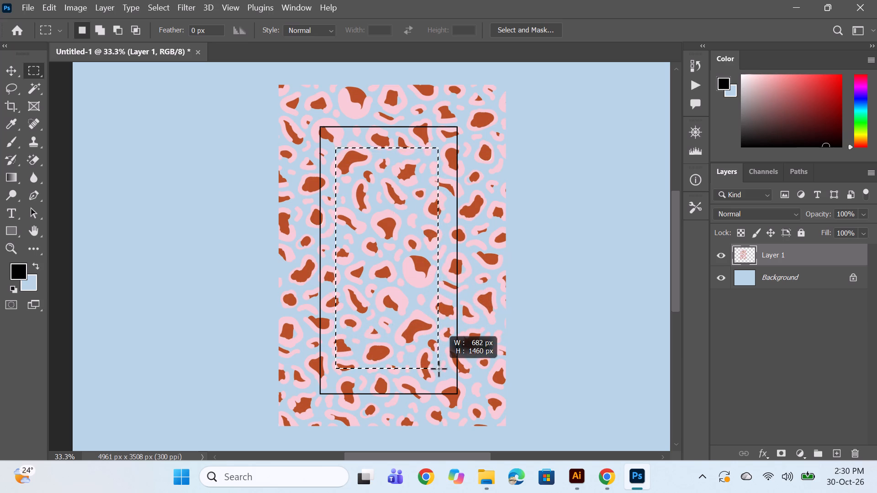
left_click_drag(438, 368, 438, 374)
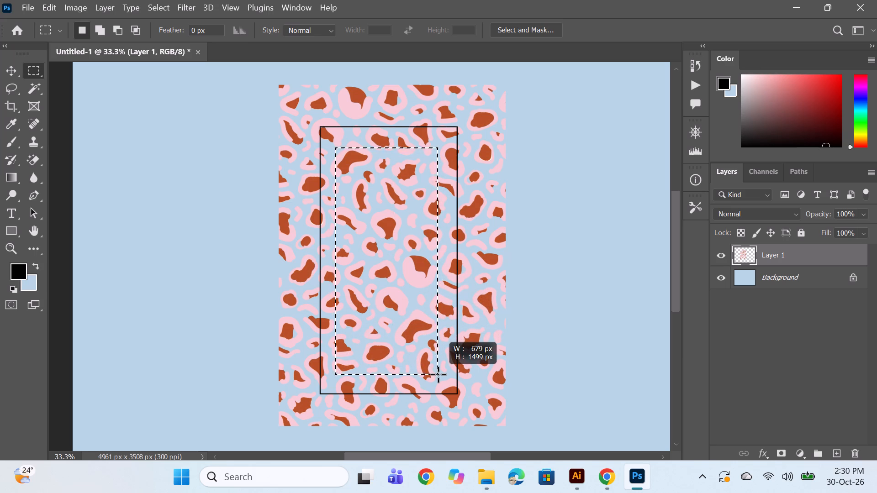
left_click_drag(438, 374, 438, 373)
scroll(440, 243, "up", 3)
scroll(346, 3, "down", 2)
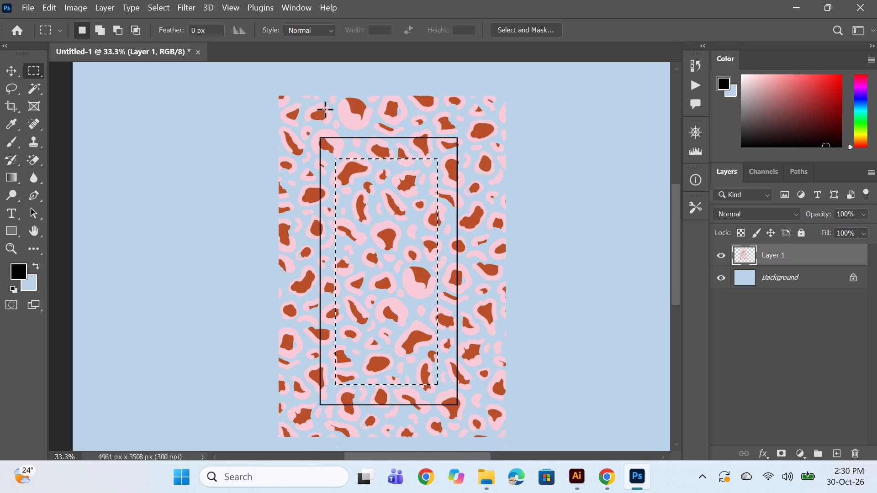
scroll(325, 109, "down", 3)
scroll(324, 256, "up", 2)
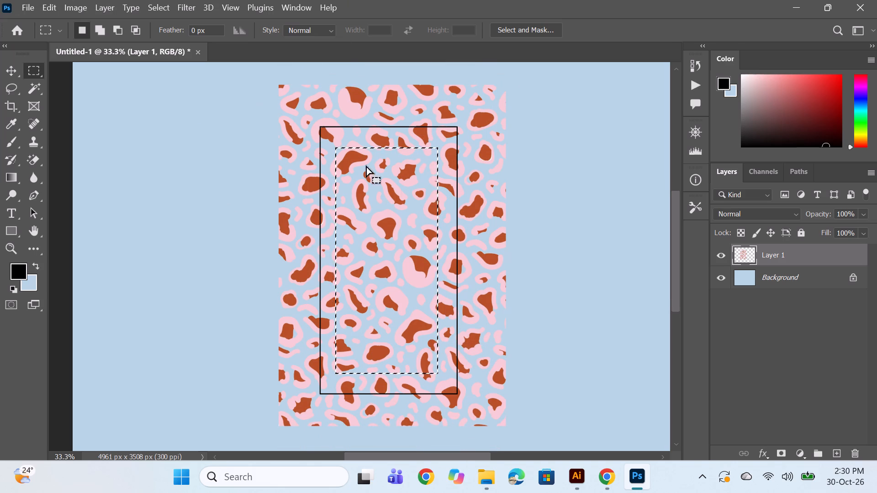
key("Right")
key("Right")
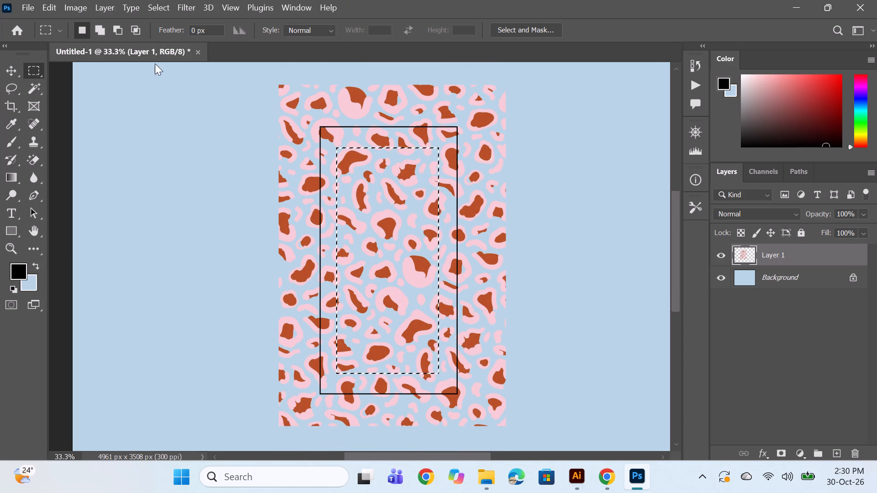
right_click(32, 160)
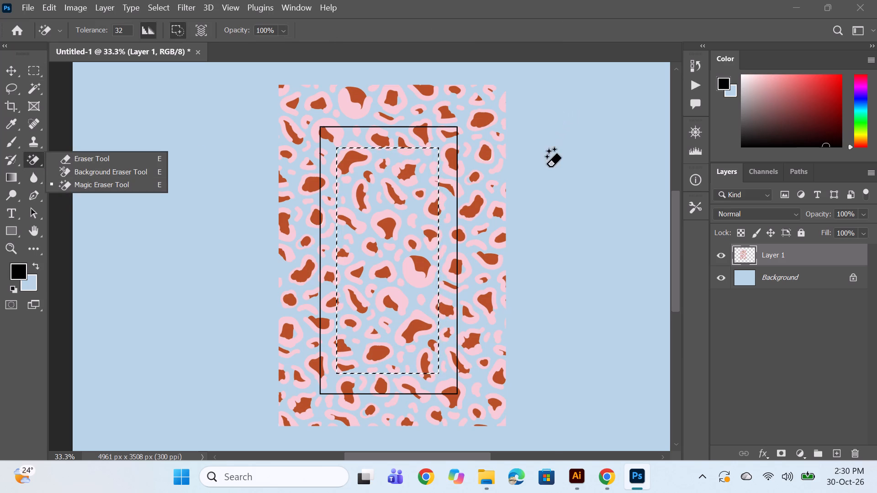
left_click(168, 141, "ctrl")
key("ctrl+shift+i")
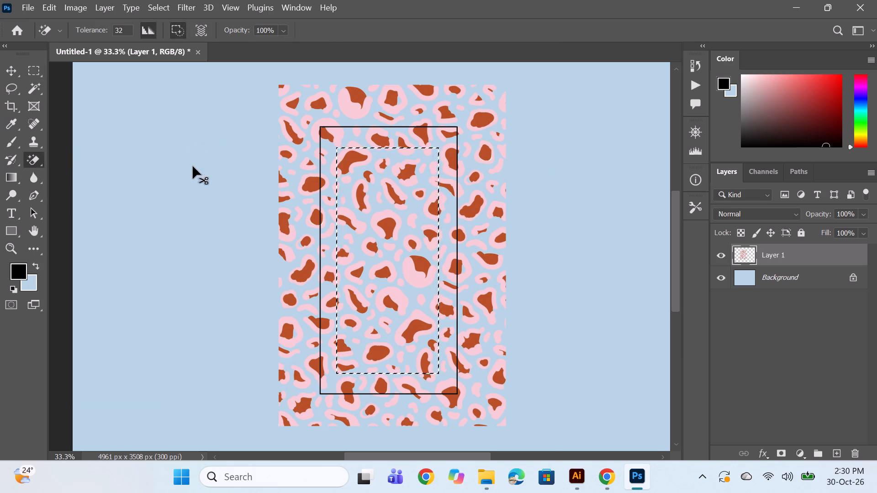
Erase spot areas in the strip between the outline's upper edge and the inner rectangle with the Magic Eraser.
scroll(346, 116, "up", 4, "alt")
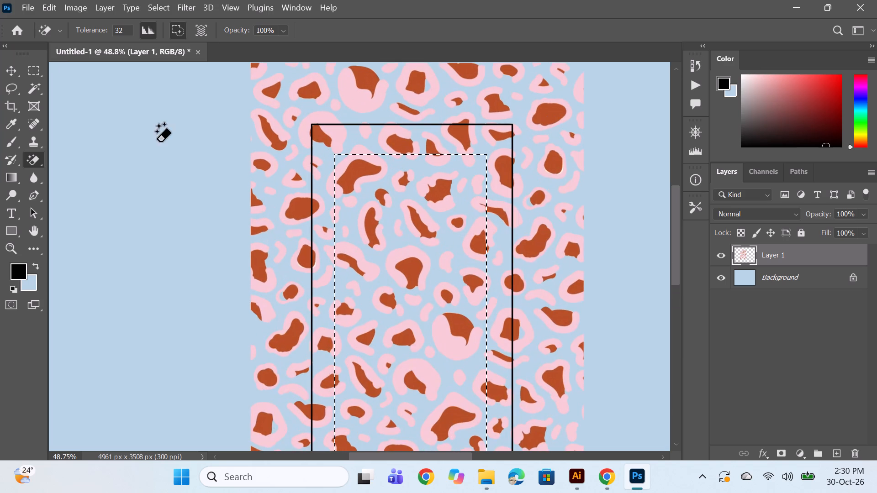
right_click(36, 160)
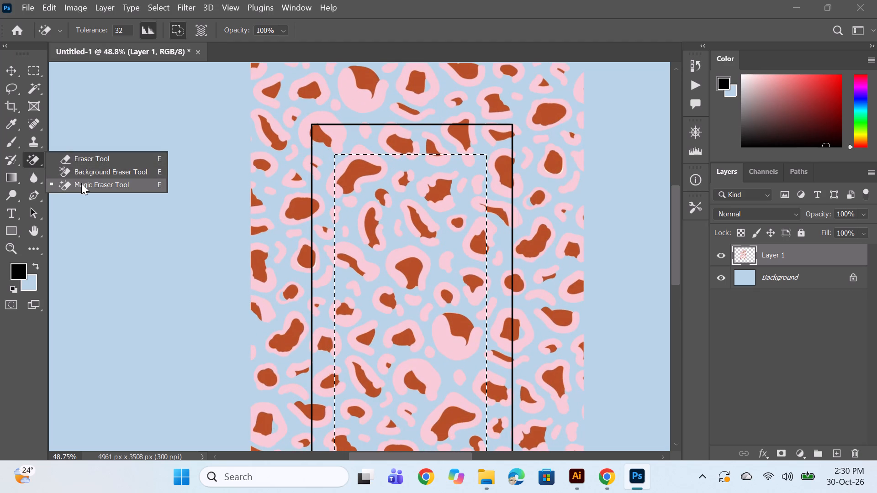
left_click(81, 183)
left_click(335, 142)
left_click(321, 135)
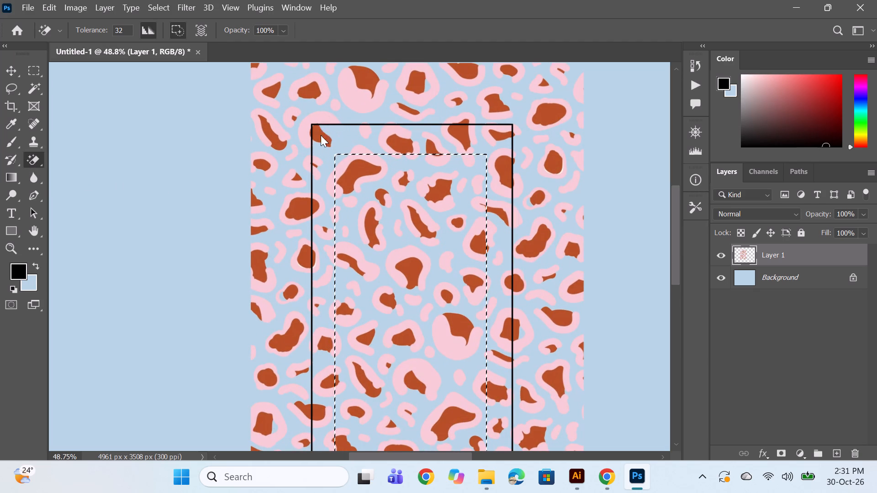
left_click(327, 138)
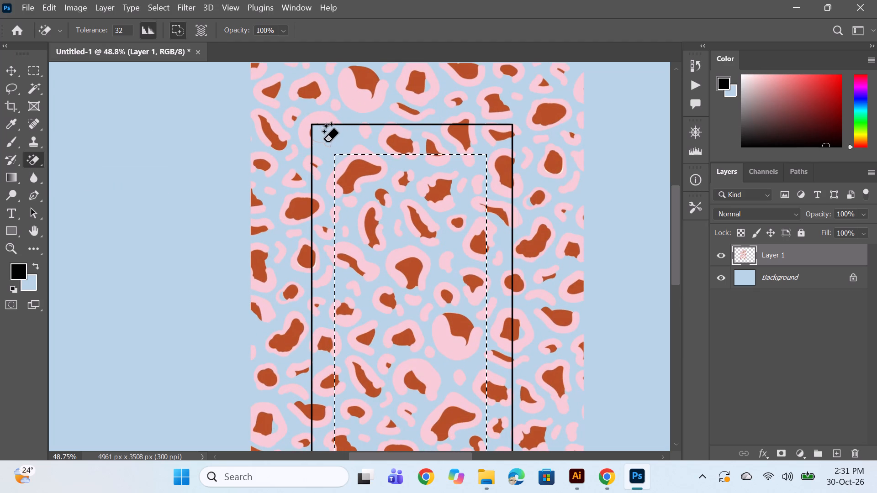
left_click(321, 146)
left_click(387, 146)
left_click(391, 143)
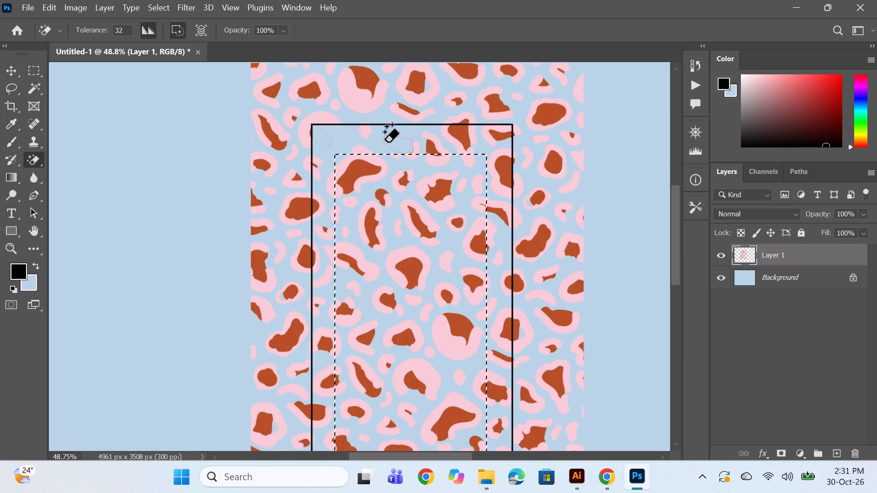
left_click(364, 135)
scroll(401, 139, "up", 4, "alt")
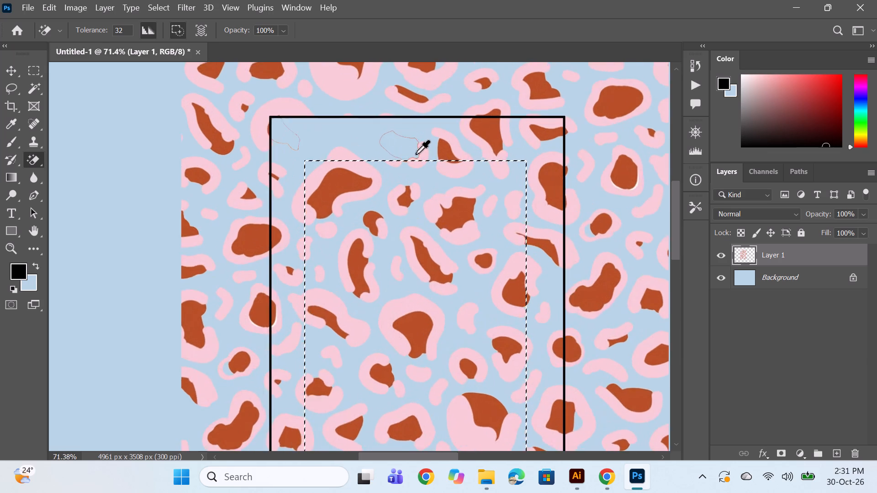
scroll(416, 154, "up", 2, "alt")
left_click(336, 154)
left_click(417, 163)
left_click(457, 161)
left_click_drag(441, 155, 449, 152)
left_click(458, 141)
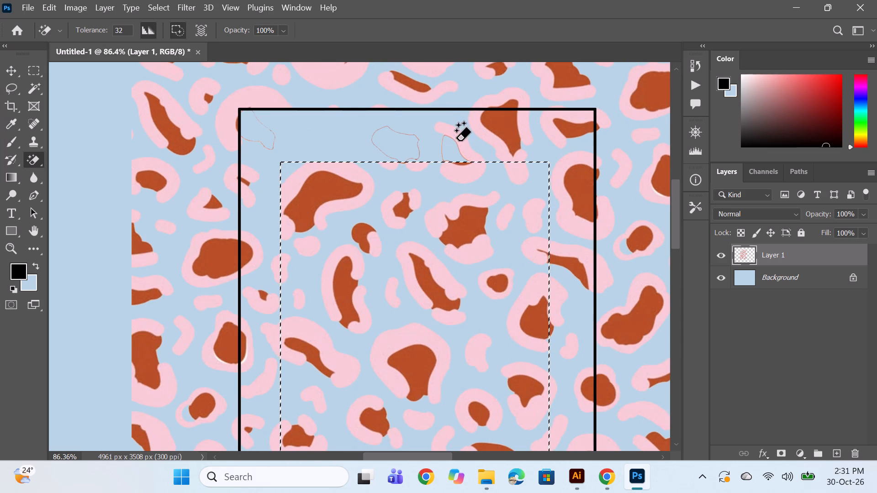
Switch to the regular Eraser, try a stroke across the upper strip, and set its brush to 200 px and 100% opacity.
right_click(27, 162)
left_click(79, 161)
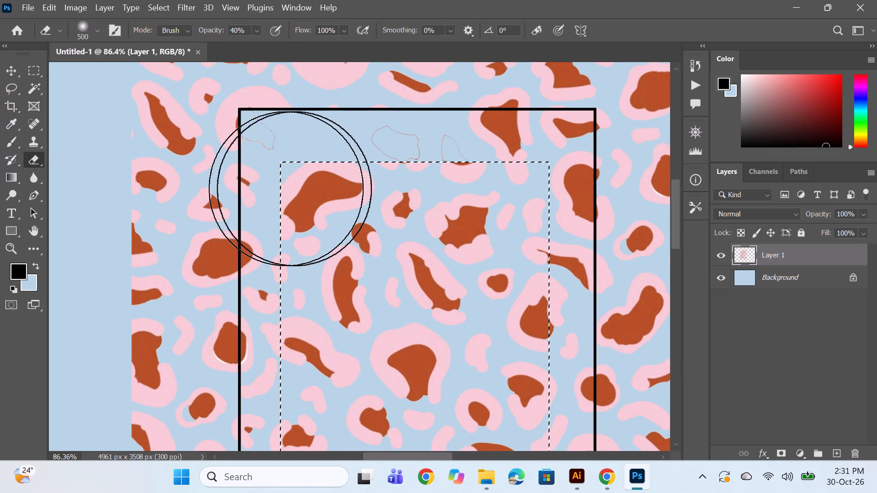
left_click_drag(319, 199, 463, 206)
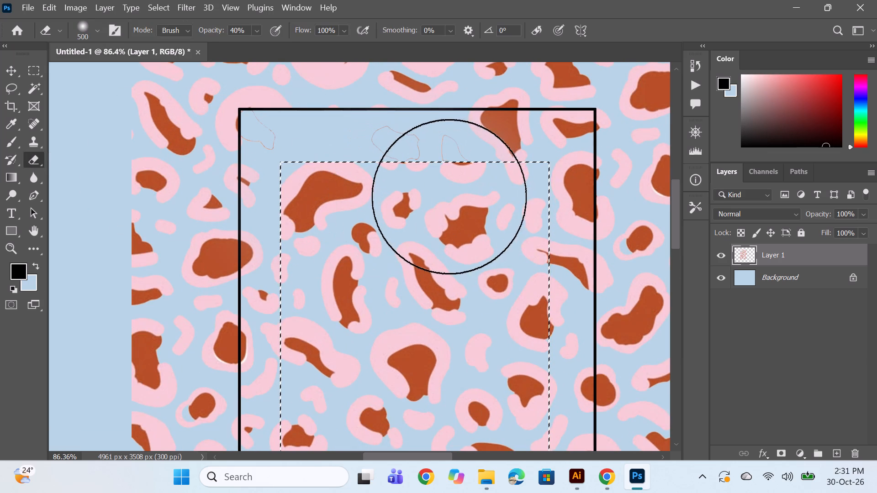
type("[[")
key("bracketleft")
key("bracketleft")
left_click_drag(206, 31, 265, 34)
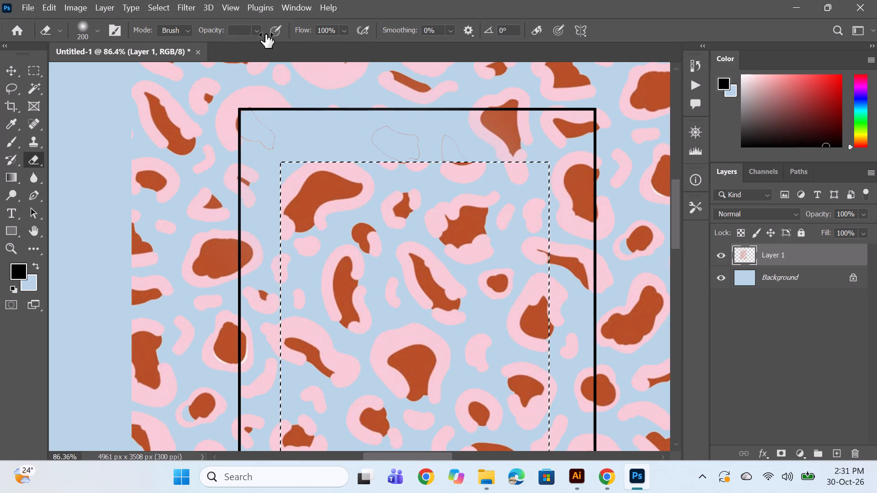
left_click_drag(265, 34, 389, 52)
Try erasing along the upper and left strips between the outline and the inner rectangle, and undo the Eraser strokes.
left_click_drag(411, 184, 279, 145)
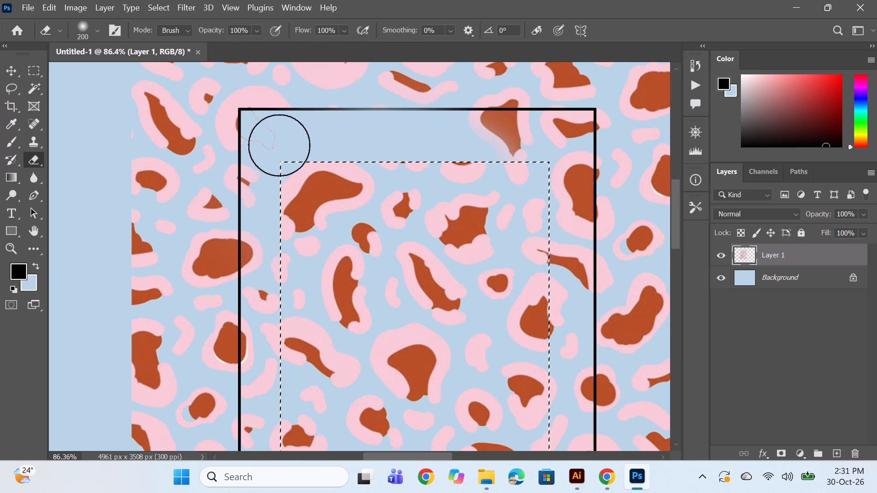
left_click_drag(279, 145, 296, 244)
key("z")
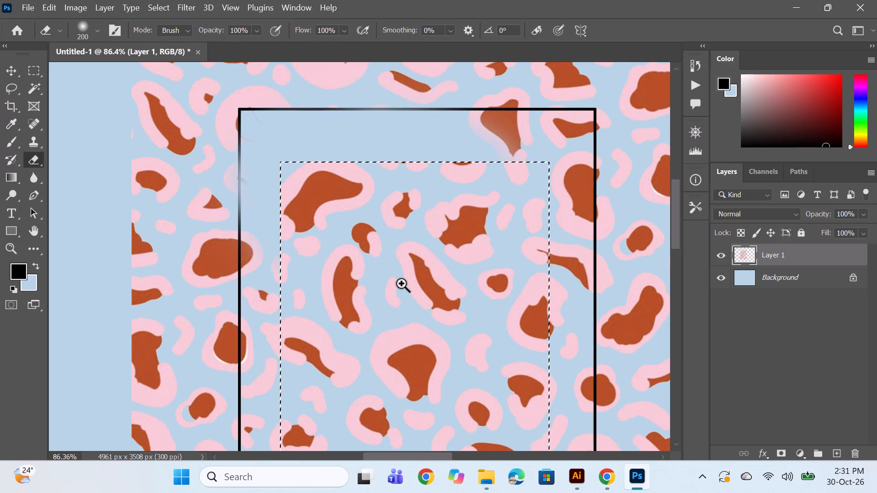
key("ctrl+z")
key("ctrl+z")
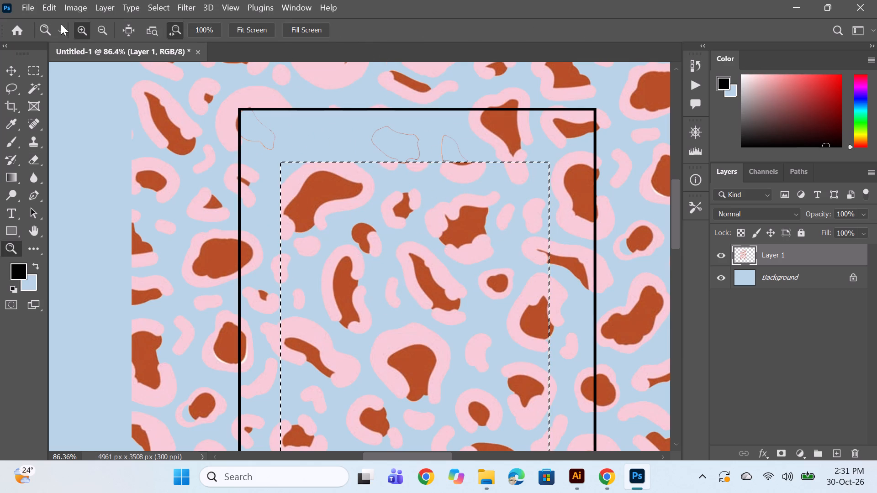
Set the Eraser's hardness to 91% and erase the spots in the upper strip between the black outline and the inner rectangle.
left_click(32, 165)
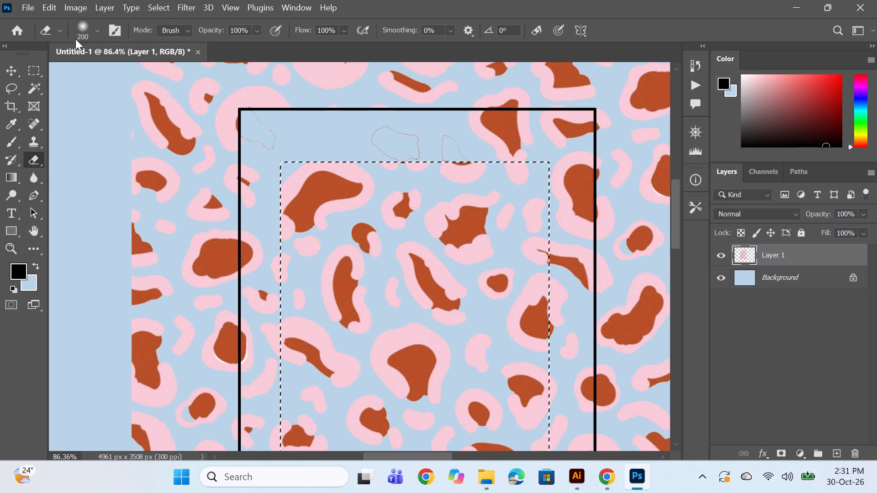
left_click(58, 26)
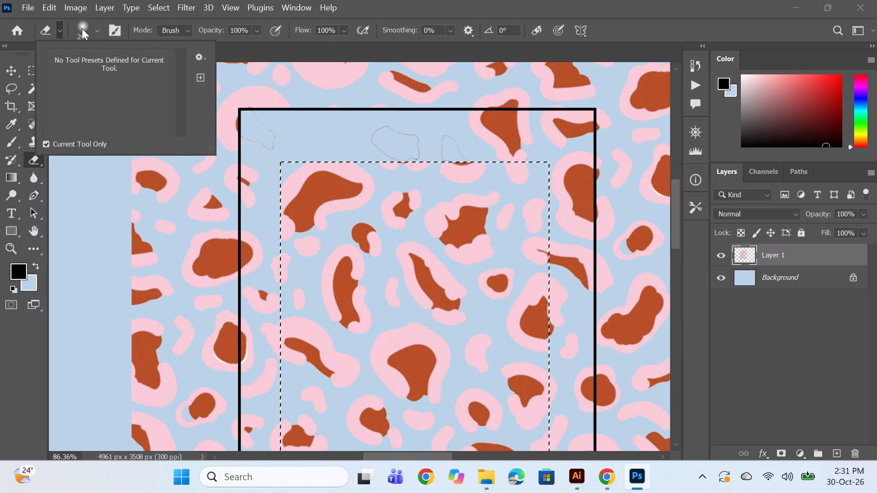
left_click(83, 28)
left_click_drag(79, 106, 240, 118)
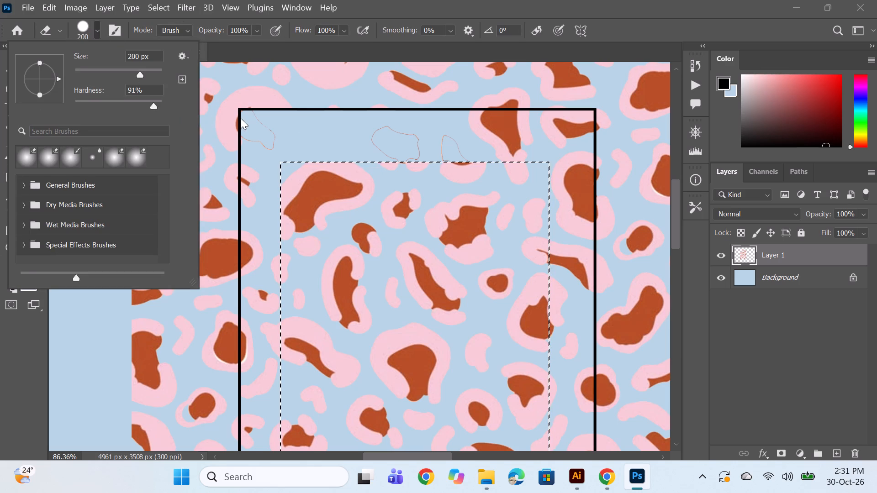
left_click_drag(240, 118, 333, 123)
left_click_drag(349, 169, 499, 151)
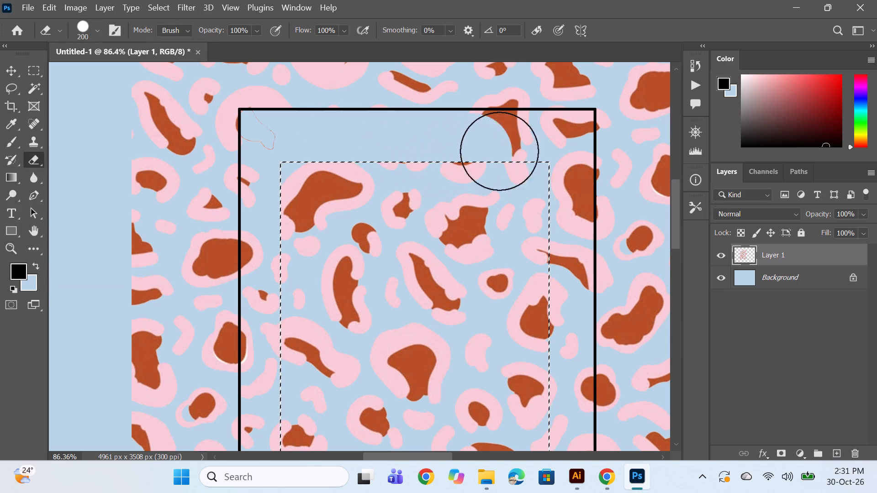
left_click_drag(499, 151, 278, 154)
Erase the spots in the upper part of the left strip between the outline and the inner rectangle, undoing a stray dab.
left_click_drag(281, 161, 281, 168)
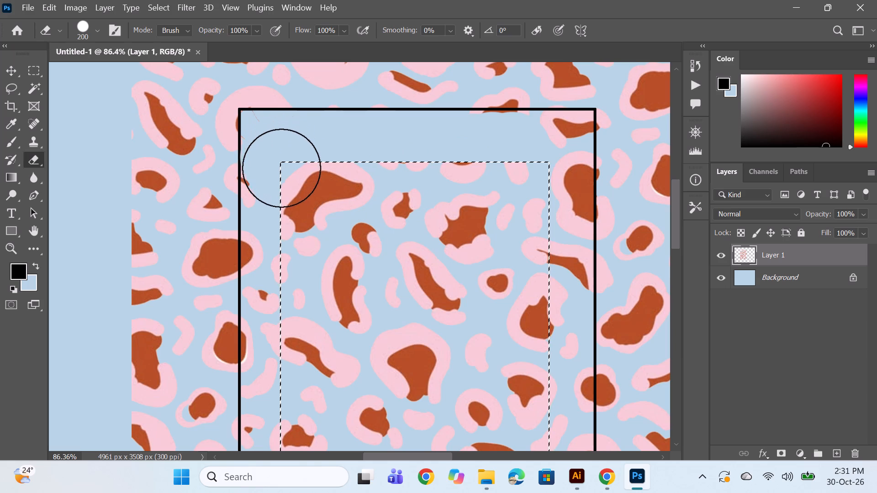
left_click_drag(281, 168, 331, 353)
scroll(360, 218, "down", 4)
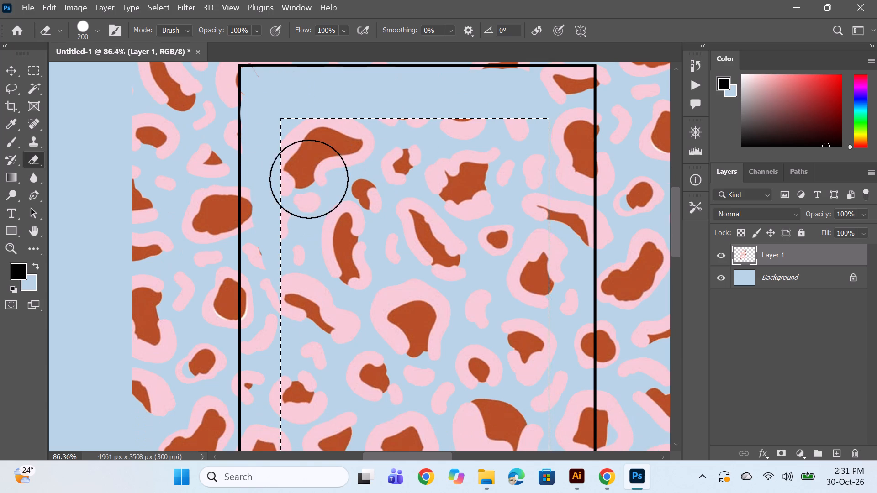
left_click(280, 194)
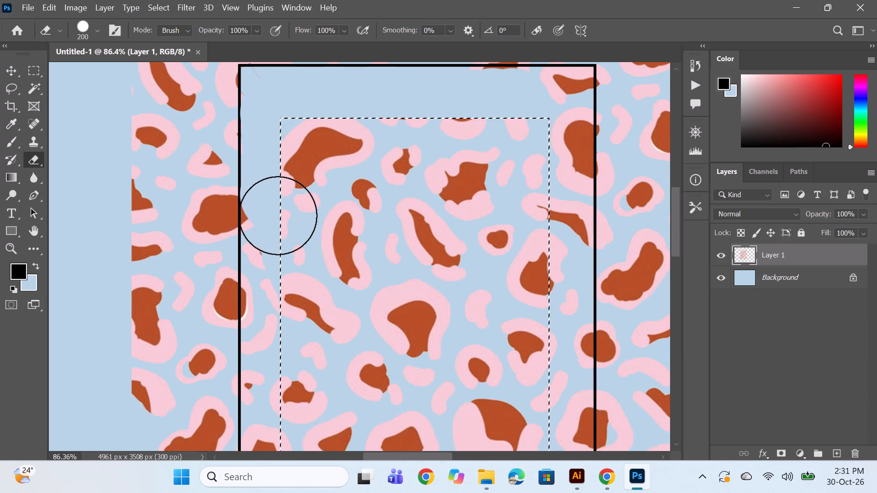
key("ctrl+z")
scroll(274, 215, "up", 3, "alt")
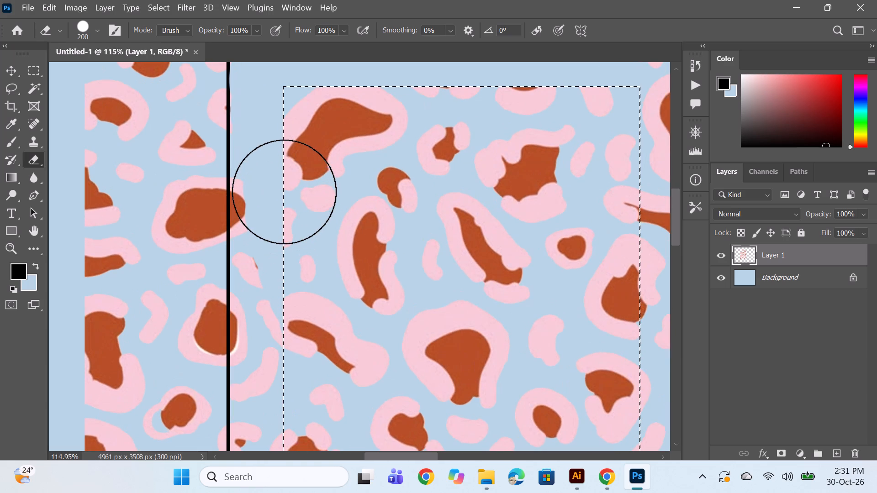
left_click(283, 184)
left_click_drag(284, 194, 283, 201)
left_click_drag(283, 207, 283, 211)
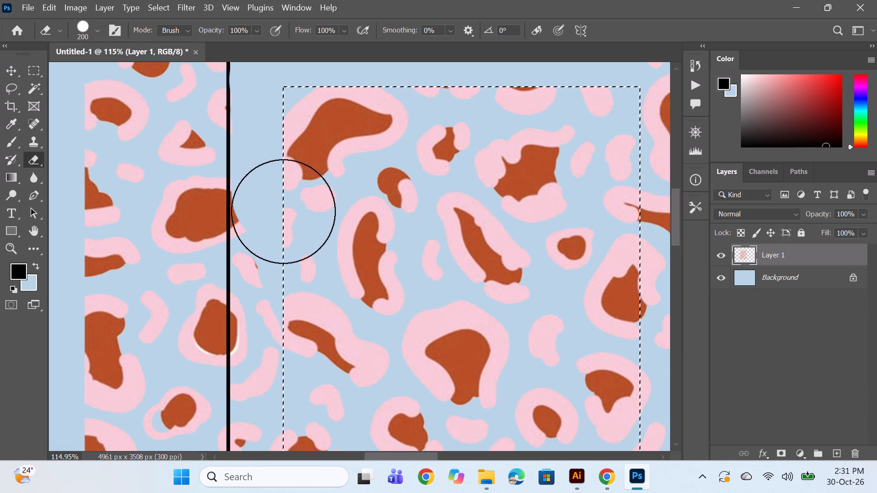
left_click_drag(283, 211, 283, 212)
left_click(282, 221)
Erase the spots along the middle of the left strip between the black outline and the inner rectangle.
scroll(323, 227, "down", 6)
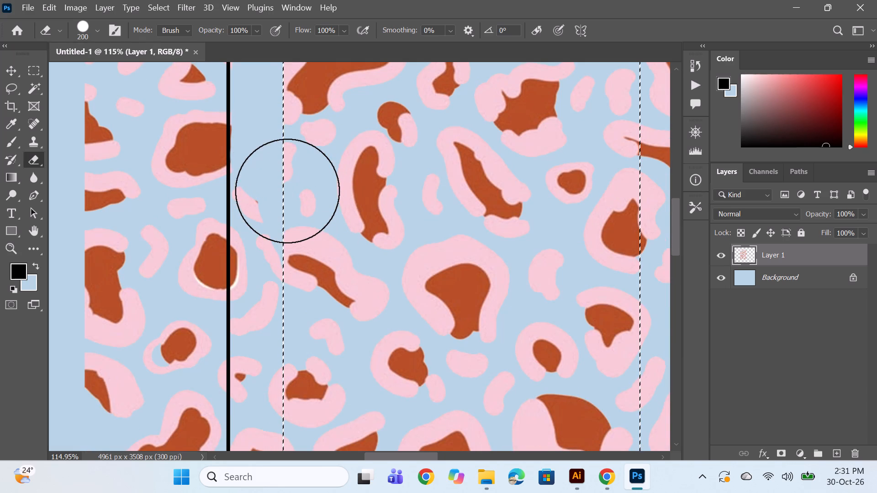
left_click_drag(283, 184, 285, 251)
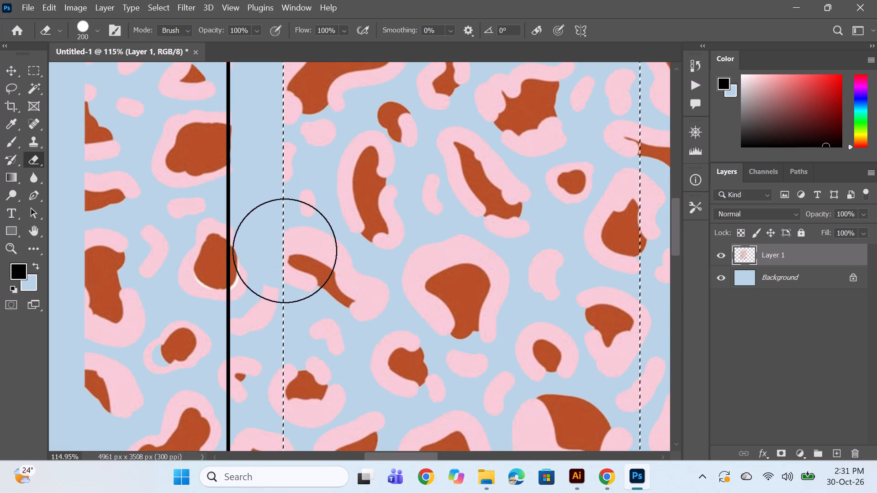
left_click_drag(285, 251, 285, 365)
scroll(300, 256, "down", 6)
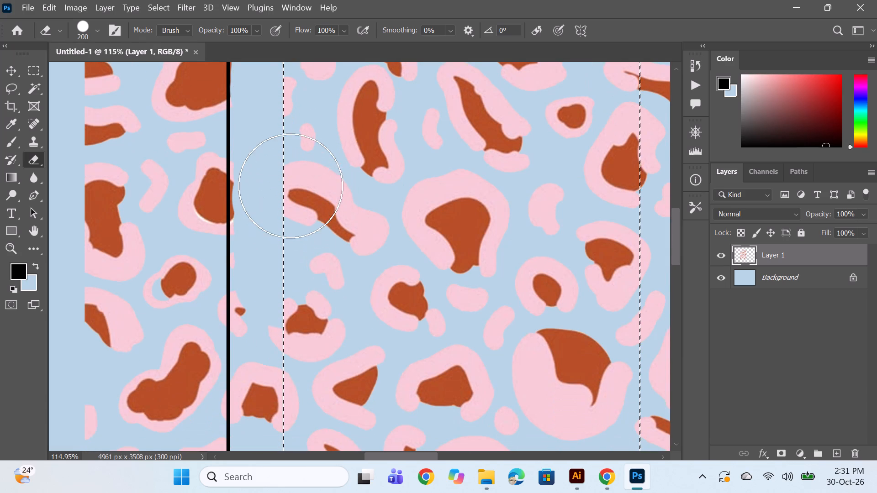
left_click_drag(284, 177, 284, 268)
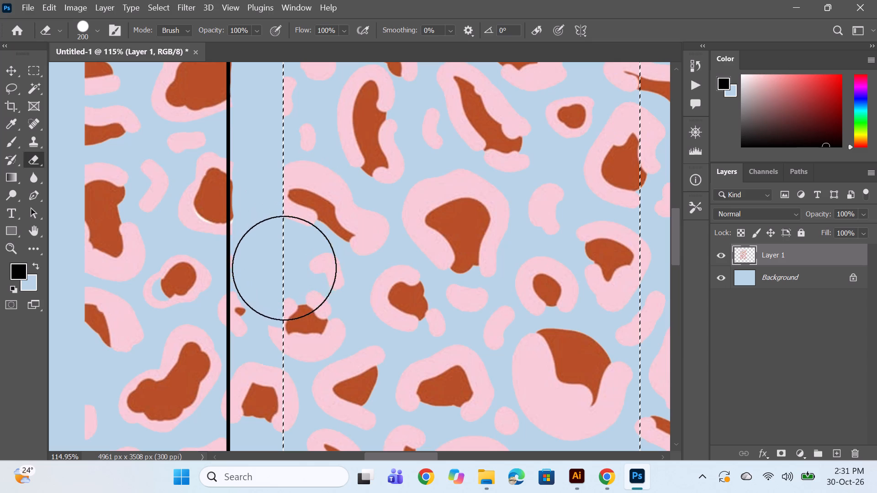
left_click_drag(284, 268, 291, 343)
scroll(310, 245, "down", 10)
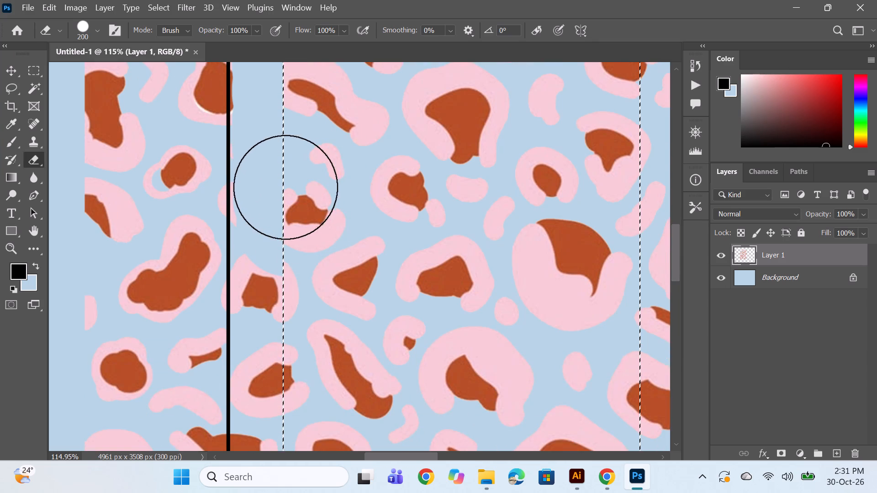
left_click_drag(282, 192, 287, 251)
scroll(306, 209, "down", 3)
scroll(307, 209, "up", 1)
scroll(307, 209, "down", 1)
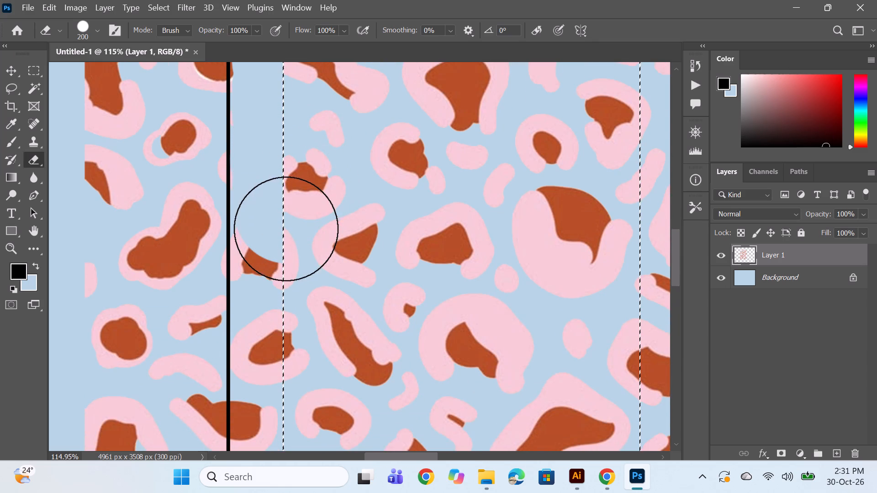
left_click(283, 238)
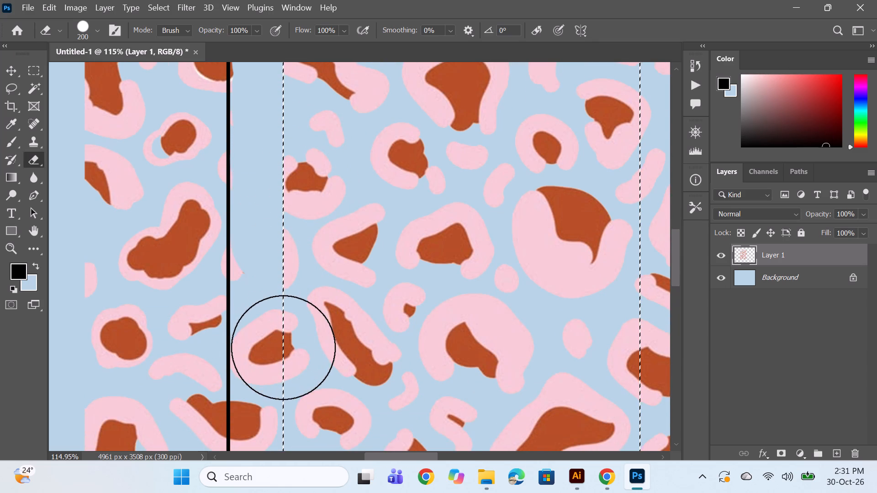
left_click(282, 350, "shift")
Erase the spots in the lower part of the left strip beside the inner rectangle, undoing stray dabs.
scroll(352, 210, "down", 15)
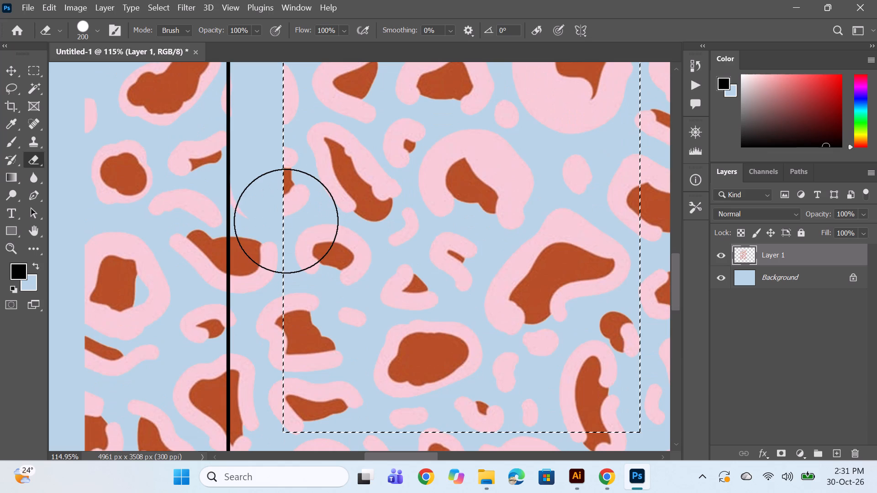
left_click(281, 193, "shift")
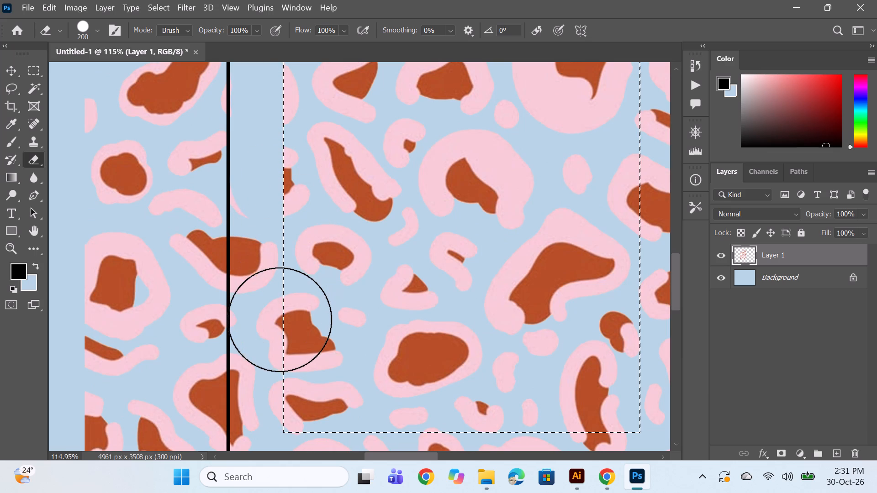
left_click(280, 321, "shift")
scroll(310, 257, "down", 6)
key("ctrl+z")
scroll(294, 197, "up", 3)
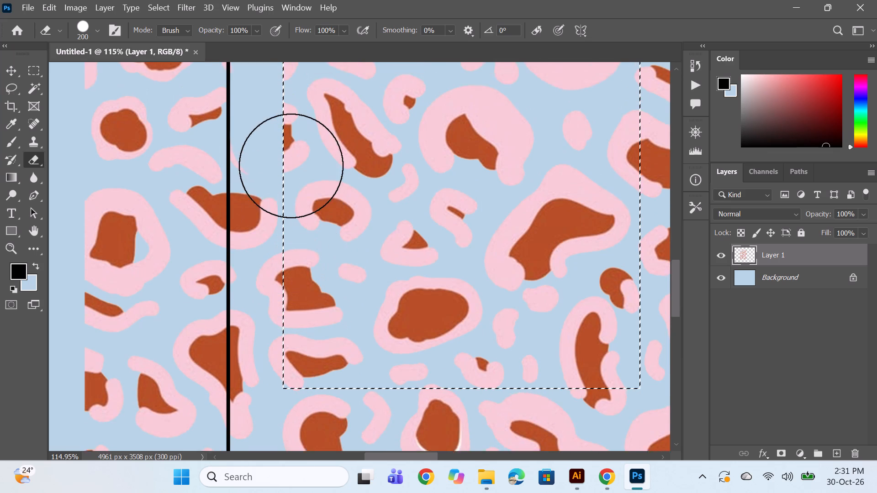
left_click(283, 161)
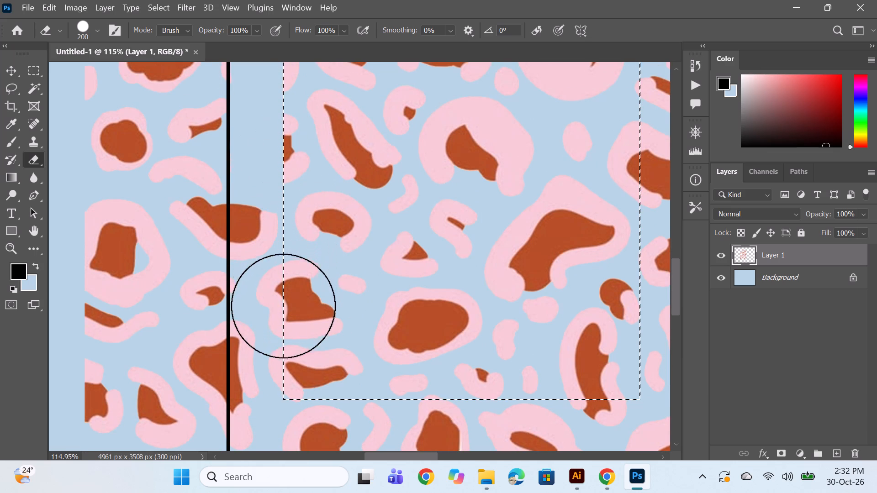
left_click(282, 320, "shift")
scroll(312, 219, "up", 3)
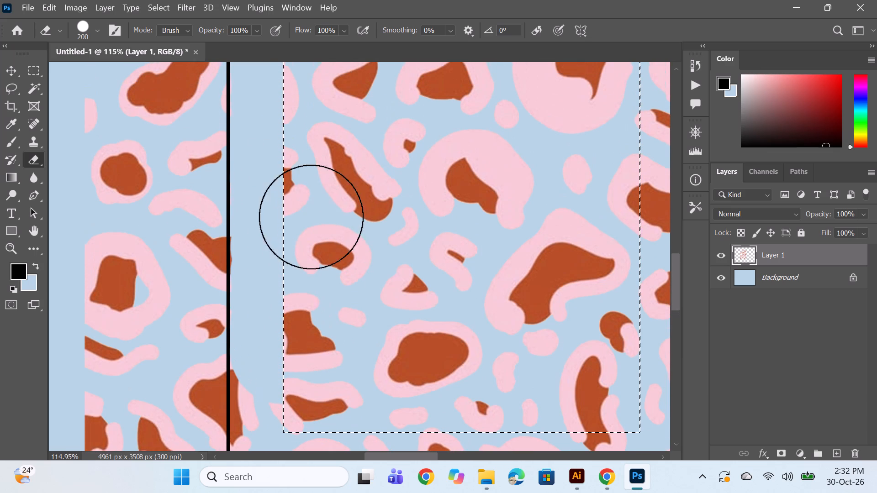
left_click(282, 207)
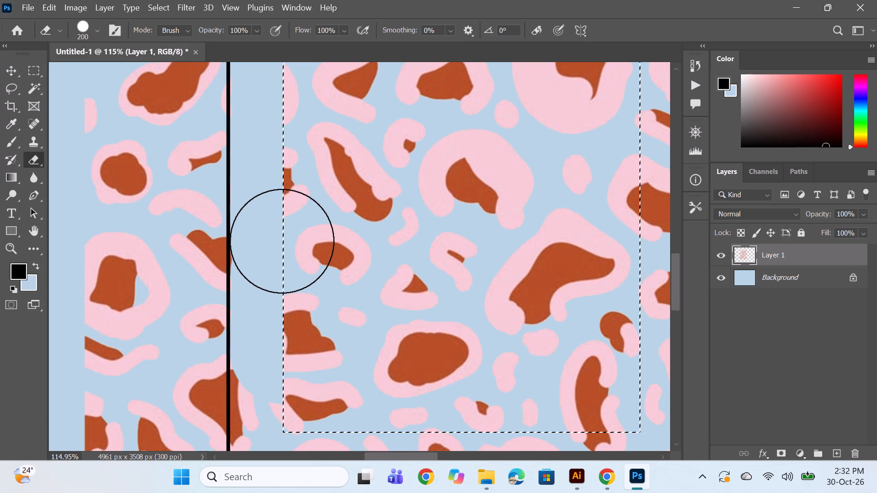
left_click(282, 241)
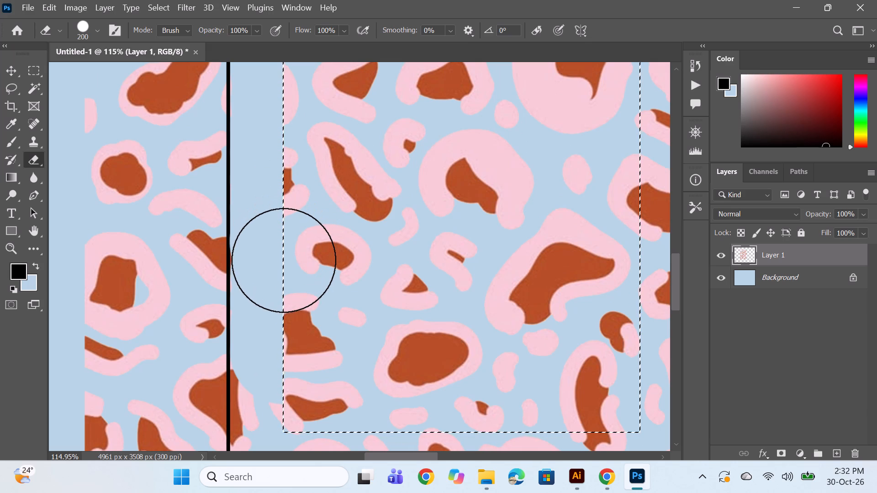
key("ctrl+z")
scroll(269, 248, "up", 2, "alt")
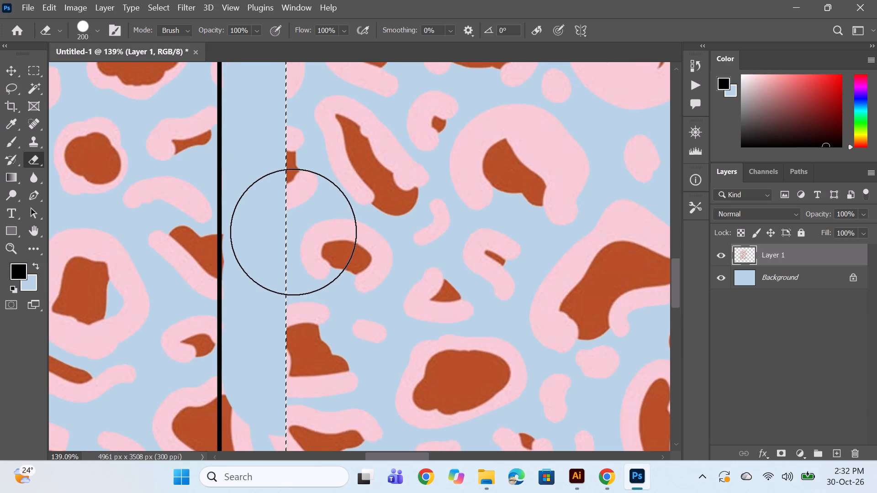
scroll(280, 240, "up", 2, "alt")
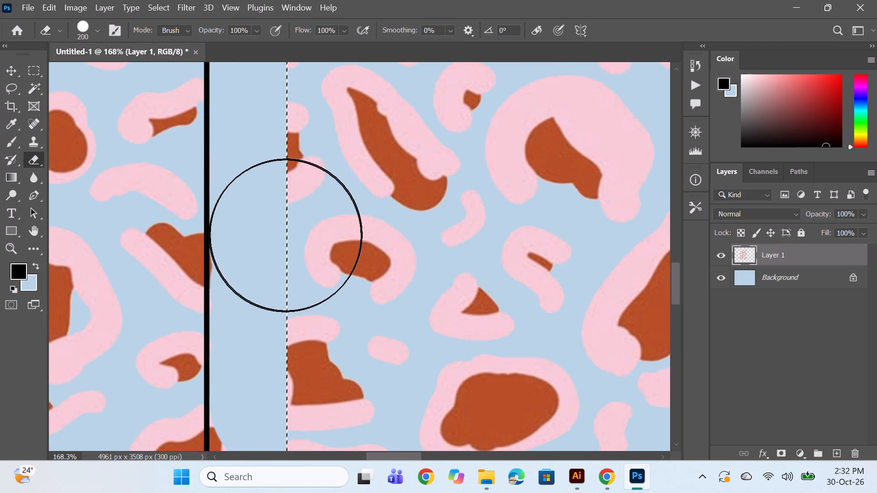
left_click(285, 236)
left_click(286, 266)
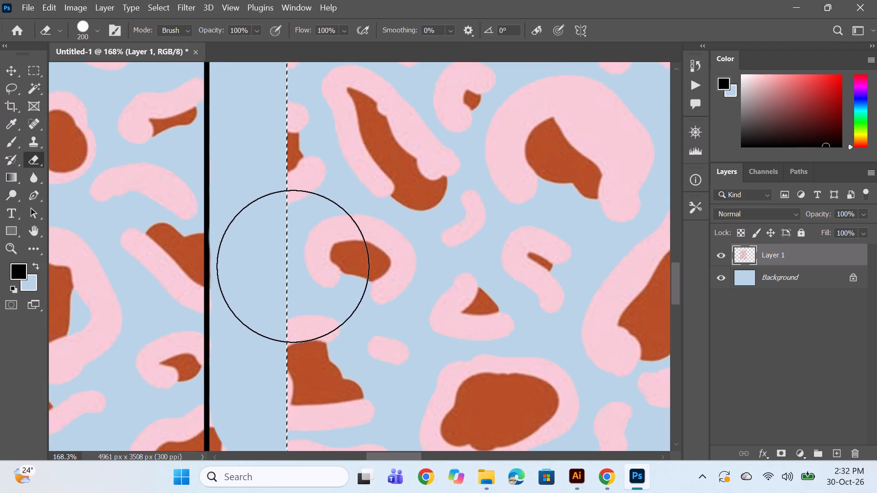
Erase the spots where the left strip meets the lower strip, around the inner rectangle's lower-left corner, undoing a stray dab.
scroll(335, 249, "down", 12, "alt")
scroll(305, 279, "down", 3)
scroll(298, 280, "up", 2, "alt")
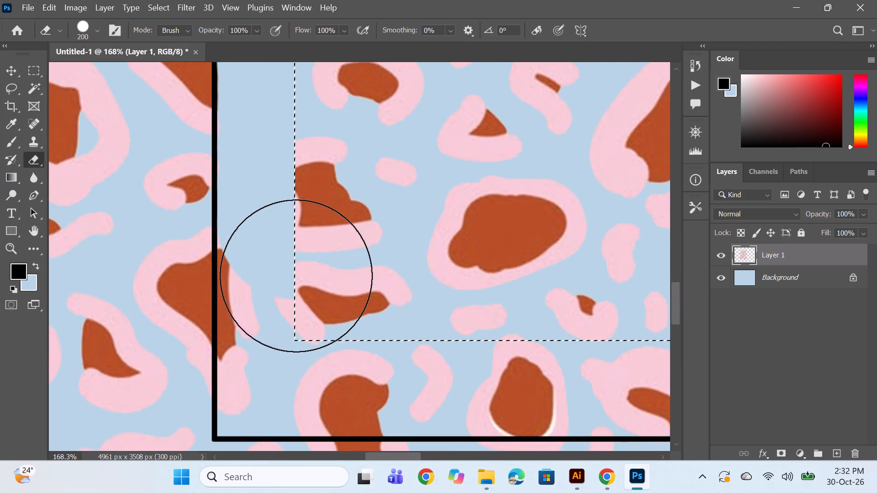
left_click(293, 242)
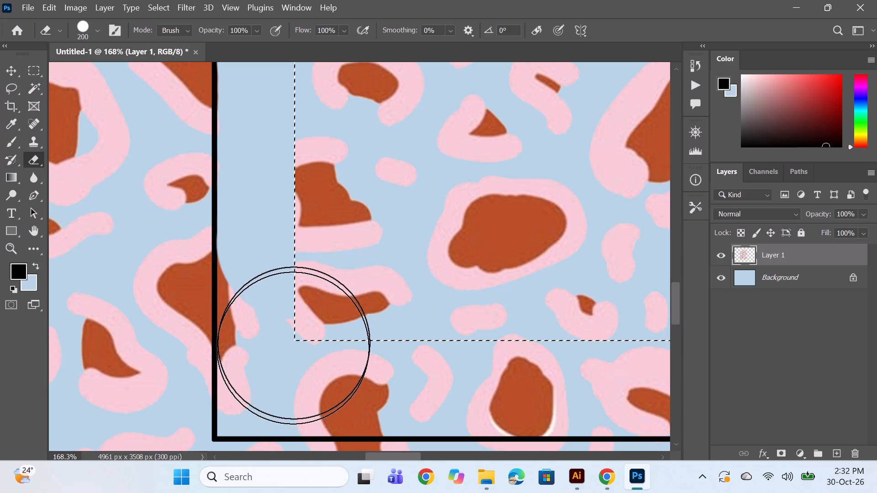
left_click(293, 334, "shift")
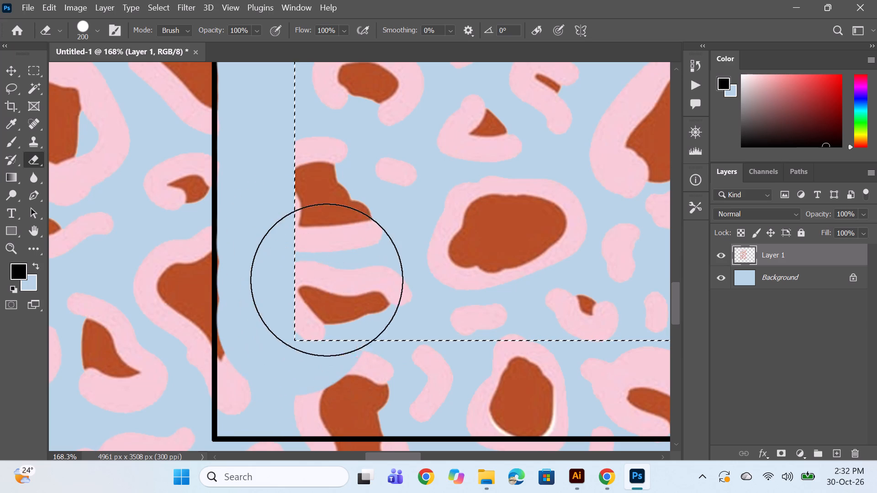
scroll(330, 258, "down", 2)
left_click(293, 244)
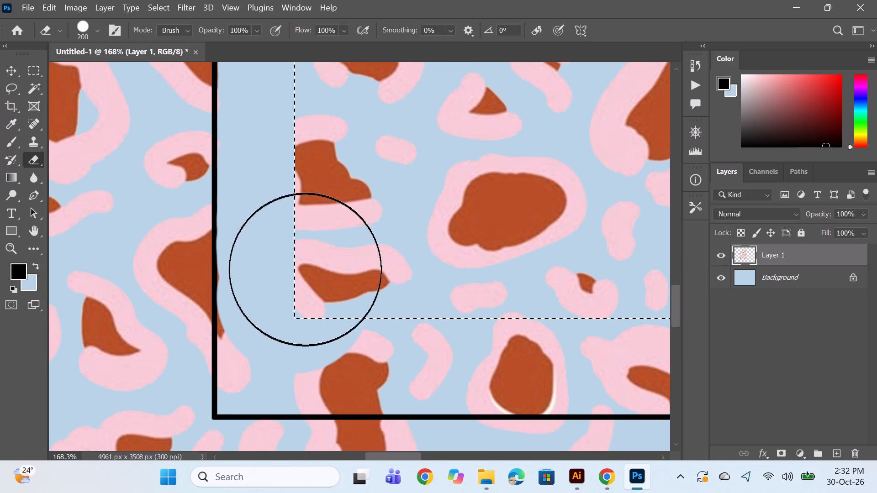
key("ctrl+z")
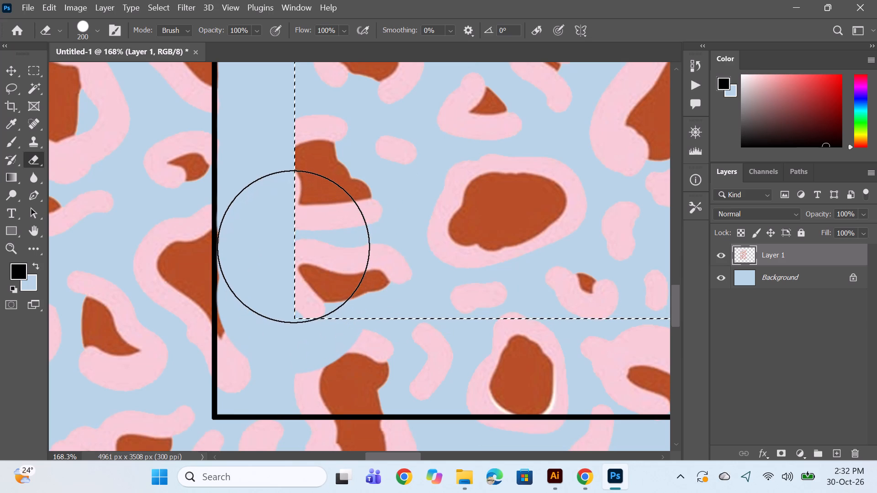
left_click(293, 246)
left_click(294, 278)
scroll(315, 285, "down", 5)
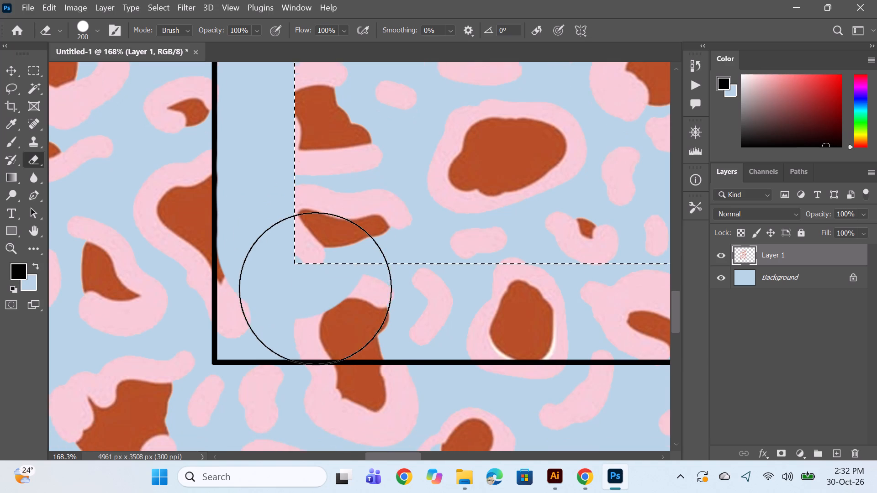
Reduce the Eraser brush to 70 px and erase the leftover spot pieces along the black outline near its lower-left corner.
key("bracketleft")
key("bracketleft")
key("bracketleft")
key("bracketleft")
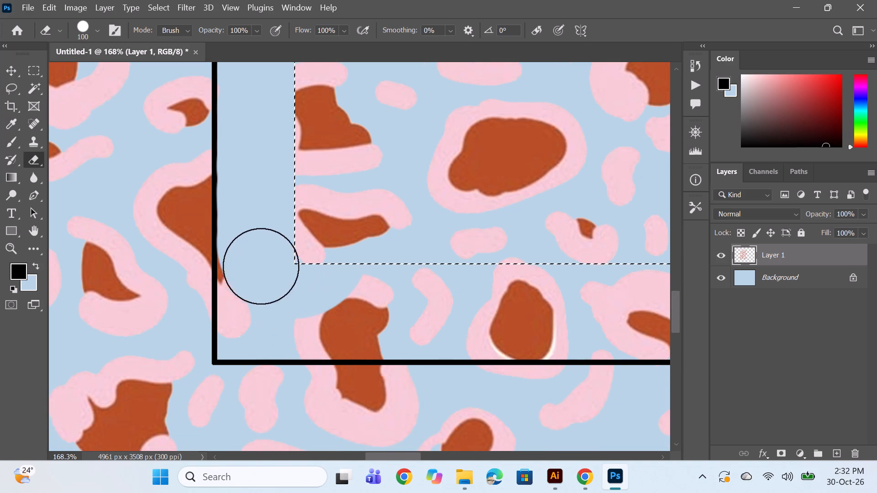
key("bracketleft")
key("bracketleft")
key("bracketleft")
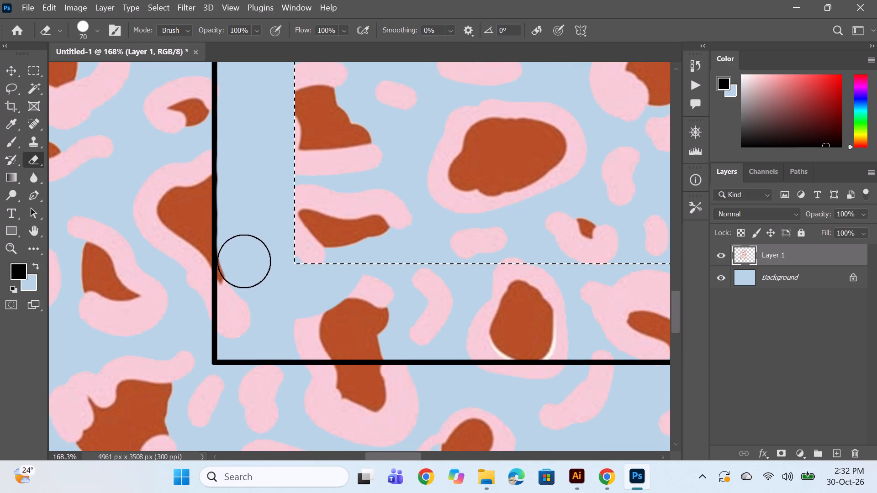
left_click(244, 261)
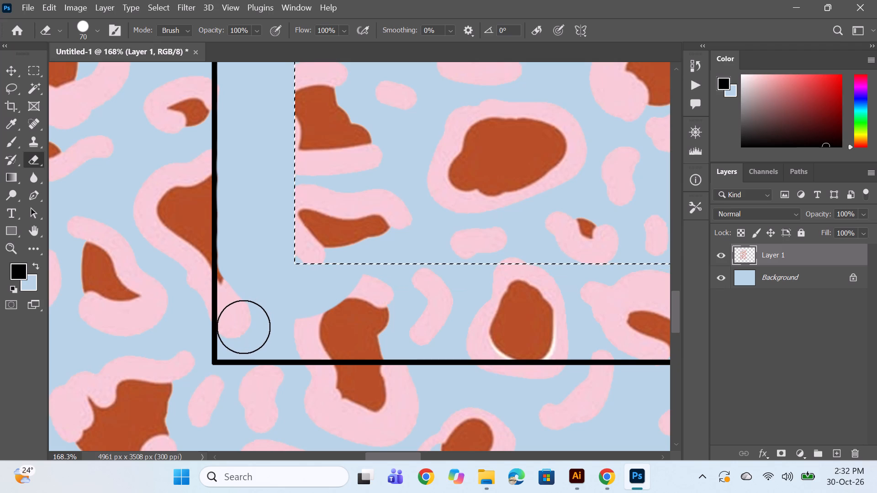
left_click(243, 327, "shift")
left_click(244, 331)
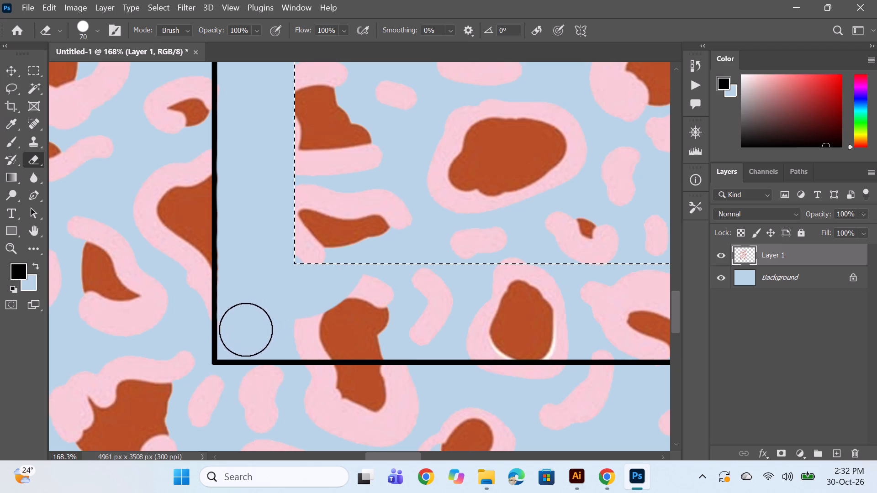
Erase the spots at the left end of the lower strip between the inner rectangle and the black outline.
scroll(397, 227, "down", 5)
left_click_drag(333, 256, 406, 236)
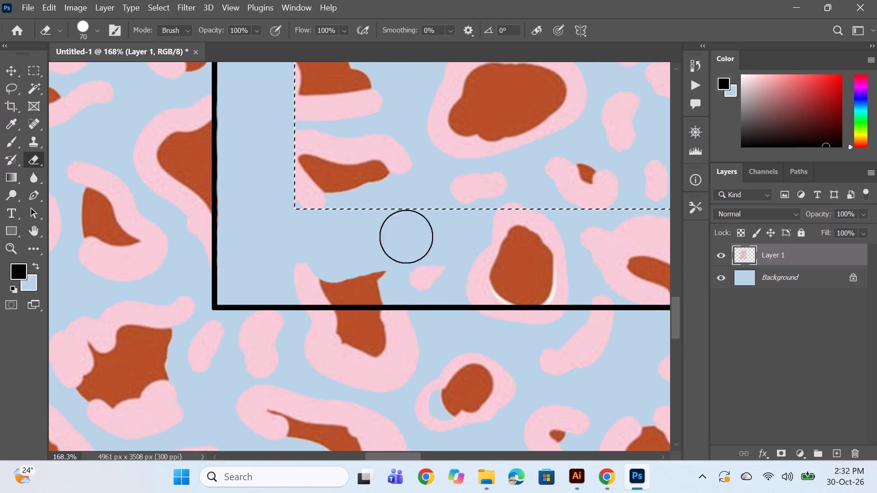
left_click_drag(406, 236, 447, 249)
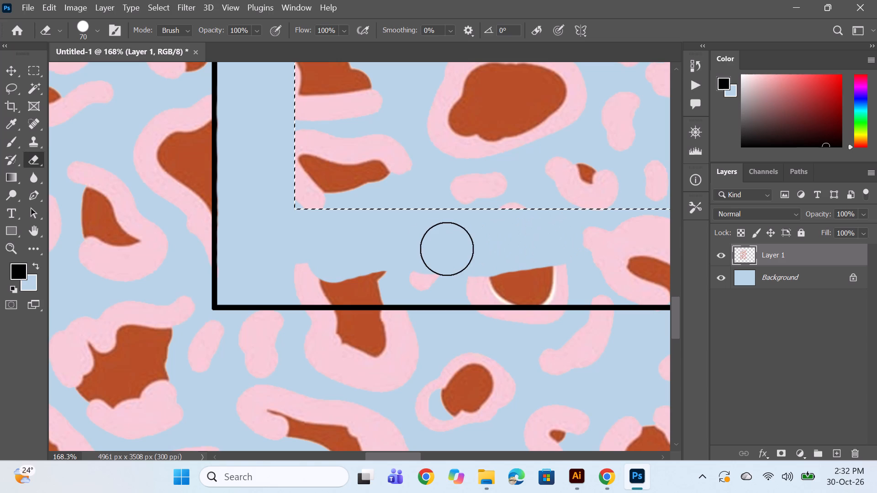
left_click_drag(447, 249, 460, 269)
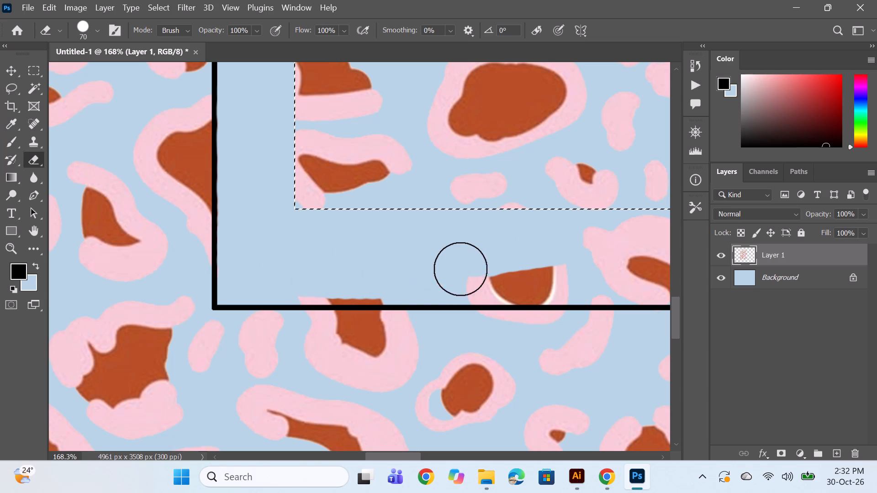
left_click_drag(460, 269, 440, 267)
left_click(301, 278)
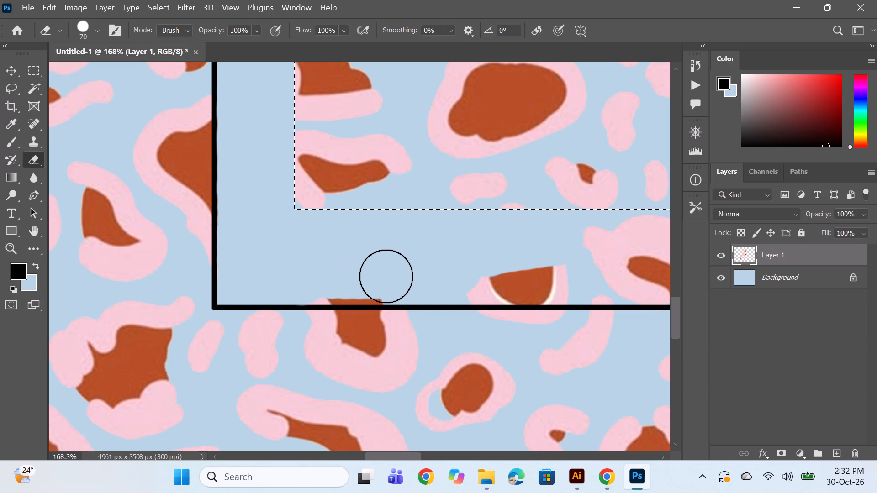
left_click(385, 278, "shift")
Erase the remaining piece of the white-edged spot in the lower strip, down to the black outline.
key("space")
key("space")
left_click_drag(493, 246, 267, 240)
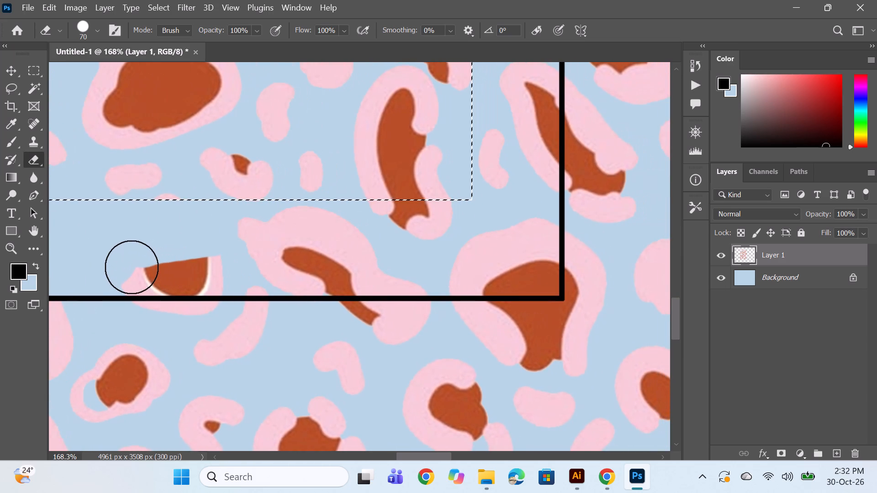
left_click(132, 268)
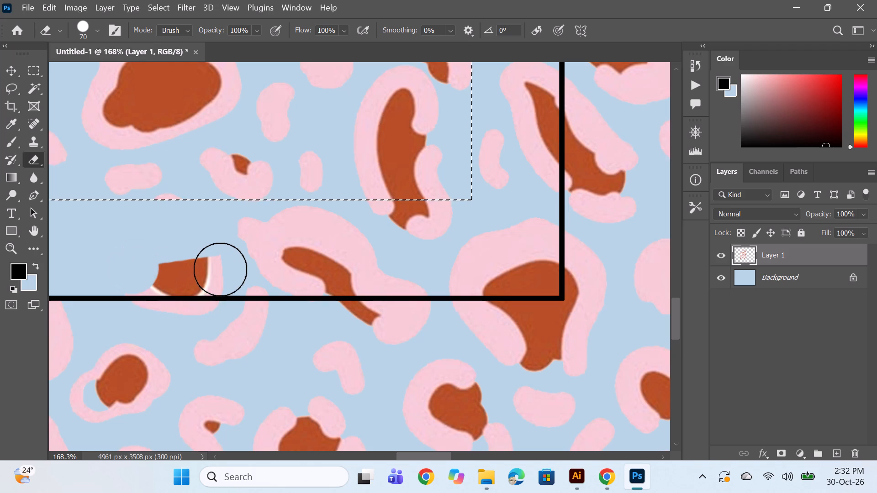
left_click(220, 269, "shift")
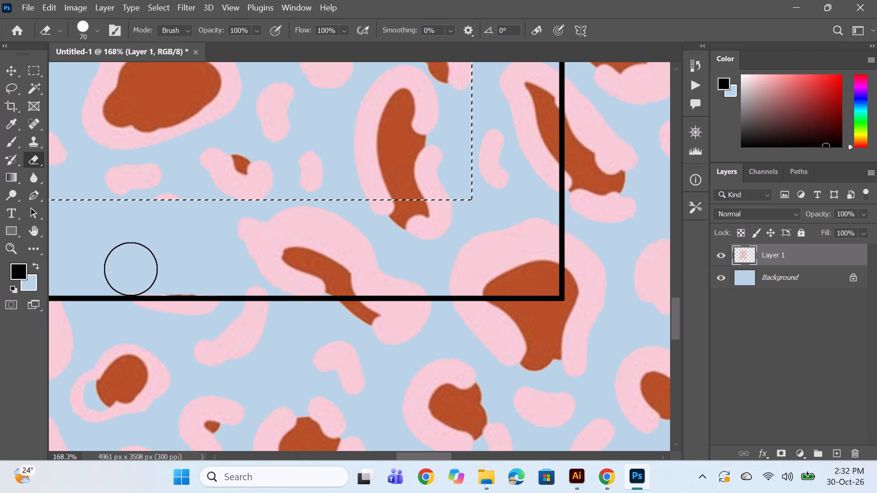
left_click(131, 269)
left_click(196, 269, "shift")
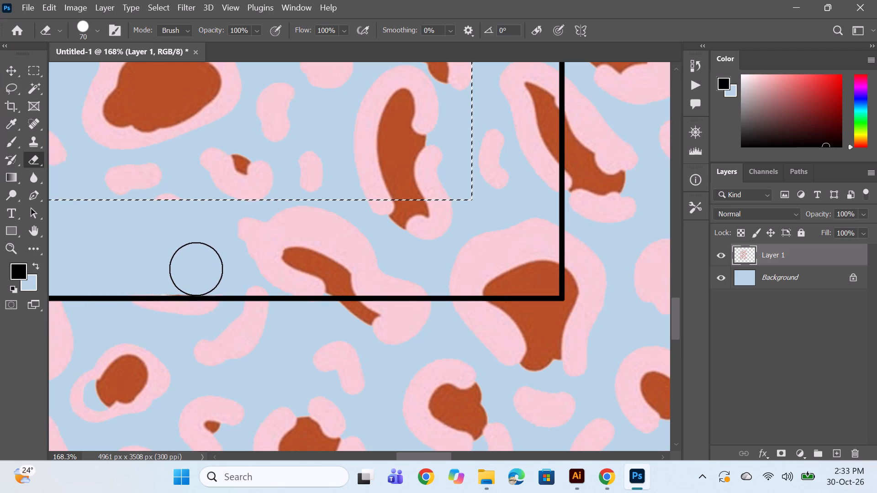
Erase the spots along the rest of the lower strip, between the inner rectangle and the black outline's lower-right corner.
left_click_drag(244, 241, 265, 265)
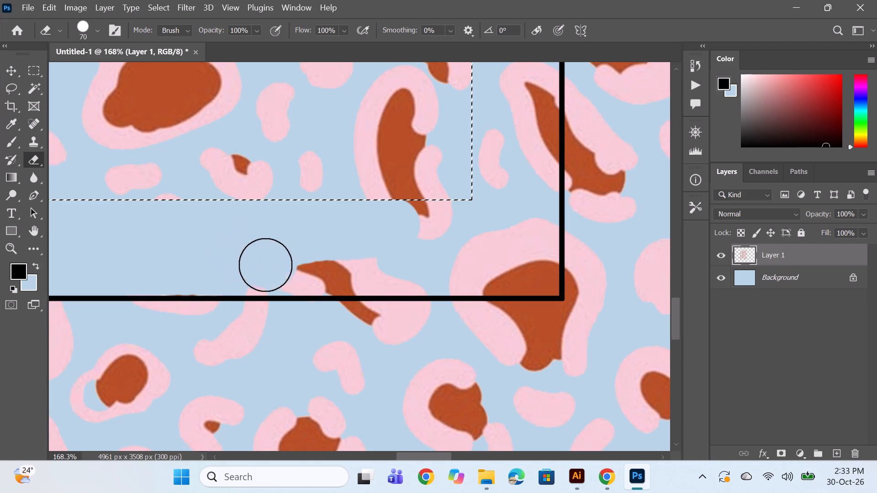
left_click_drag(265, 265, 362, 267)
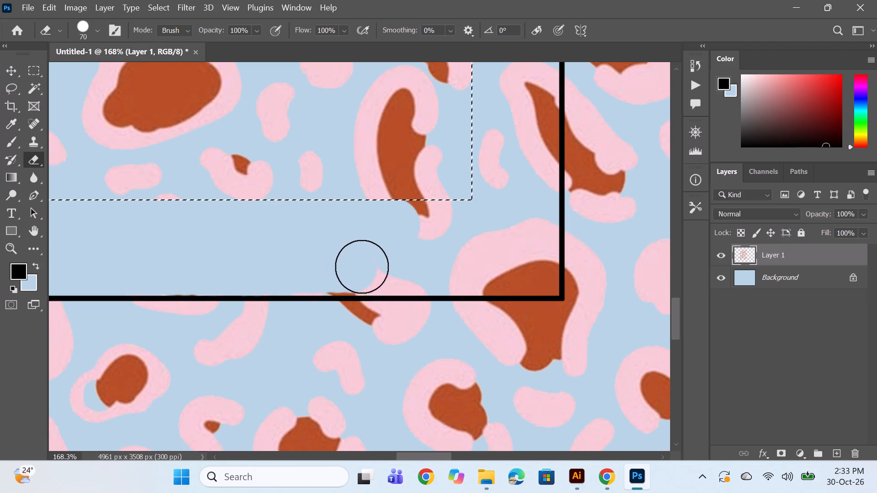
left_click_drag(362, 267, 444, 259)
left_click(296, 269)
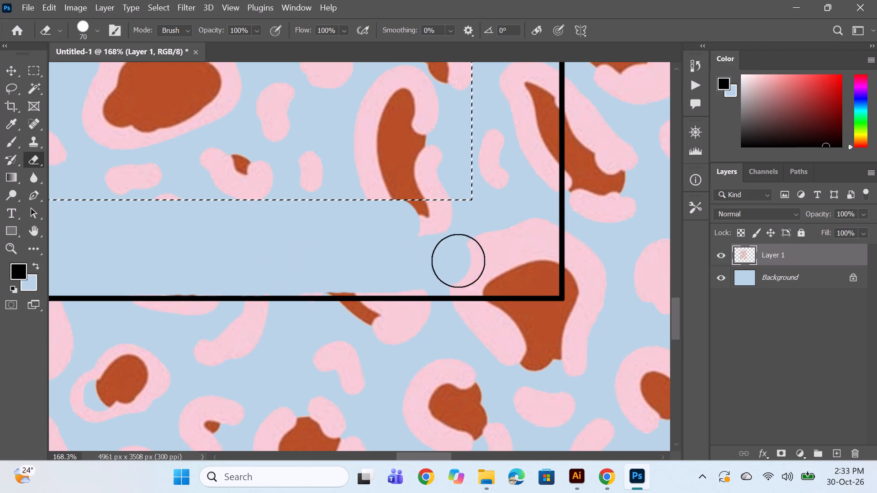
left_click(528, 269, "shift")
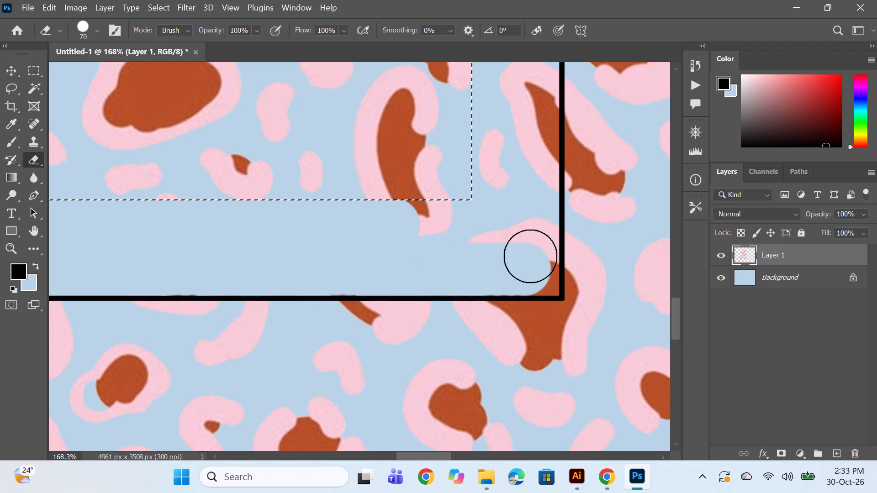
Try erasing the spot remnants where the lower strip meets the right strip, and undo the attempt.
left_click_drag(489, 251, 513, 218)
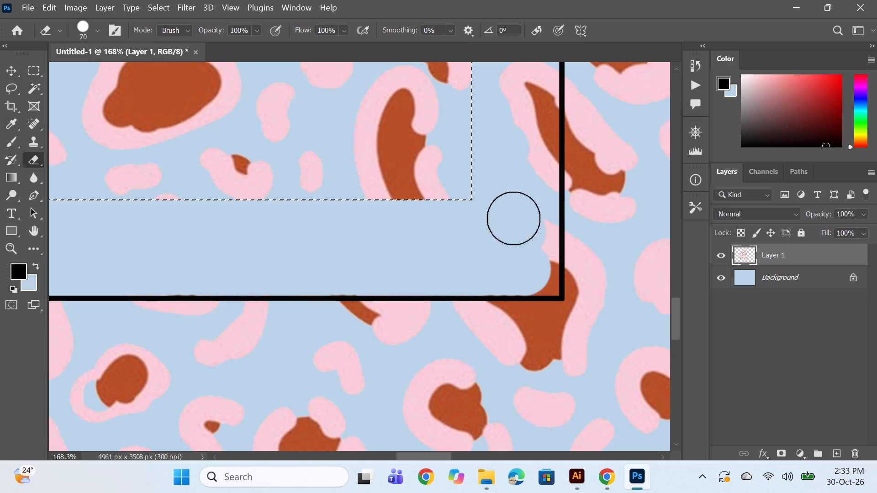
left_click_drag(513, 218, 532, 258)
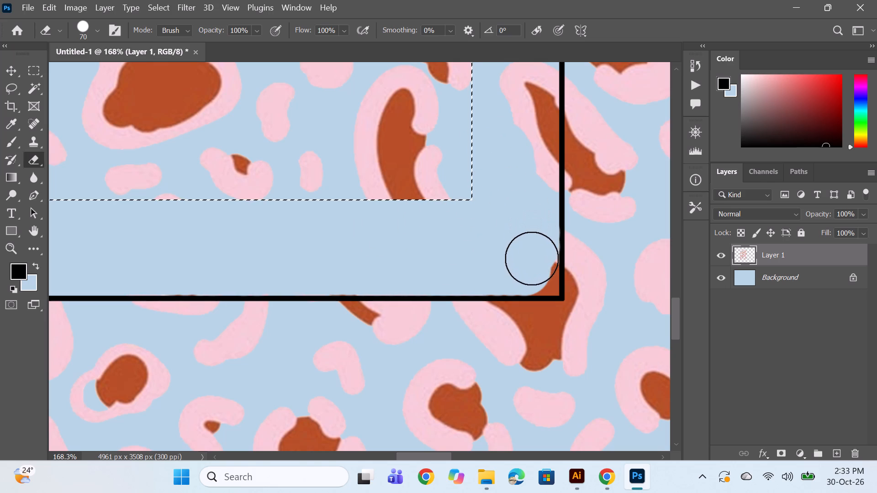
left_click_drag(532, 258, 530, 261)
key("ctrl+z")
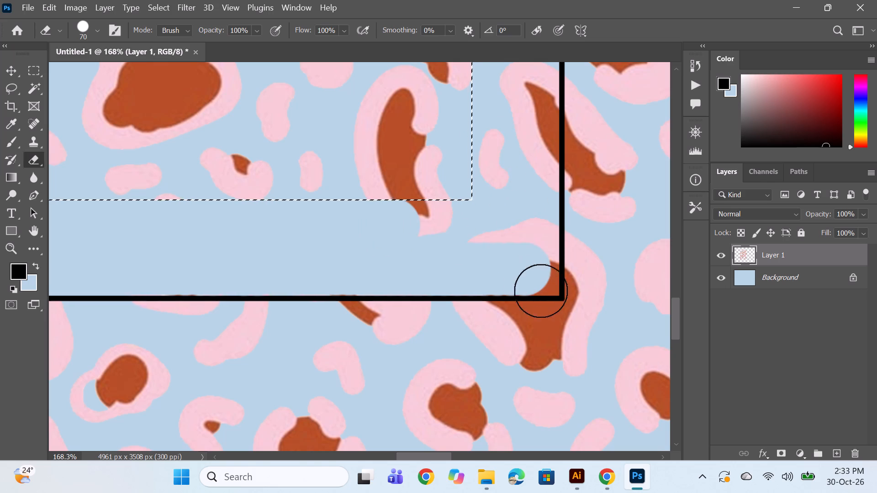
Erase the spot pieces below the inner rectangle's lower-right corner and most of the pink remnant beside the black outline.
scroll(533, 289, "up", 3, "alt")
left_click_drag(363, 193, 497, 231)
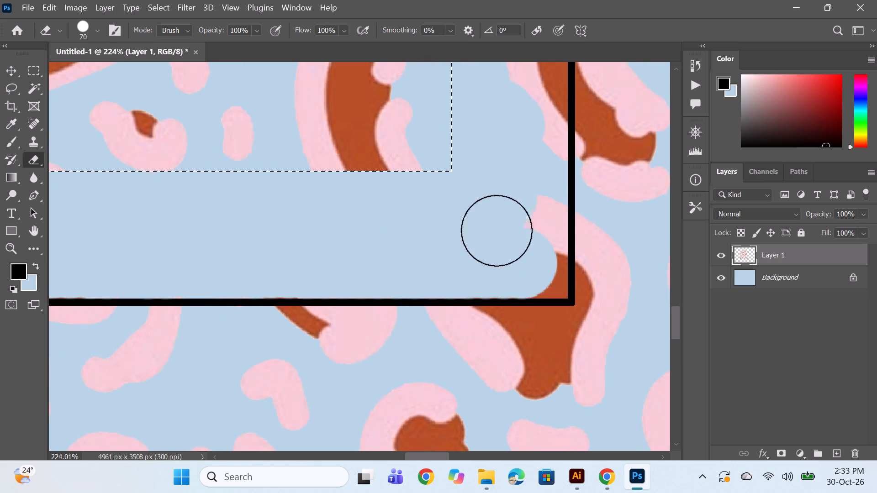
left_click_drag(497, 231, 528, 226)
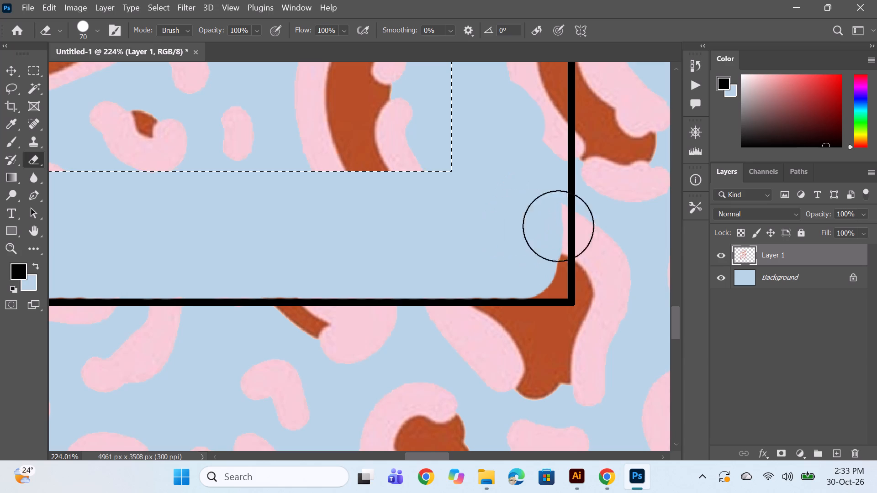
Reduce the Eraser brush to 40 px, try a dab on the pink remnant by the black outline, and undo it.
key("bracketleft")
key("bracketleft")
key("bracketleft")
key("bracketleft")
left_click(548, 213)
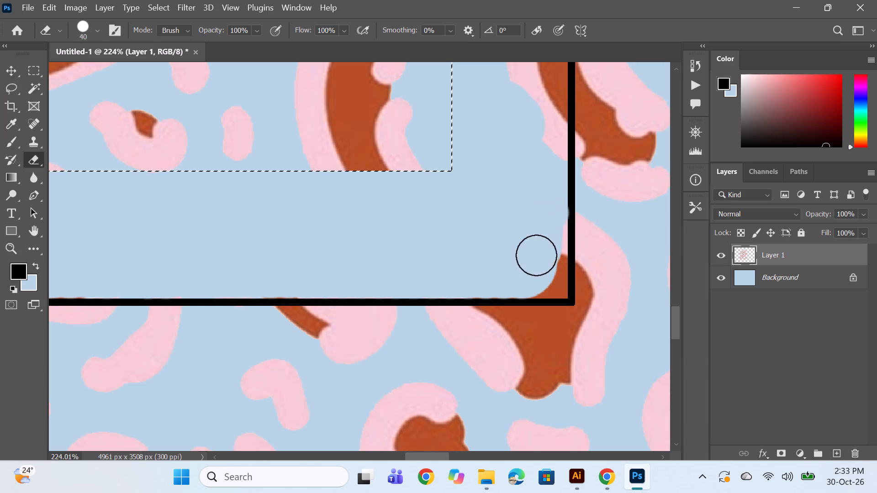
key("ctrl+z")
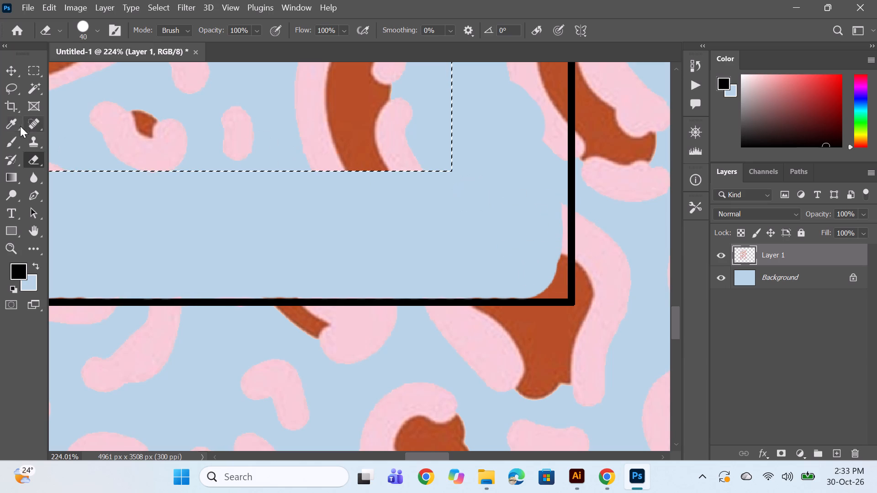
Switch to the Magic Eraser and erase the brown and pink remnants inside the black outline's lower-right corner.
right_click(36, 159)
left_click(82, 183)
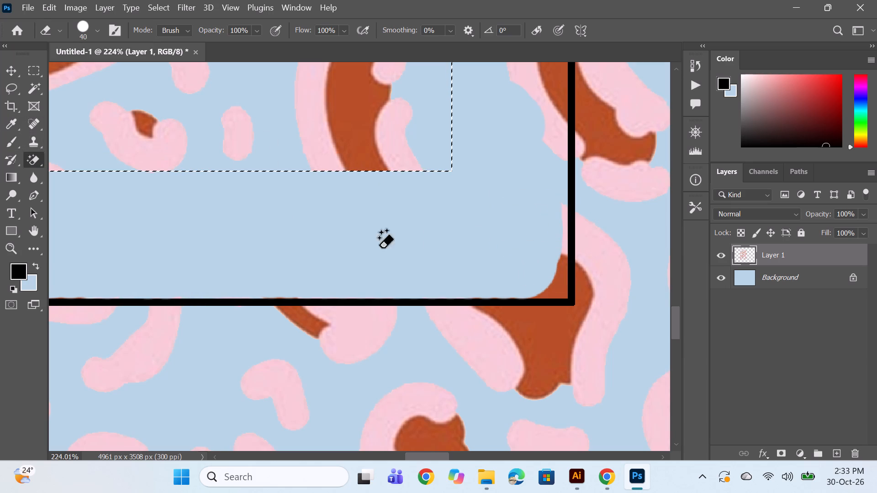
left_click(551, 285)
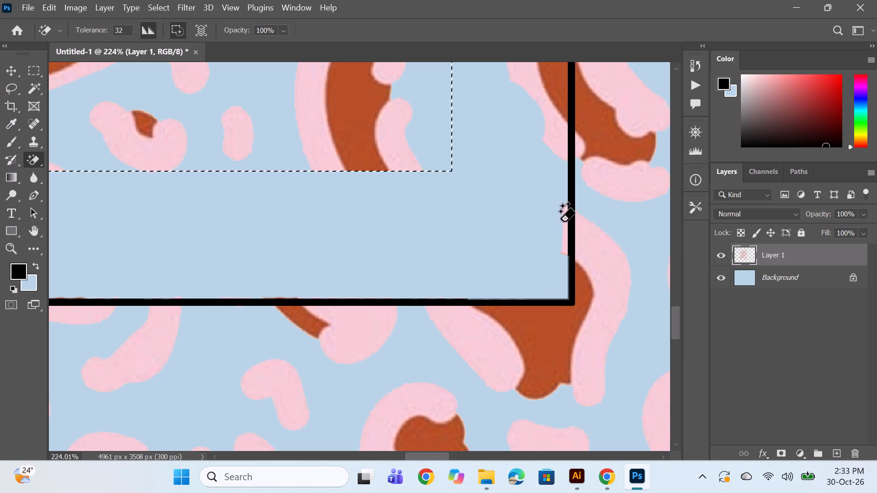
left_click(560, 217)
Erase the pink and brown areas of the lowest spot in the right strip, inside the black outline.
scroll(531, 196, "up", 9)
left_click(526, 155)
left_click(549, 159)
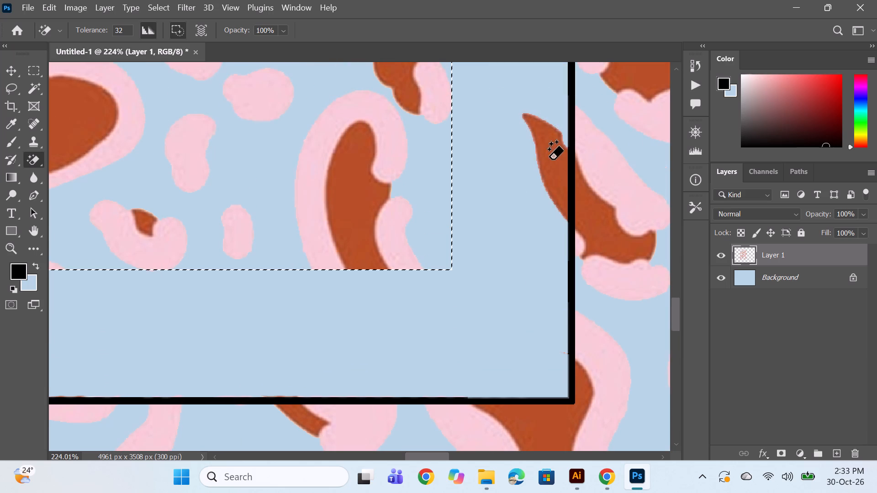
left_click(535, 163)
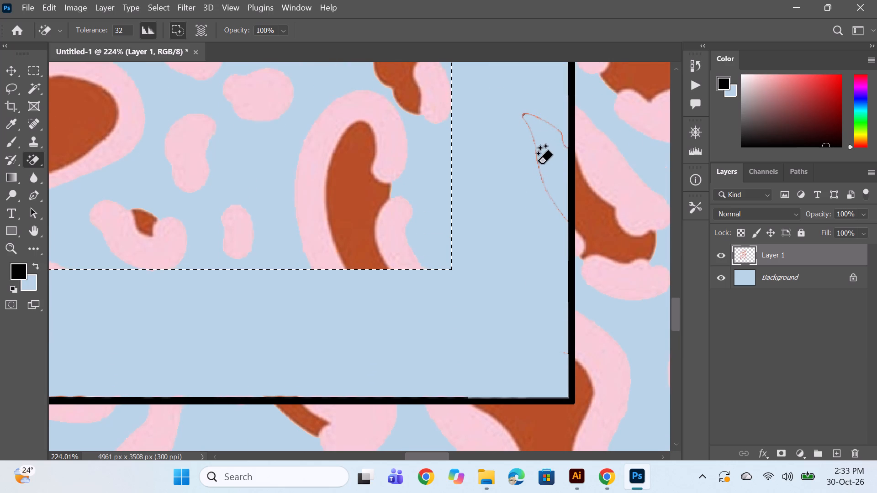
Erase the brown centre, both pink lobes and parts of the thin edge of the small spot higher in the right strip.
scroll(538, 163, "up", 6)
scroll(477, 149, "up", 9)
left_click(492, 175)
left_click(518, 149)
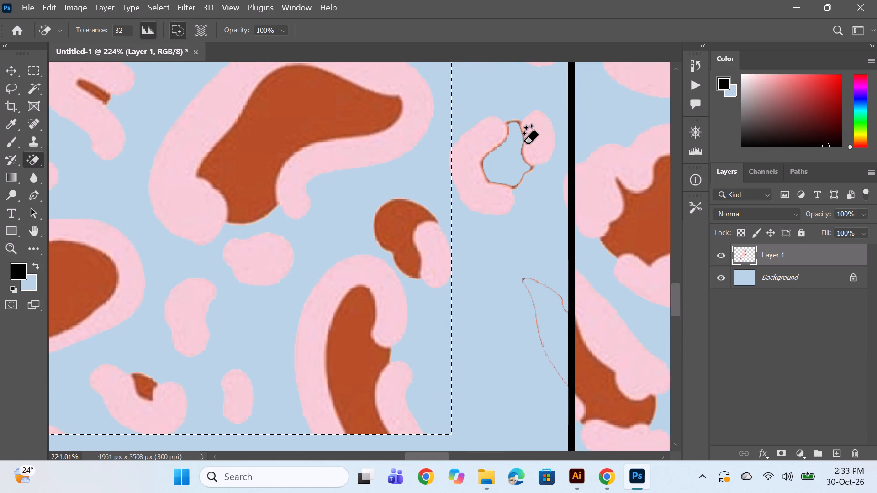
left_click(524, 143)
left_click(535, 142)
left_click(488, 136)
left_click(510, 187)
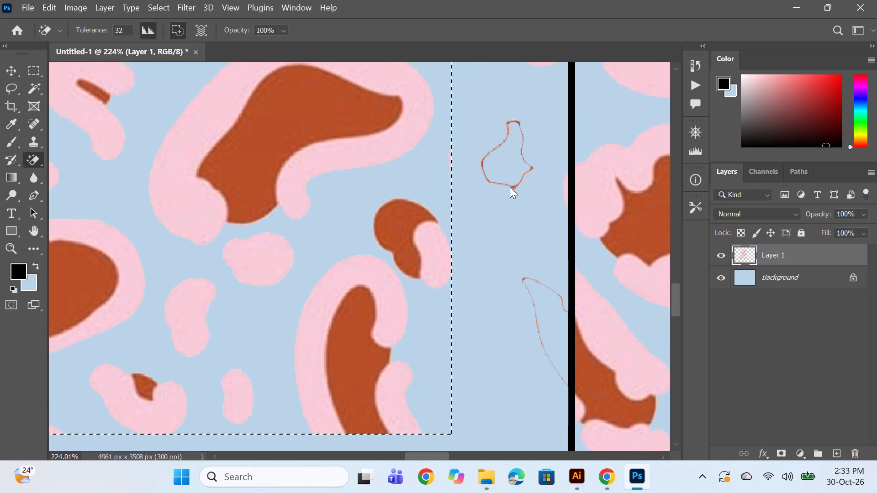
scroll(507, 190, "up", 7)
left_click(508, 200)
Erase the right-strip part of the large pink-and-brown spot that crosses the inner rectangle's right edge.
scroll(513, 193, "up", 6)
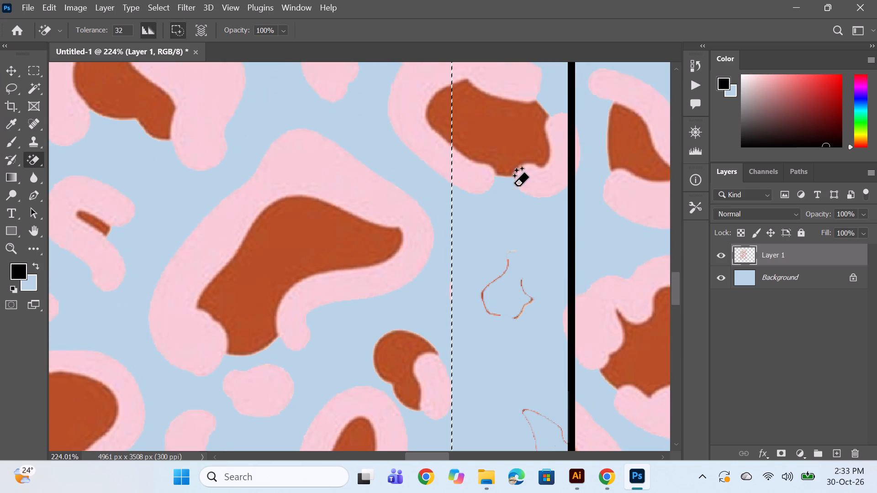
left_click(540, 188)
left_click(500, 163)
left_click(499, 104)
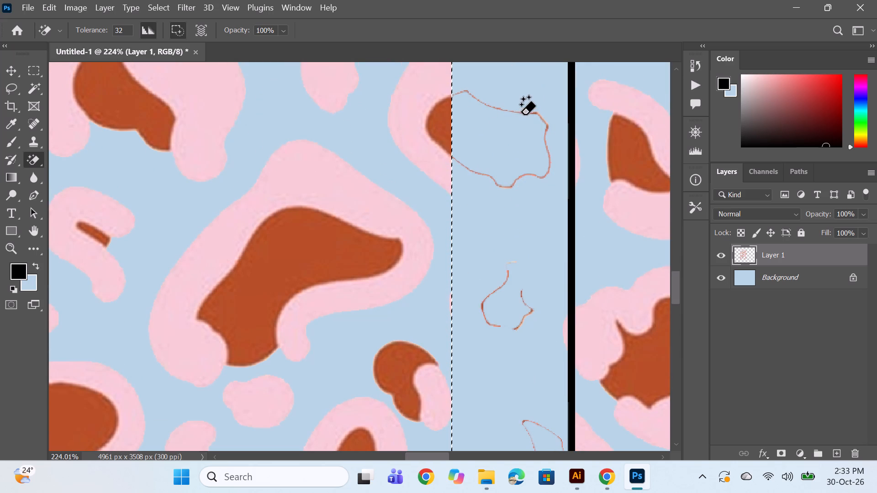
left_click(521, 114)
Set the Magic Eraser tolerance to 50 and erase the thin leftover outlines of the two lower spots in the right strip.
scroll(518, 253, "down", 12)
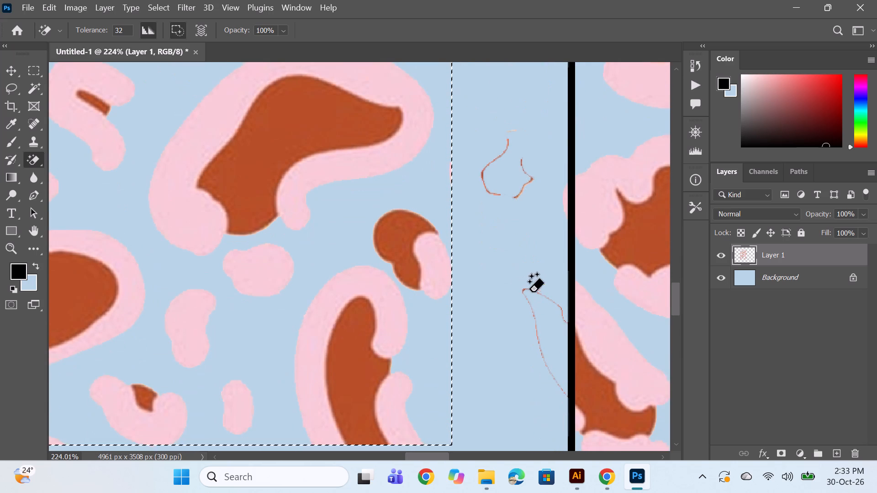
scroll(142, 161, "up", 8)
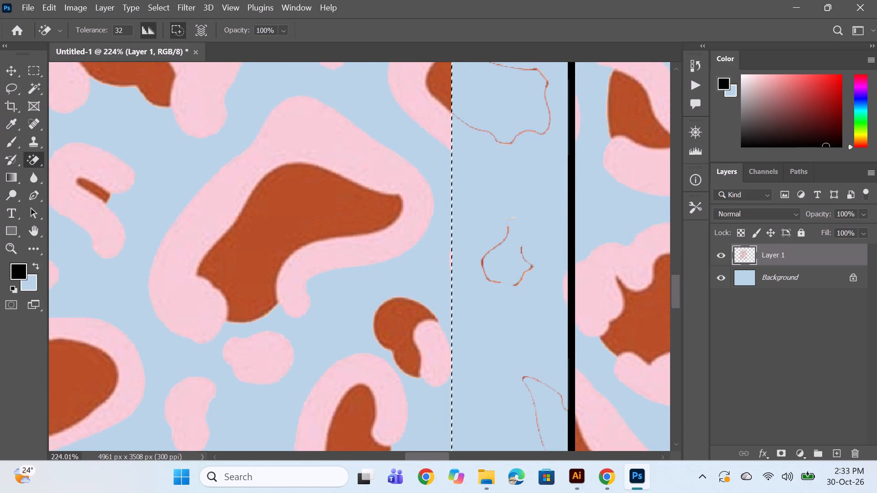
left_click_drag(120, 30, 107, 35)
left_click_drag(127, 32, 96, 34)
key("5")
key("0")
scroll(438, 169, "down", 5)
scroll(477, 249, "down", 4)
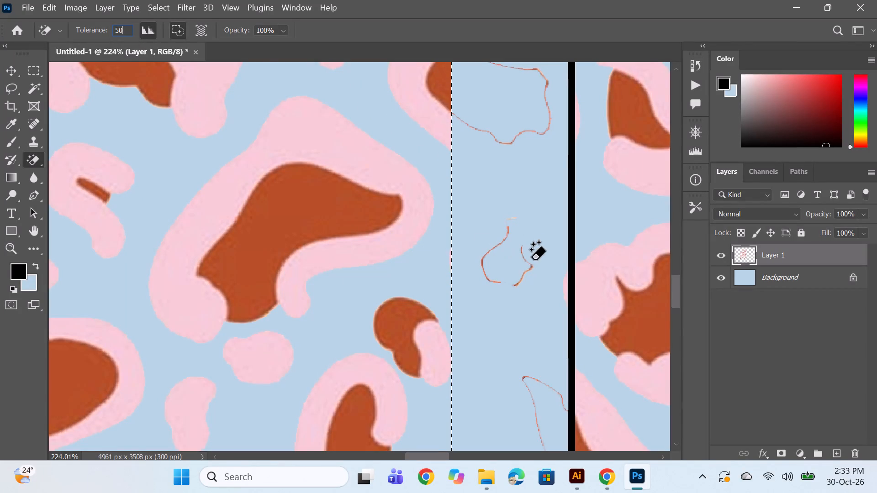
key("Return")
scroll(514, 273, "down", 5)
left_click(523, 324)
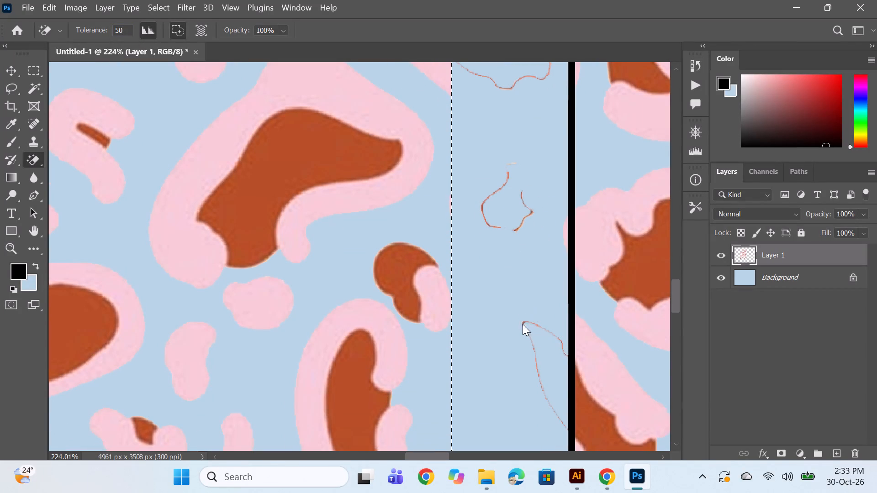
left_click(518, 227)
left_click(502, 187)
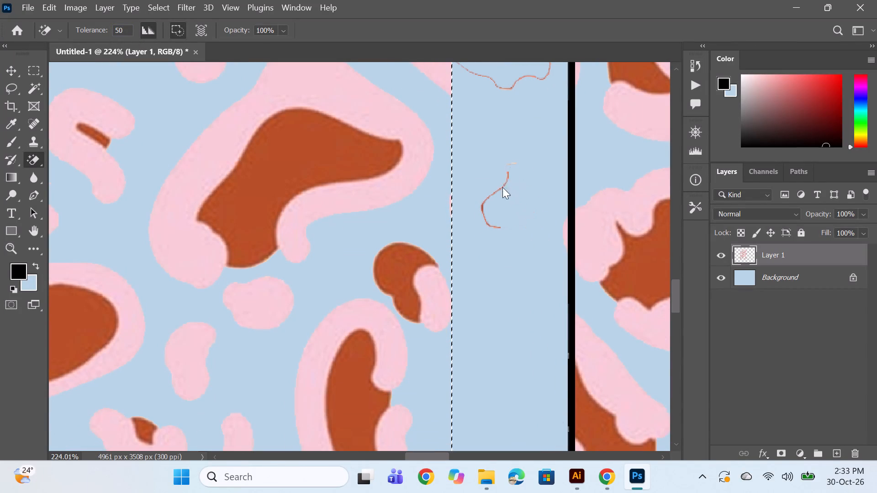
left_click(512, 163)
Erase the thin leftover outline of the large spot beside the inner rectangle's right edge.
scroll(534, 178, "up", 7)
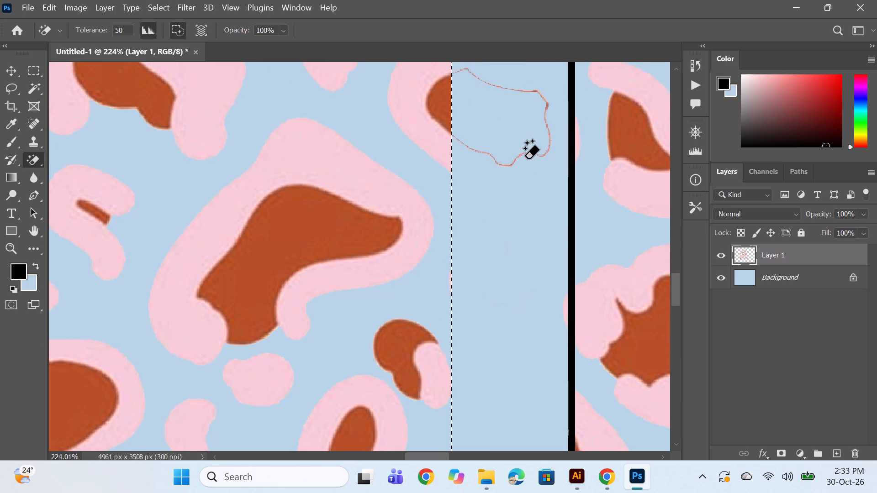
left_click(526, 154)
scroll(520, 161, "up", 10)
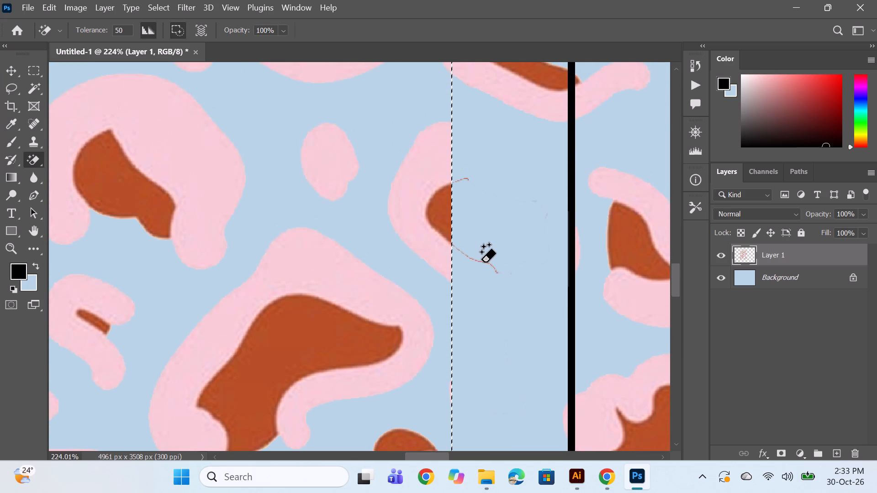
left_click(481, 262)
Erase the right-strip part of the next spot crossing the black outline, plus the pink area of the spot above it.
scroll(505, 157, "up", 9)
left_click(509, 189)
left_click(518, 169)
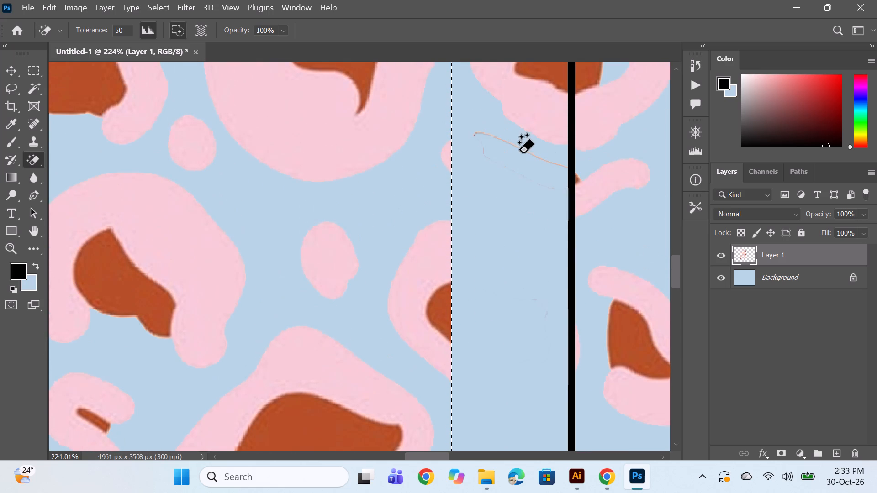
left_click(529, 125)
Erase the thin curved line left between the inner rectangle's right edge and the black outline.
left_click(511, 147)
left_click(511, 144)
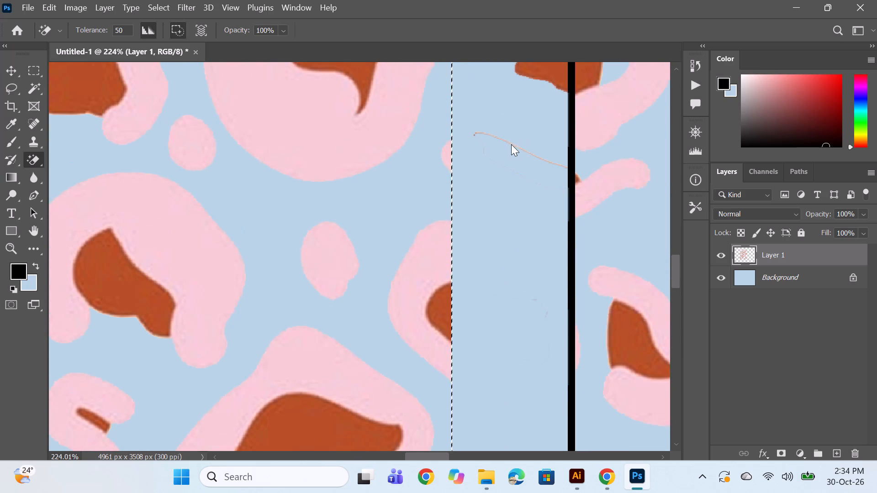
scroll(521, 156, "up", 5)
left_click(544, 216)
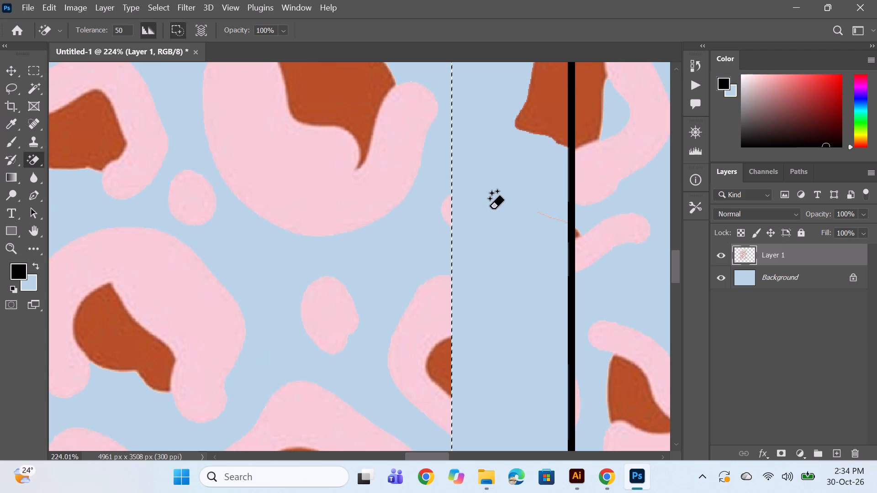
left_click(548, 215)
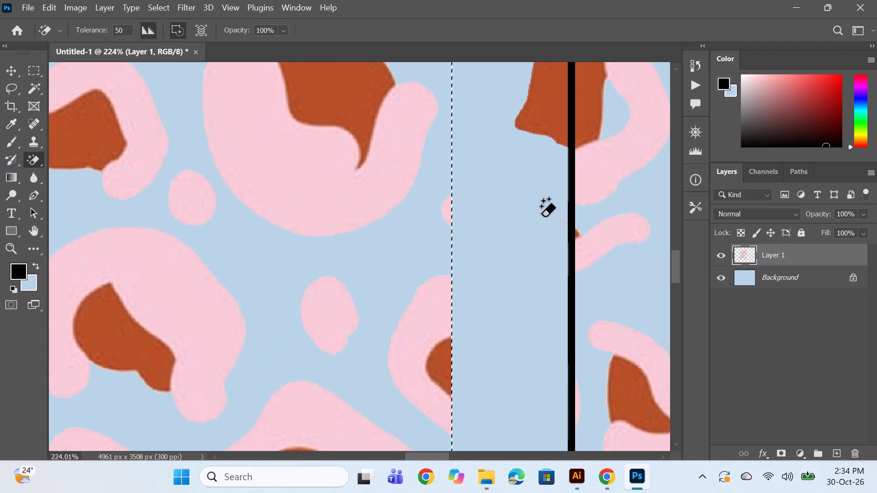
left_click(540, 215)
left_click(554, 220)
left_click(540, 214)
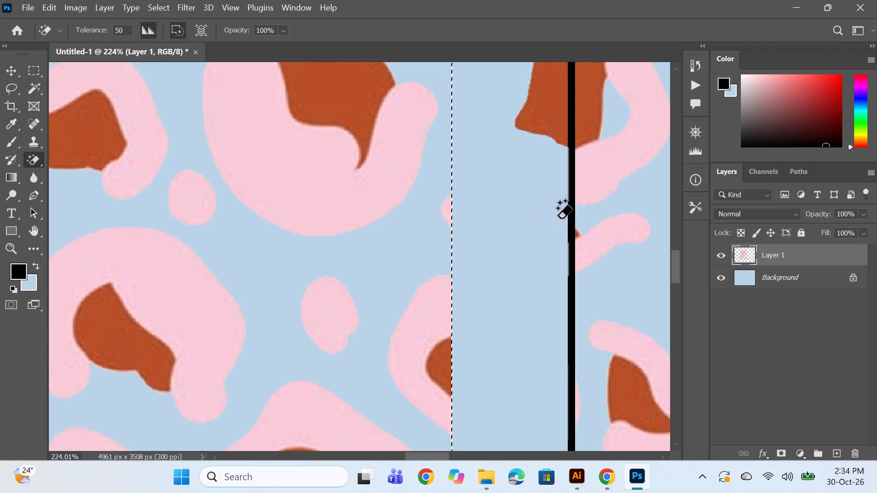
left_click(556, 221)
Erase the brown piece beside the black outline and the pink streak crossing the inner rectangle's right edge above it.
scroll(556, 212, "up", 10)
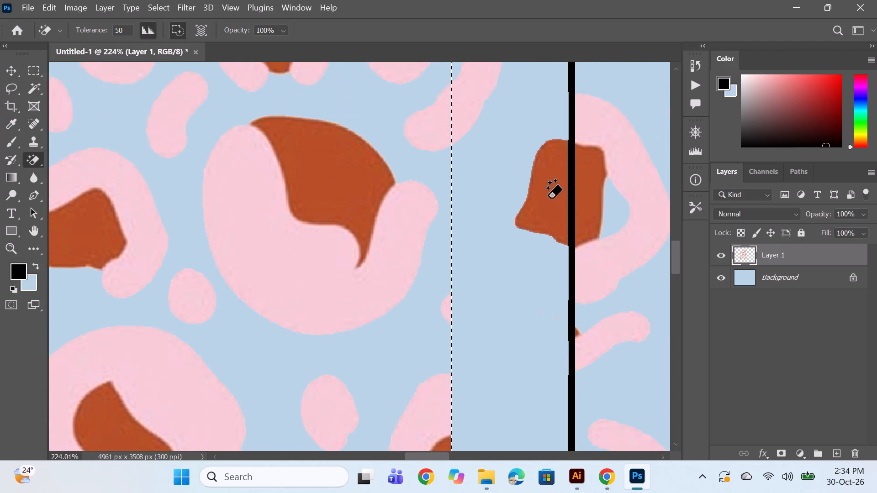
left_click_drag(549, 206, 551, 213)
scroll(503, 181, "up", 6)
left_click(484, 171)
Erase the part of the round brown-centred spot that lies inside the black outline's right side.
scroll(502, 162, "up", 11)
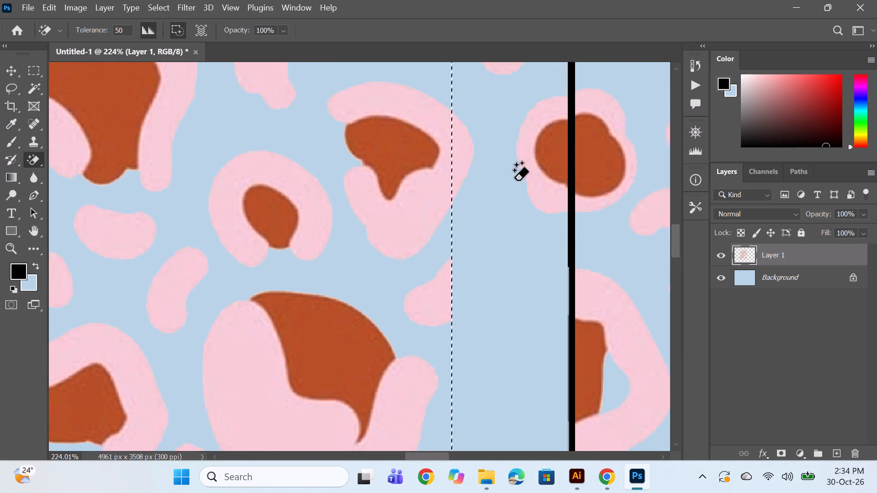
left_click(540, 206)
left_click(547, 183)
Erase the pink and brown parts of the spot crossing the inner rectangle's right edge, plus the brown centre of the spot above it.
scroll(508, 194, "up", 12)
left_click(503, 173)
left_click(469, 131)
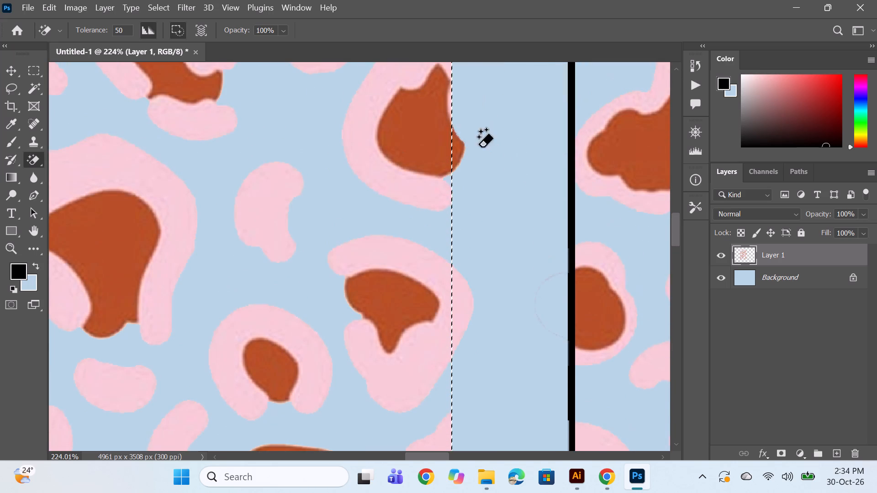
scroll(508, 199, "up", 10)
left_click(460, 261)
left_click(525, 126)
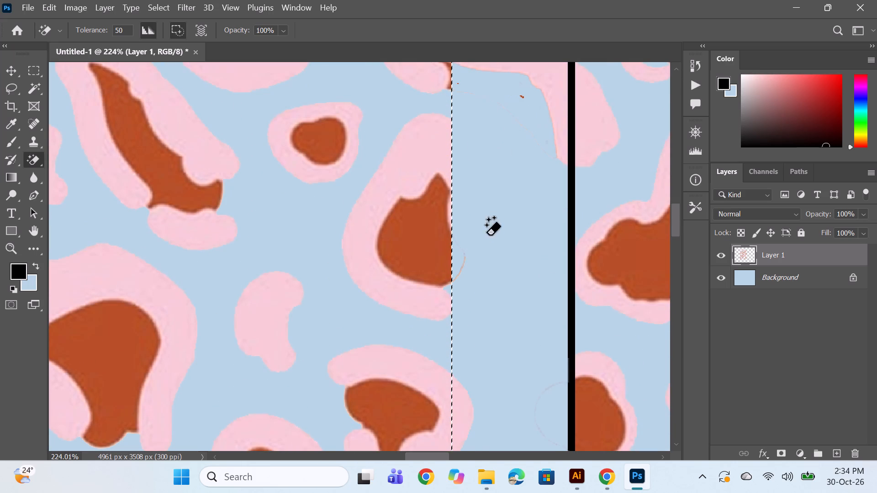
Set the Magic Eraser tolerance to 100 and erase the thin line left by the spot at the inner rectangle's right edge.
left_click(460, 267)
scroll(467, 222, "up", 4)
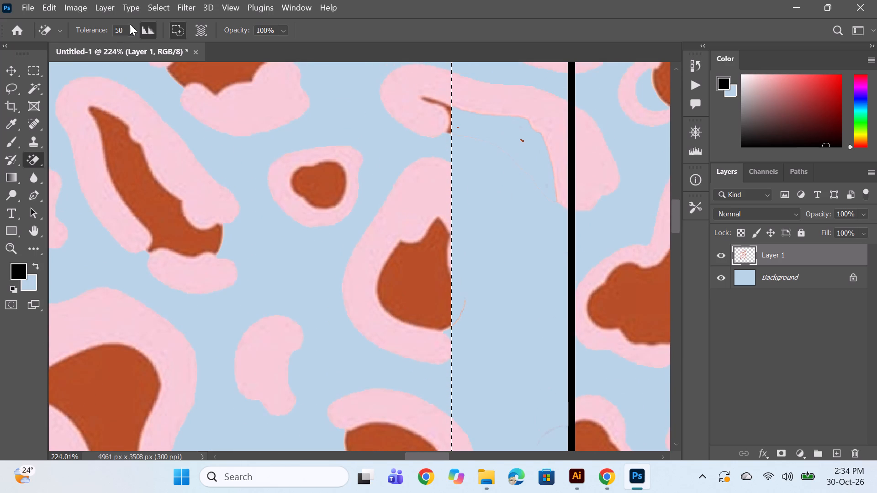
left_click_drag(125, 29, 89, 38)
key("1")
key("0")
key("0")
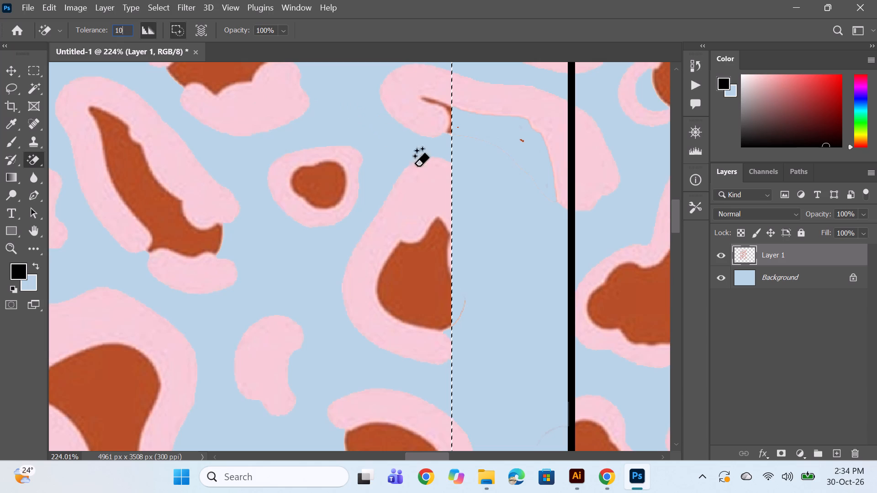
key("Return")
left_click(460, 312)
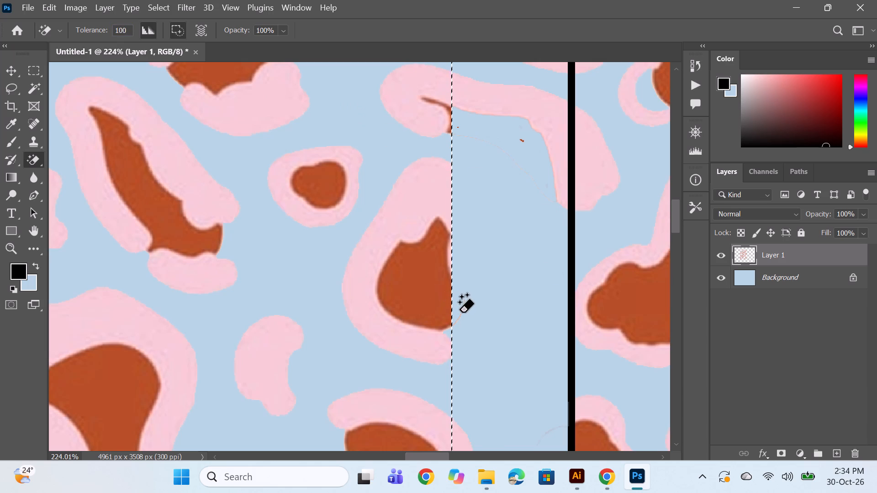
left_click(462, 310)
Erase the pink shape stretching from the inner rectangle to the black outline, plus the pink area of the spot above it.
scroll(465, 316, "up", 2, "alt")
scroll(536, 164, "up", 1)
scroll(536, 168, "down", 2, "alt")
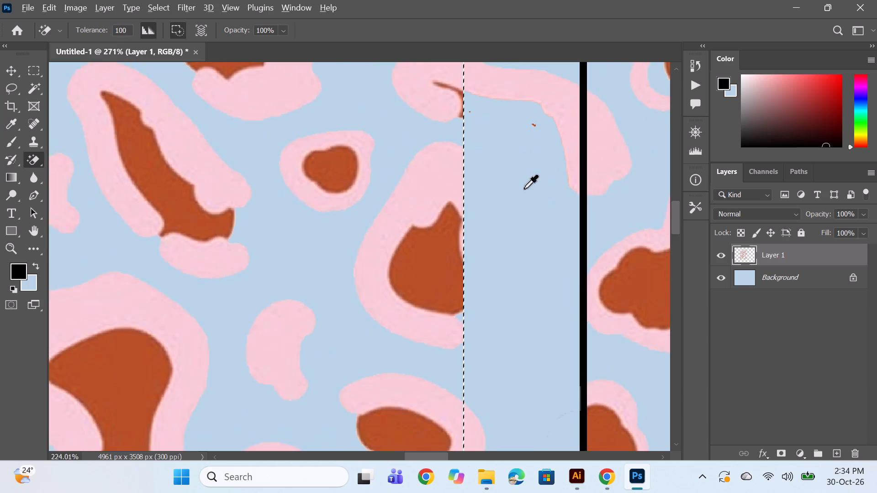
scroll(524, 189, "down", 2, "alt")
scroll(523, 183, "up", 5)
left_click(535, 159)
left_click(528, 191)
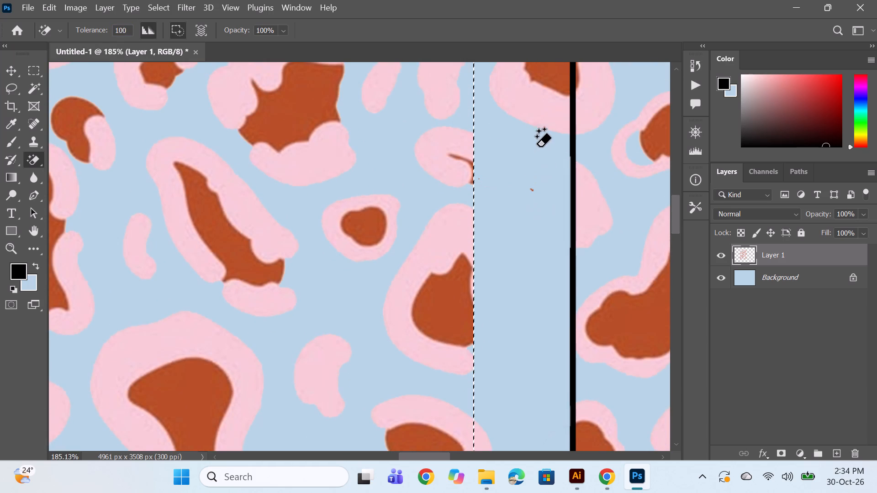
left_click(542, 120)
Erase the small brown speck in the middle of the right-hand band.
left_click(528, 193)
left_click_drag(529, 189, 532, 194)
double_click(529, 191)
scroll(533, 191, "up", 8)
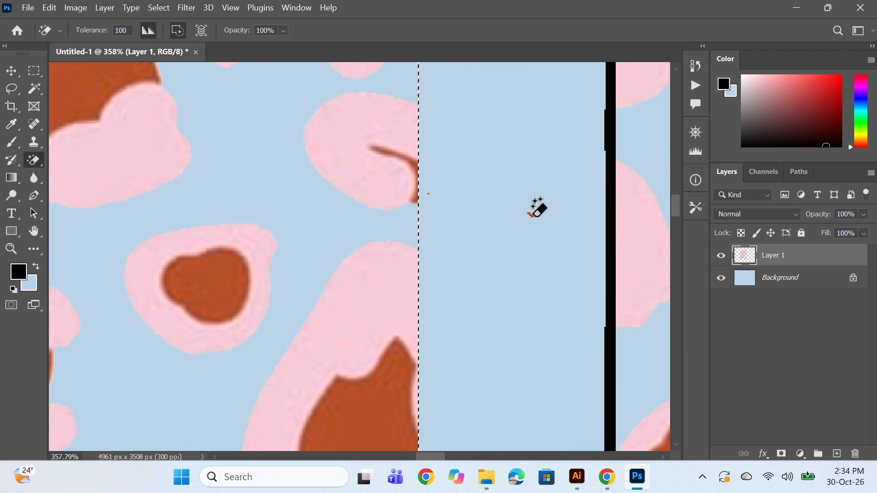
left_click(529, 216)
double_click(529, 215)
Erase the remaining brown part of the upper spot inside the black outline's right side.
scroll(526, 173, "down", 5)
scroll(532, 184, "up", 10, "alt")
scroll(529, 170, "down", 3, "alt")
scroll(536, 179, "up", 6)
left_click(540, 150)
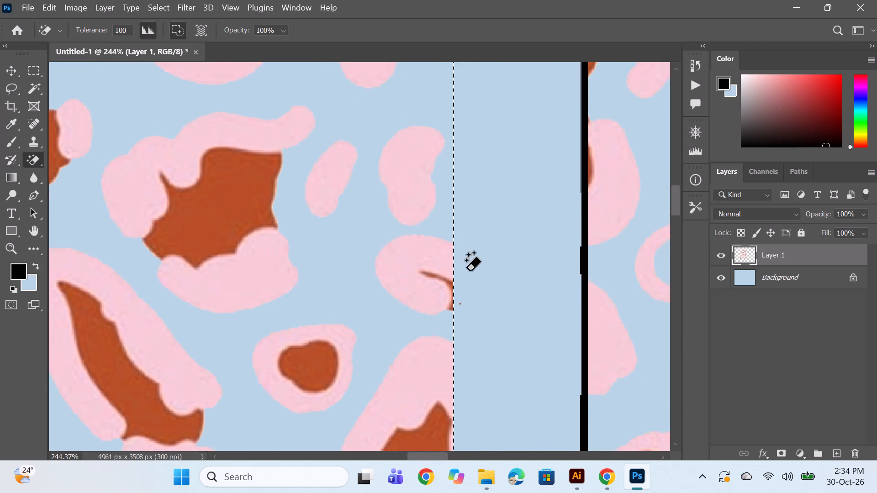
Erase the tiny brown speck just outside the inner rectangle's right edge.
scroll(467, 282, "up", 8, "alt")
left_click(455, 324)
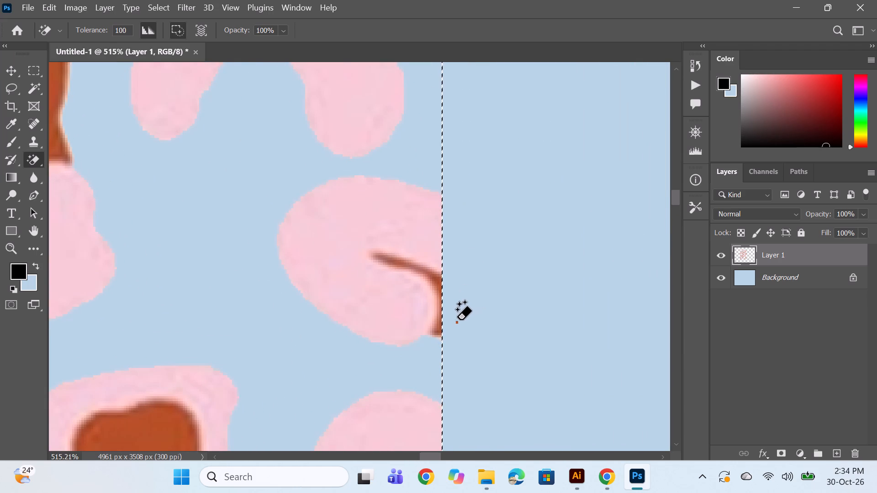
scroll(465, 320, "up", 13, "alt")
left_click(440, 330)
Erase the pink and brown spot pieces in the band near the frame's upper-right corner.
scroll(492, 255, "down", 3, "alt")
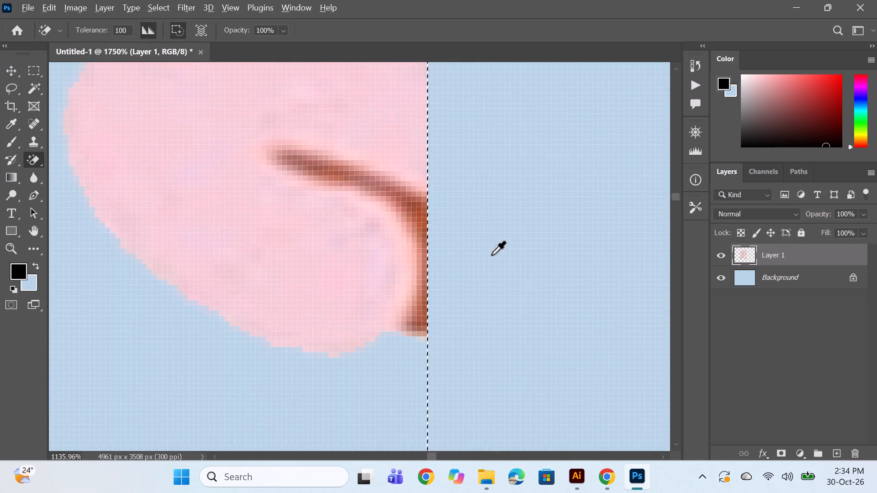
scroll(491, 255, "down", 16, "alt")
scroll(532, 194, "up", 6)
scroll(546, 164, "down", 6, "alt")
scroll(556, 191, "up", 5)
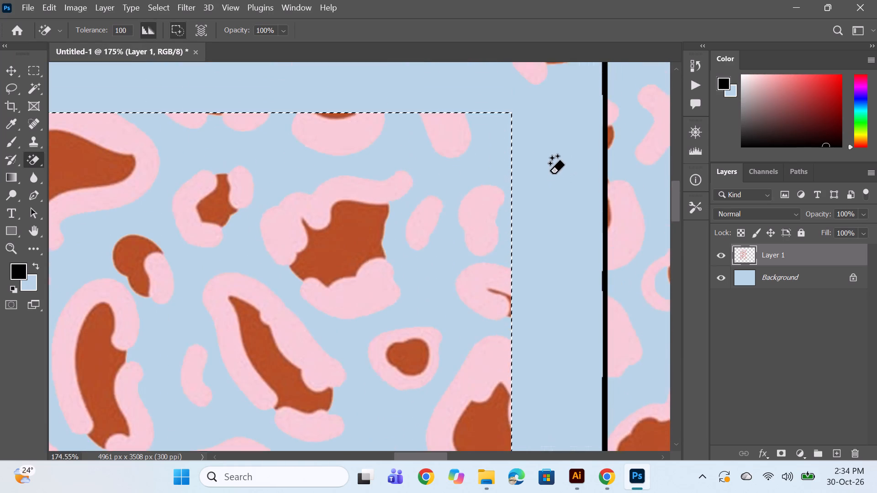
scroll(550, 173, "up", 13)
left_click(555, 177)
left_click(562, 163)
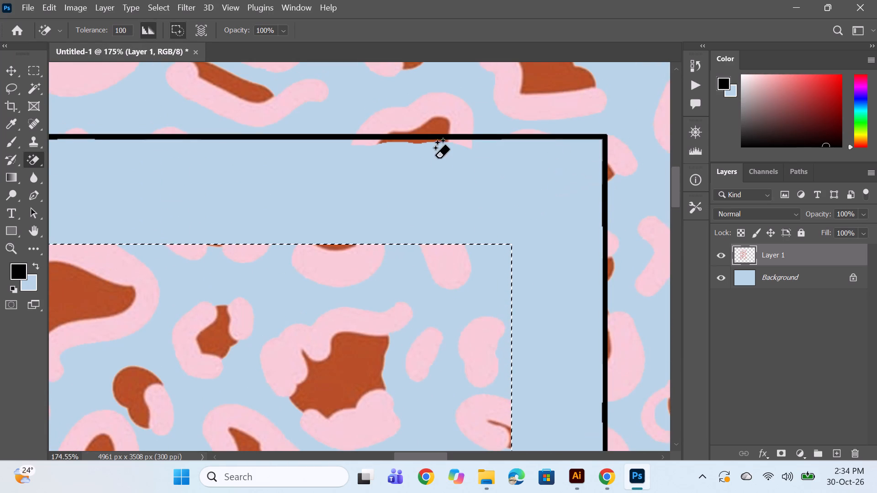
Erase the brown and pink slivers left just below the frame's top outline near its upper-right corner.
scroll(378, 145, "up", 8, "alt")
left_click(355, 141)
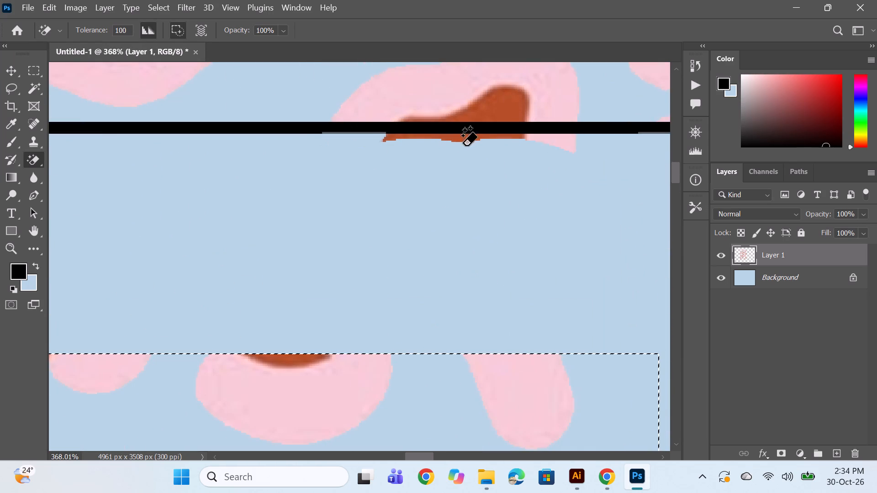
left_click(470, 140)
left_click(566, 148)
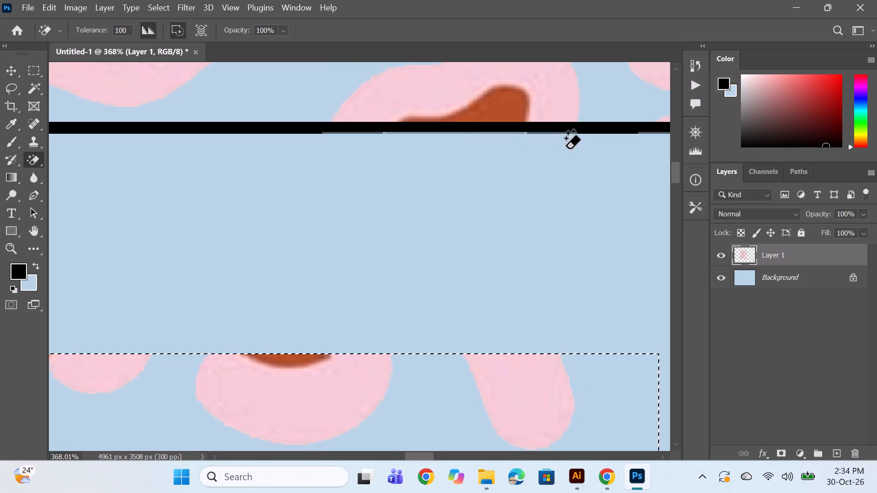
Erase pixels in the middle of the dotted trail inside the frame's upper-left corner with the Magic Eraser.
scroll(530, 183, "down", 17, "alt")
scroll(235, 168, "up", 4, "alt")
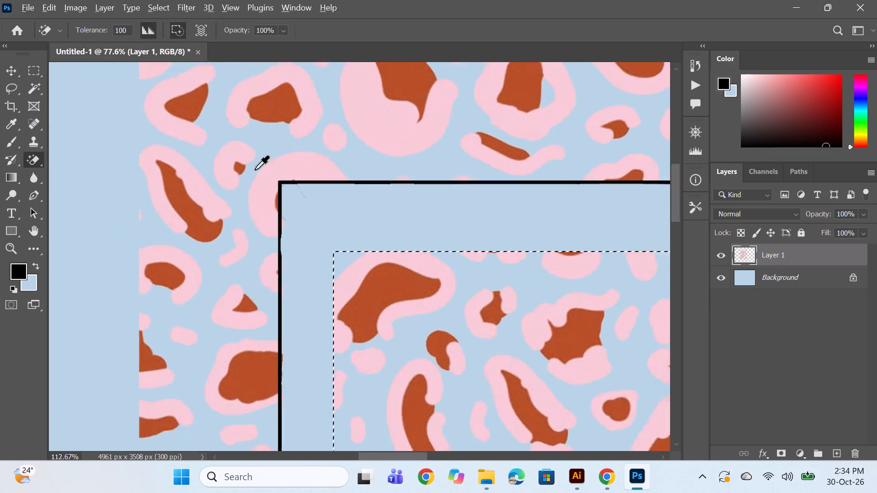
scroll(255, 169, "up", 20, "alt")
left_click(370, 203)
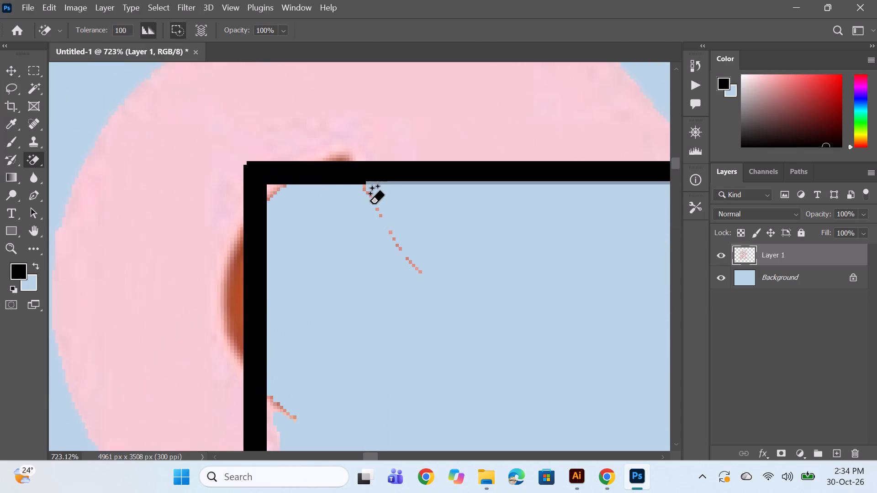
left_click(396, 252)
left_click(399, 251)
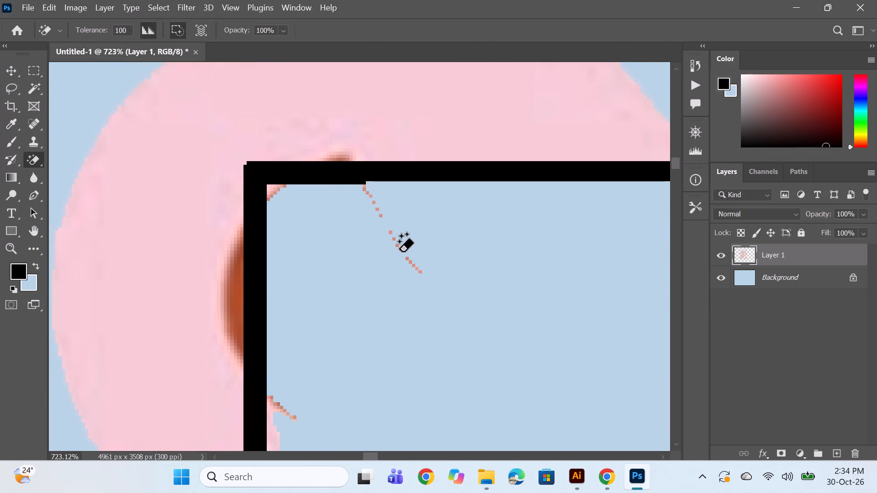
left_click(399, 251)
left_click(396, 248)
scroll(405, 262, "up", 7, "alt")
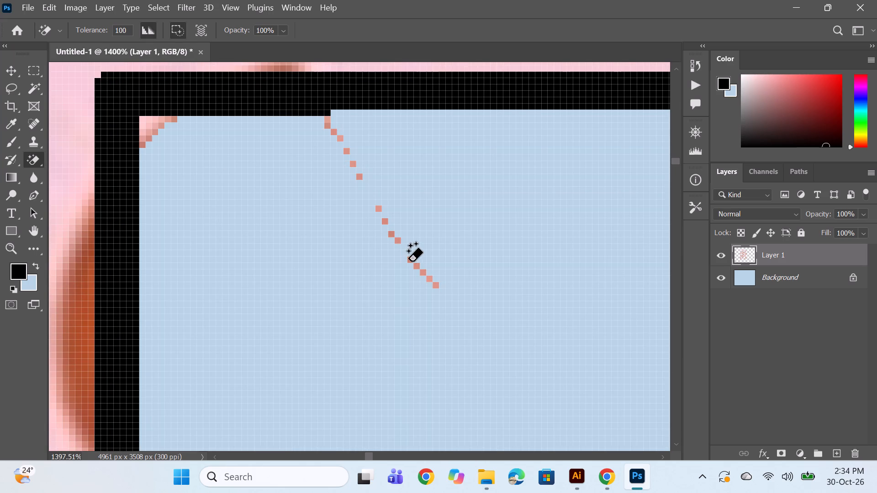
left_click(408, 261)
left_click(381, 220)
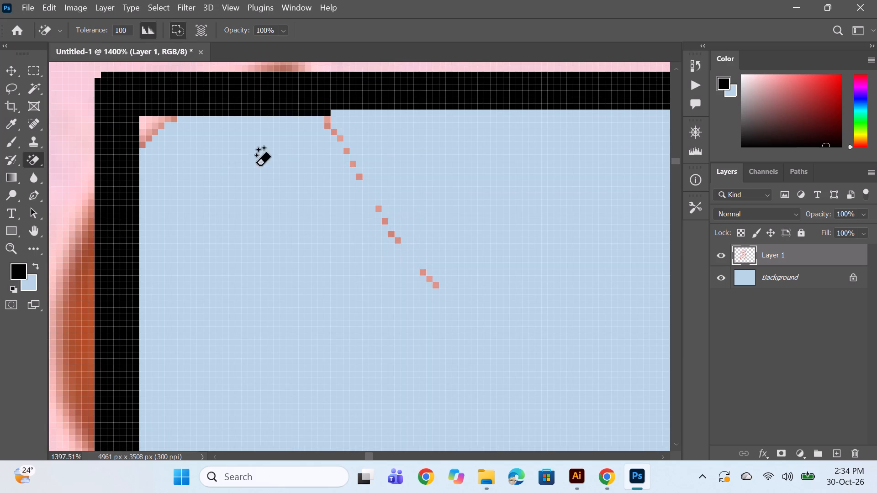
Erase the pink remnant in the frame's upper-left inner corner and several pixels at the top of the dotted trail.
left_click(144, 128)
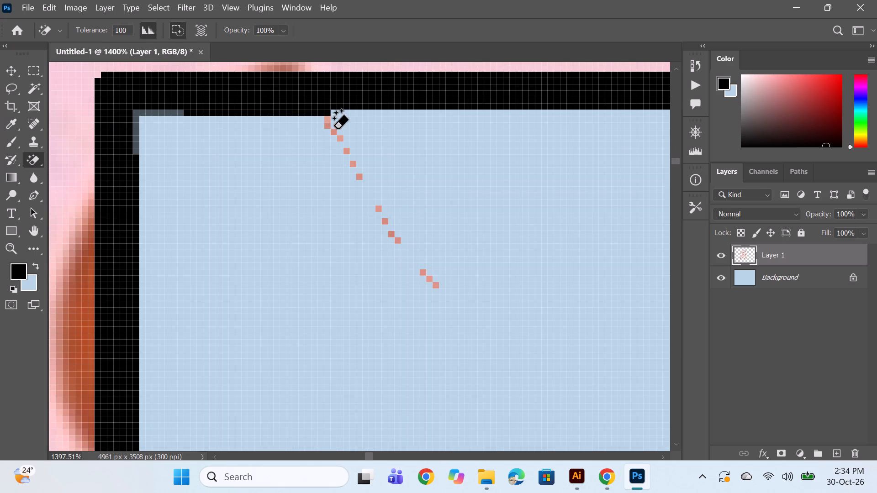
left_click(326, 125)
left_click(344, 153)
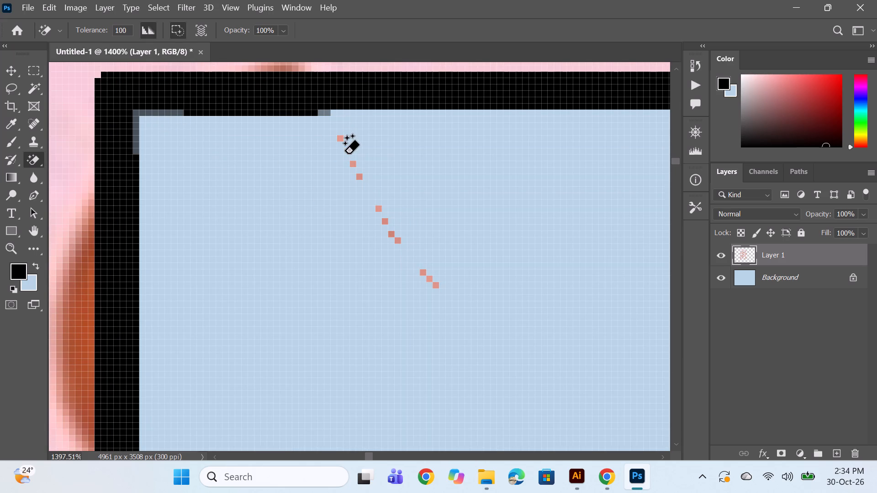
left_click(352, 165)
Switch to the regular Eraser and erase the rest of the dotted trail inside the frame's upper-left corner.
right_click(30, 152)
left_click(58, 159)
left_click_drag(313, 252, 393, 306)
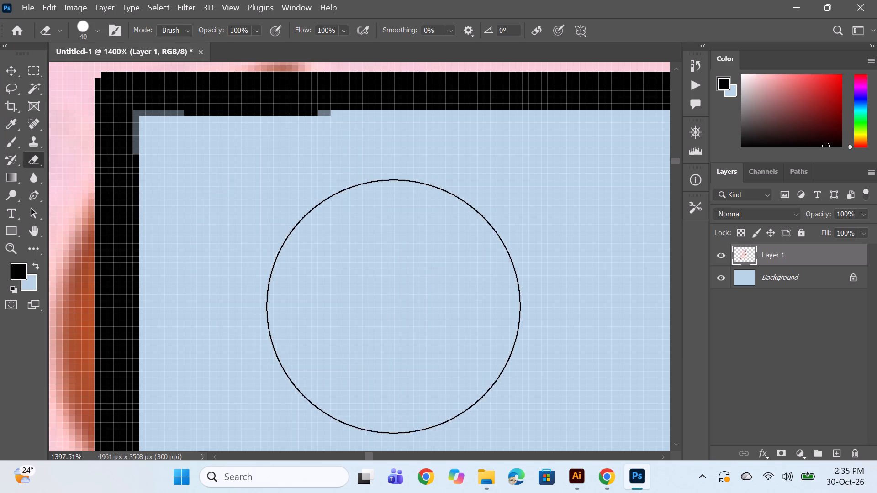
left_click_drag(393, 306, 423, 309)
Erase the brown streak and pink sliver of the large corner spot along the inside of the frame's left outline.
scroll(396, 273, "down", 18, "alt")
scroll(293, 316, "up", 3)
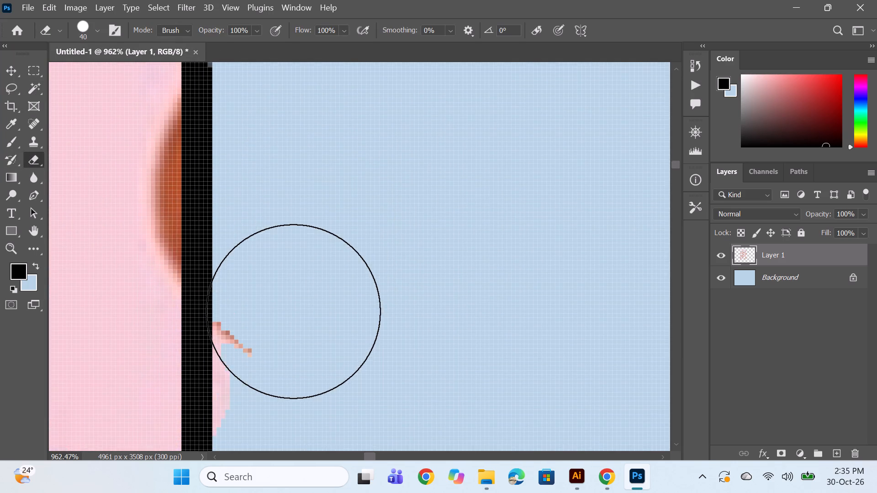
scroll(297, 294, "down", 9)
scroll(296, 280, "up", 2, "alt")
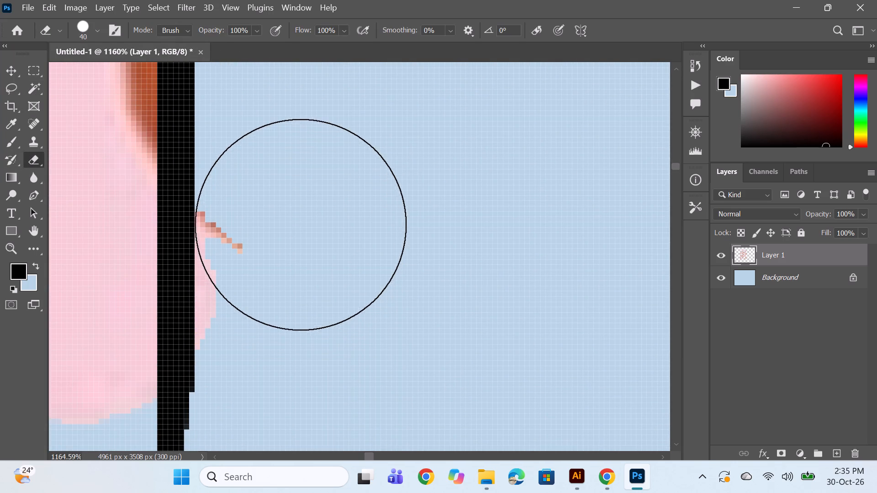
left_click(299, 220)
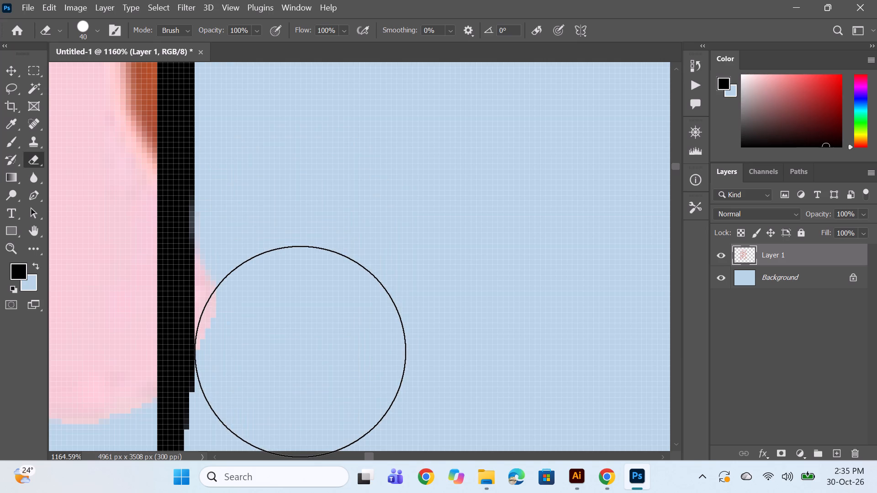
left_click(301, 352, "shift")
Erase the pink slivers of the next spot down along the inside of the frame's left outline.
scroll(394, 237, "down", 17)
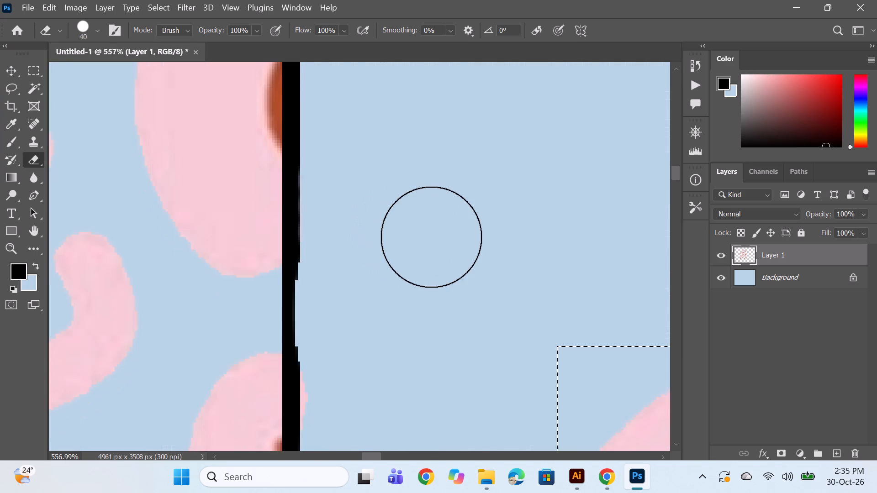
scroll(427, 236, "down", 10)
scroll(396, 283, "up", 7, "alt")
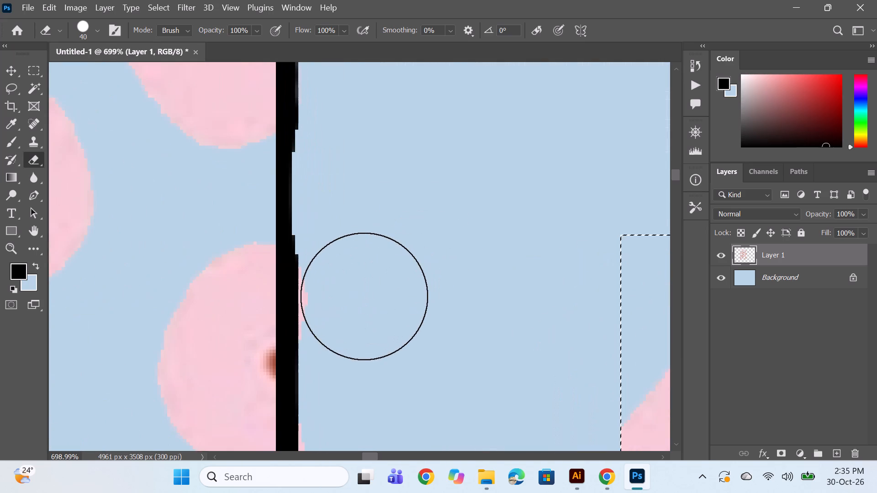
left_click(362, 277)
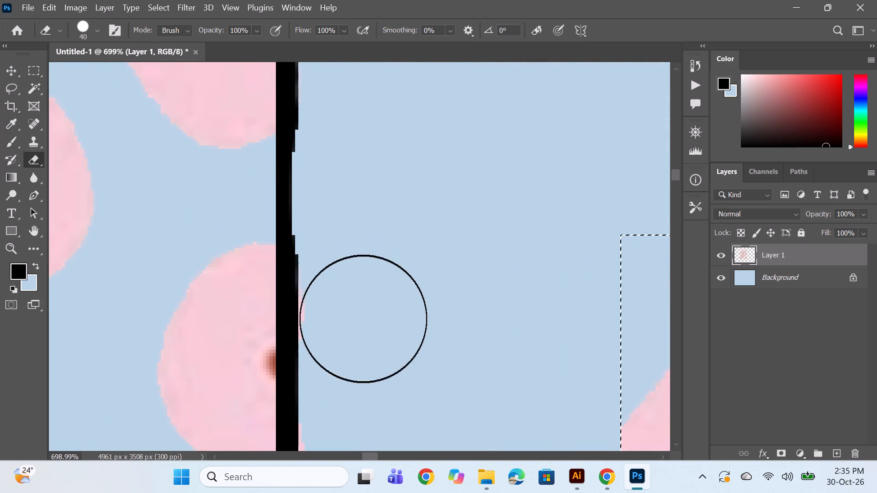
left_click(363, 332, "shift")
scroll(388, 279, "down", 12)
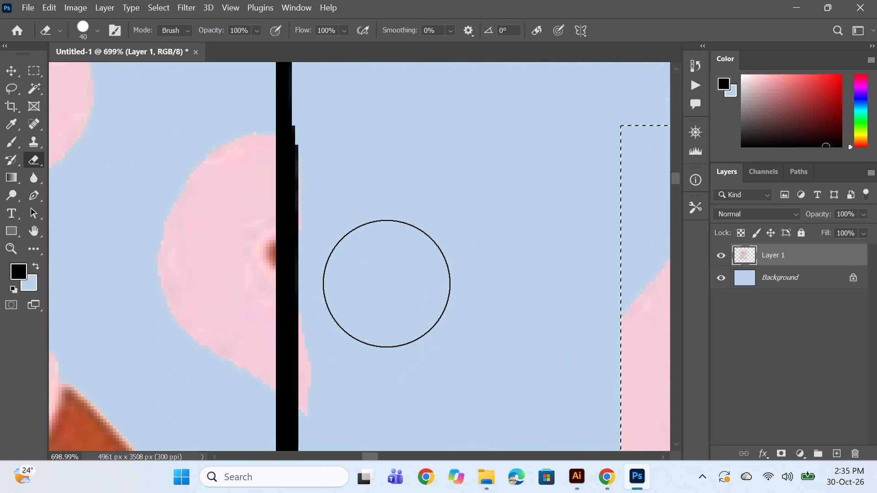
scroll(386, 283, "down", 3)
left_click(363, 267, "shift")
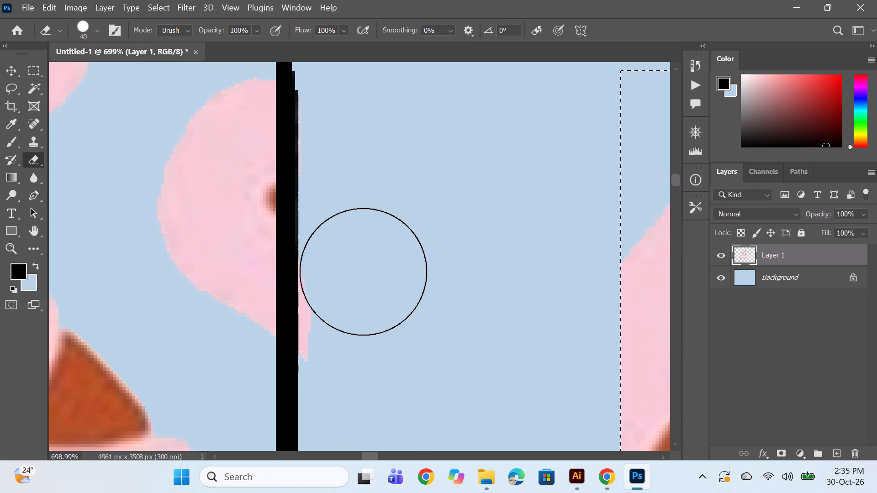
left_click(362, 348, "shift")
Erase the pink and brown slivers of the large brown-centred spot along the inside of the frame's left outline.
scroll(433, 235, "down", 4)
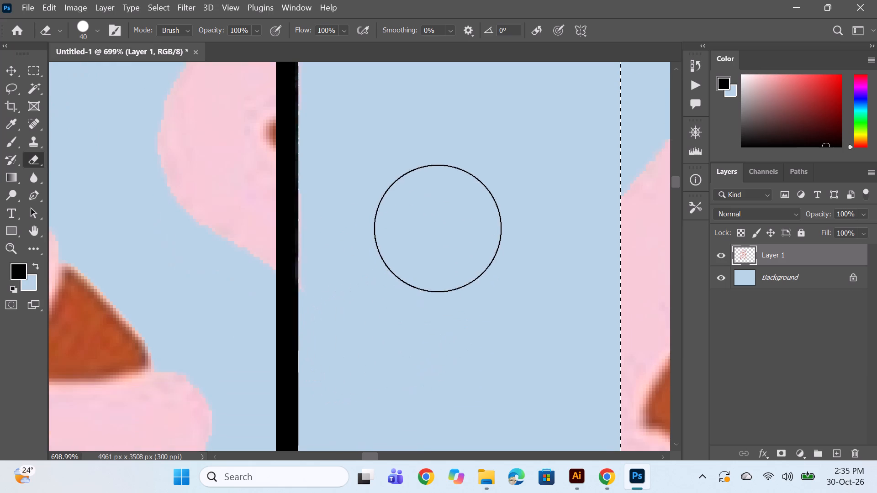
scroll(438, 228, "down", 20)
scroll(438, 228, "down", 11)
scroll(381, 286, "up", 1, "alt")
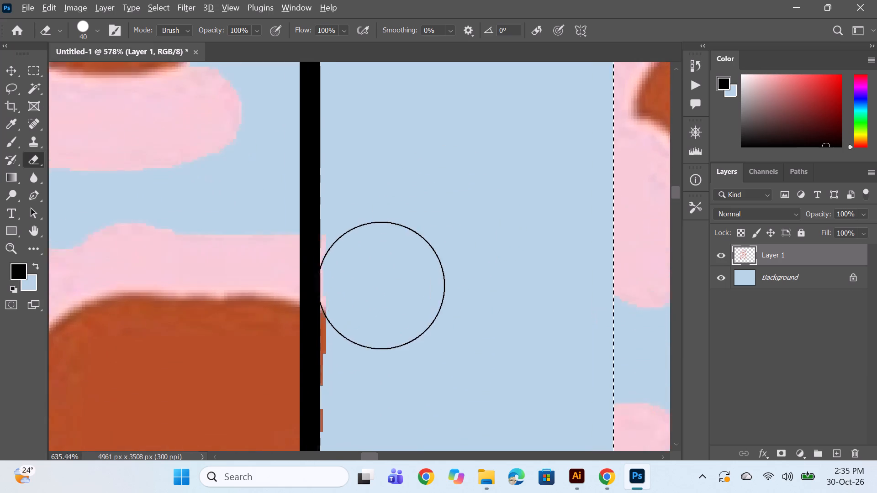
scroll(381, 285, "up", 1, "alt")
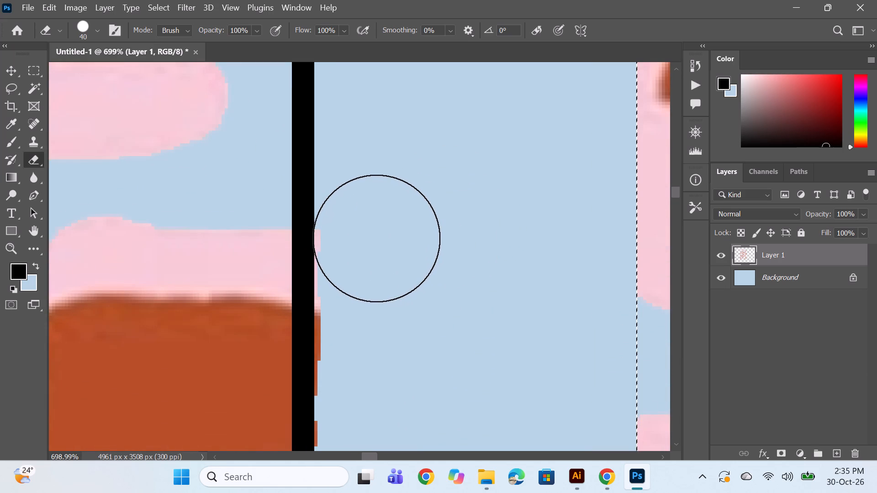
left_click(376, 238)
scroll(375, 260, "down", 5)
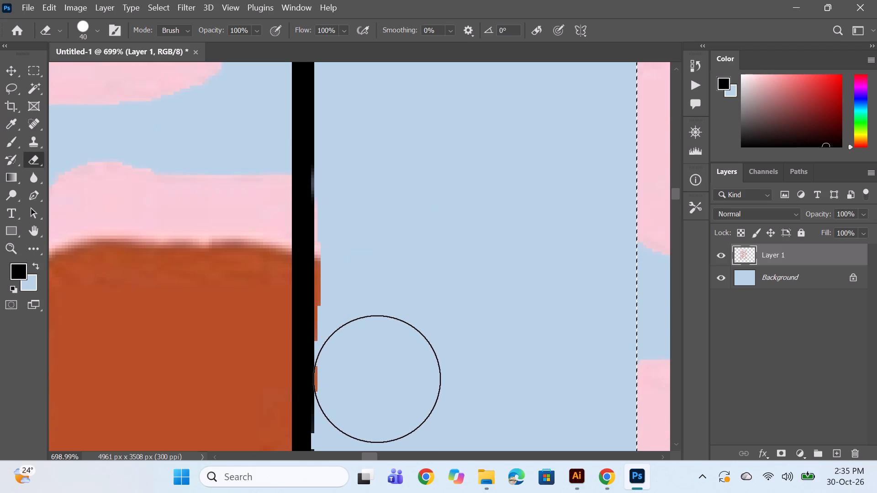
left_click(377, 379, "shift")
scroll(418, 240, "down", 11)
scroll(426, 234, "down", 8, "alt")
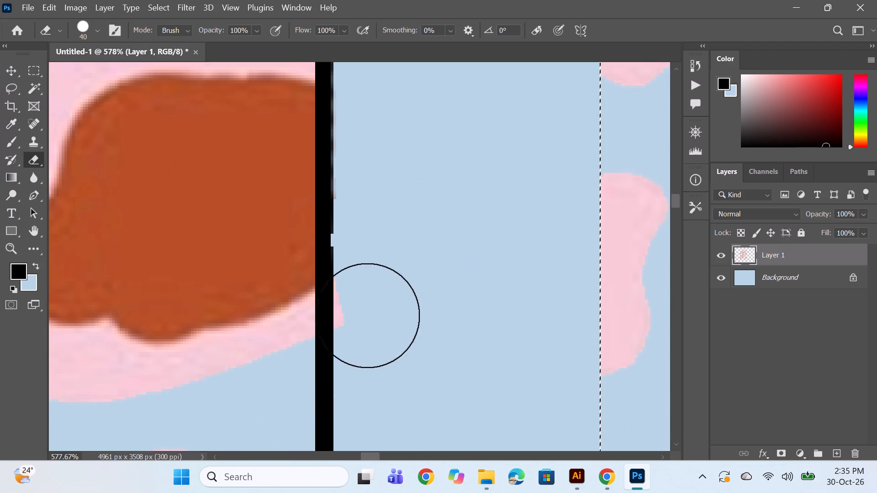
scroll(367, 315, "up", 4)
left_click(391, 294)
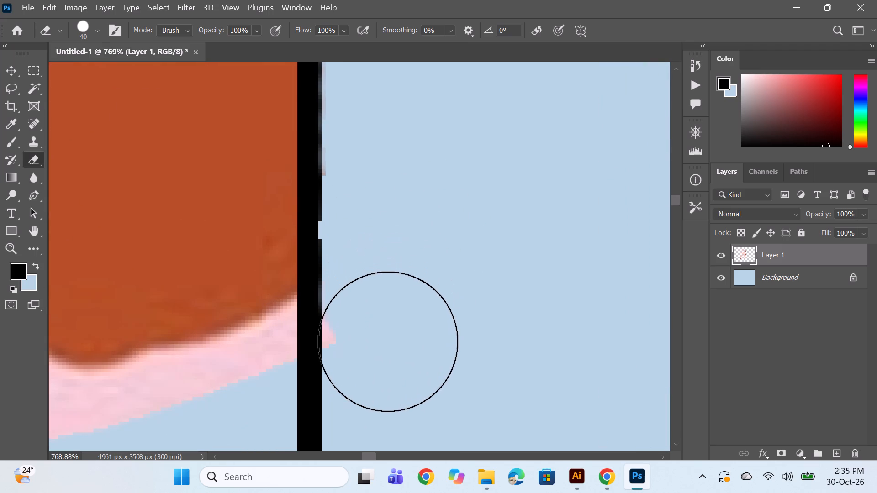
left_click(392, 341, "shift")
Switch to the Magic Eraser and erase the pink, brown and white remnants of the next brown-centred spot inside the frame's left outline.
scroll(438, 247, "down", 9, "alt")
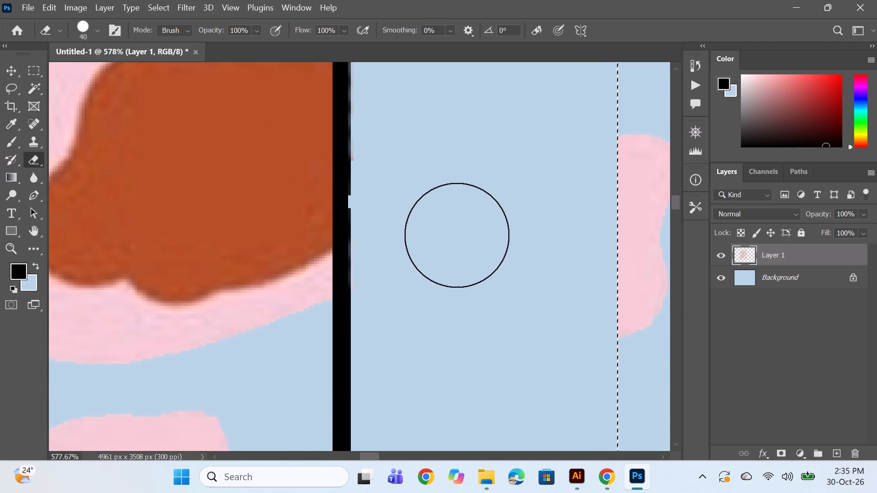
scroll(457, 235, "down", 12, "alt")
scroll(449, 295, "down", 14, "alt")
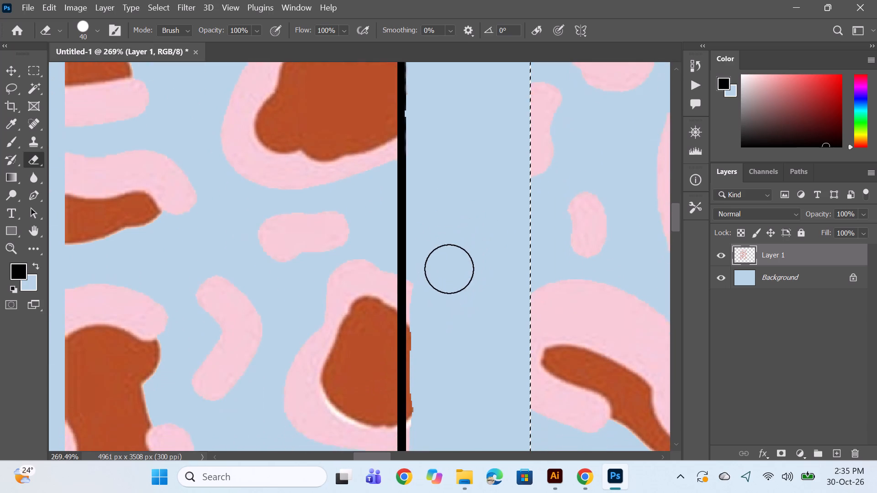
scroll(449, 269, "down", 4, "alt")
right_click(42, 161)
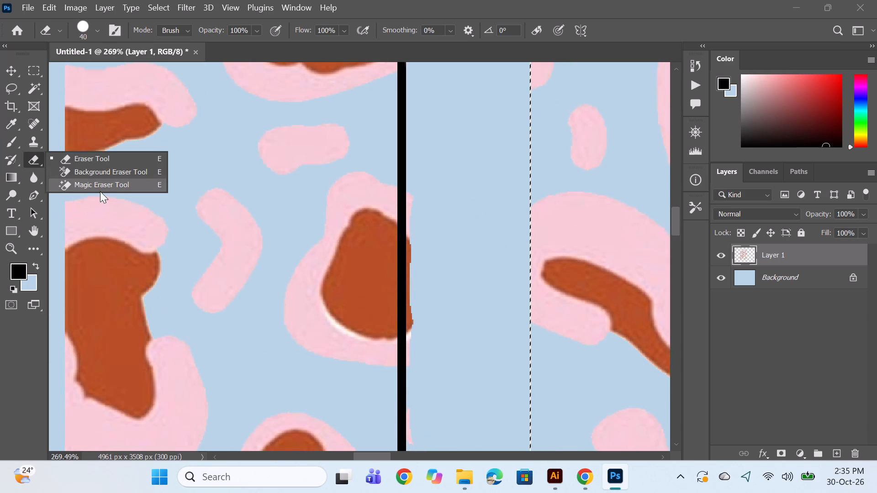
left_click(102, 189)
scroll(389, 255, "up", 5, "alt")
left_click(419, 163)
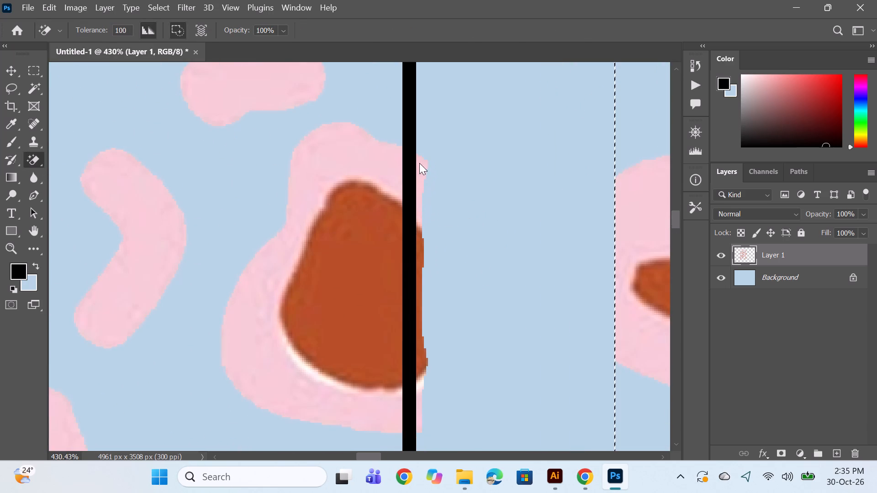
left_click(420, 250)
scroll(472, 207, "down", 10)
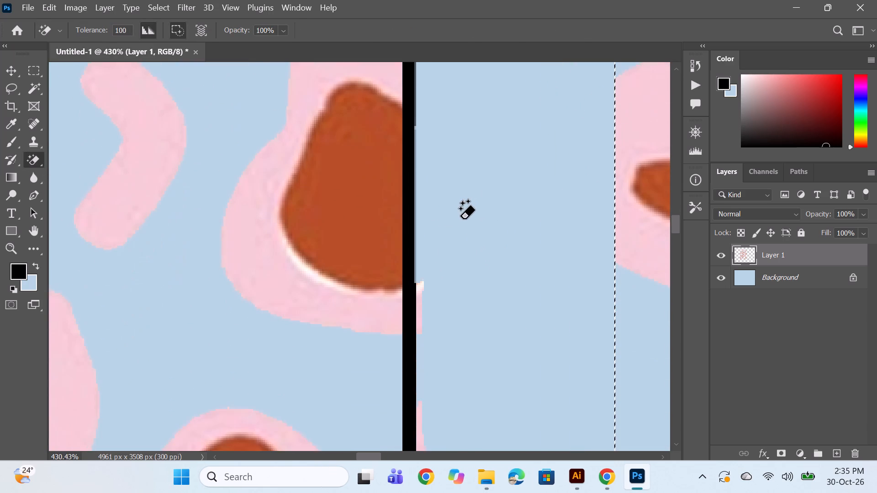
left_click(419, 281)
Erase the pink slivers of the next spots down along the inside of the frame's left outline.
scroll(453, 238, "down", 6)
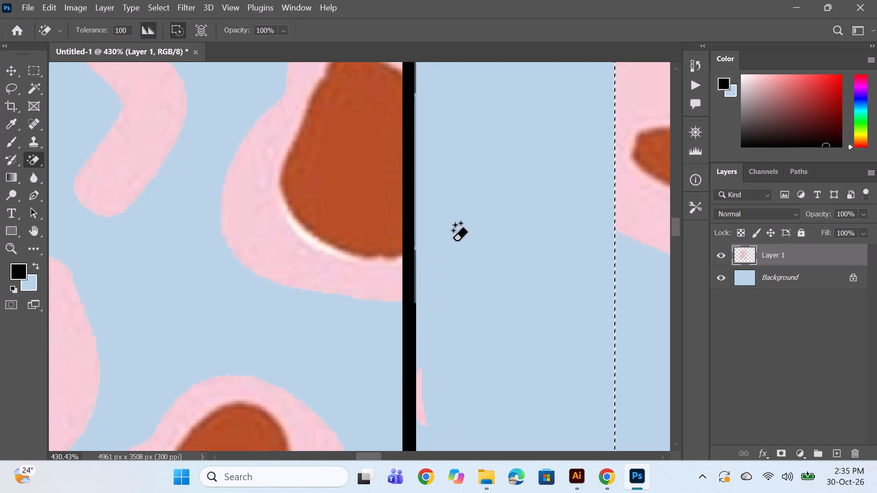
scroll(453, 240, "down", 5)
left_click(422, 315)
scroll(462, 240, "down", 11)
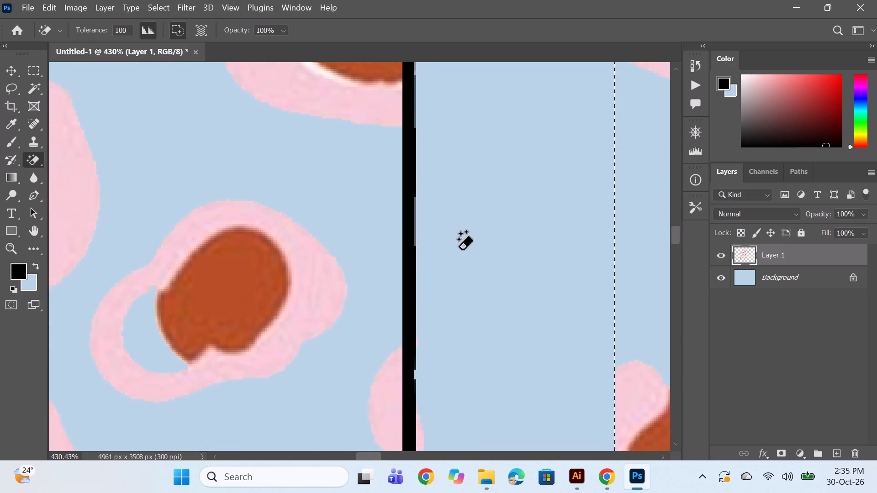
scroll(459, 249, "down", 9)
left_click(418, 292)
scroll(465, 241, "down", 9)
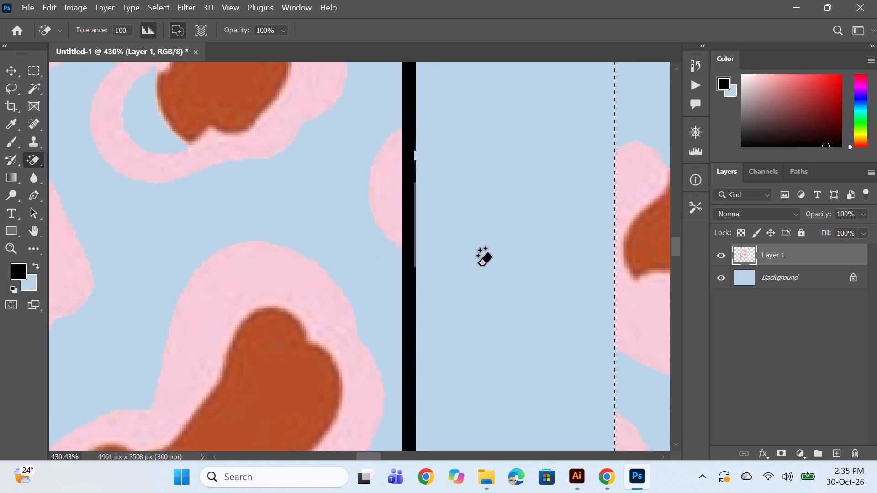
scroll(478, 265, "down", 6)
scroll(442, 349, "down", 5)
left_click(417, 355)
scroll(459, 269, "down", 10)
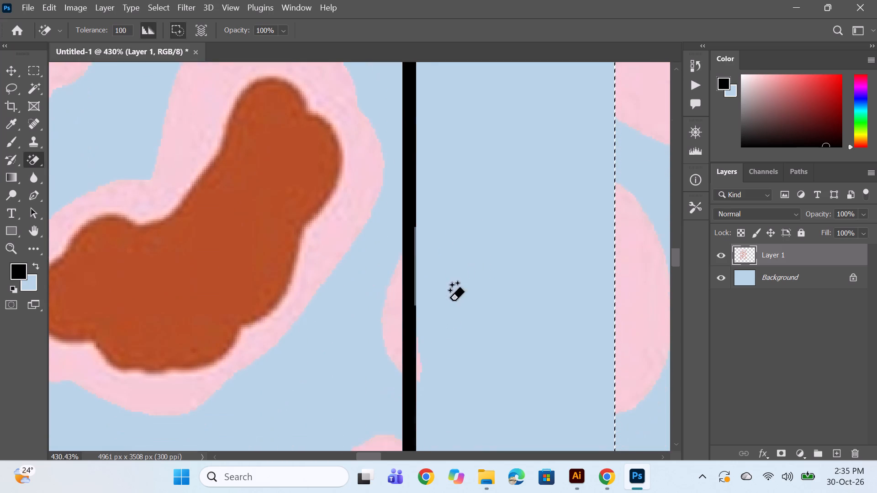
left_click(420, 344)
Erase the two tiny pink slivers inside the left outline, just below the pink spot with the thin brown centre.
scroll(437, 291, "down", 17)
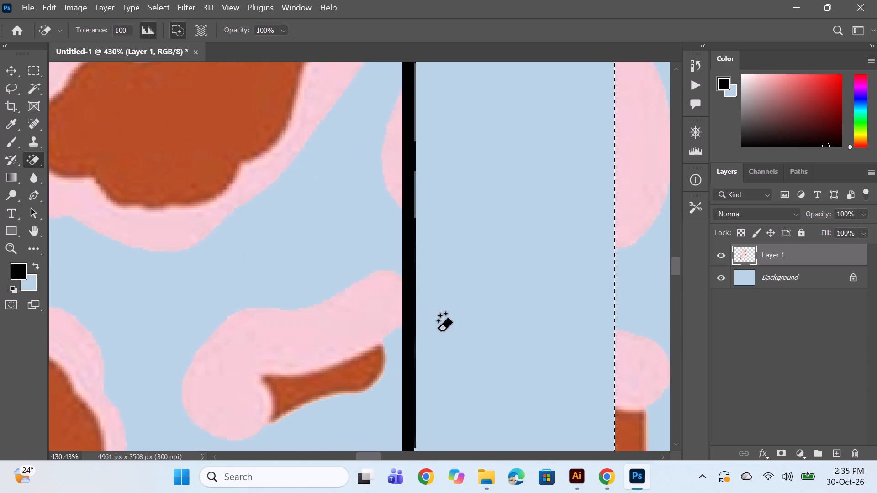
scroll(460, 254, "down", 11, "alt")
scroll(437, 354, "up", 11)
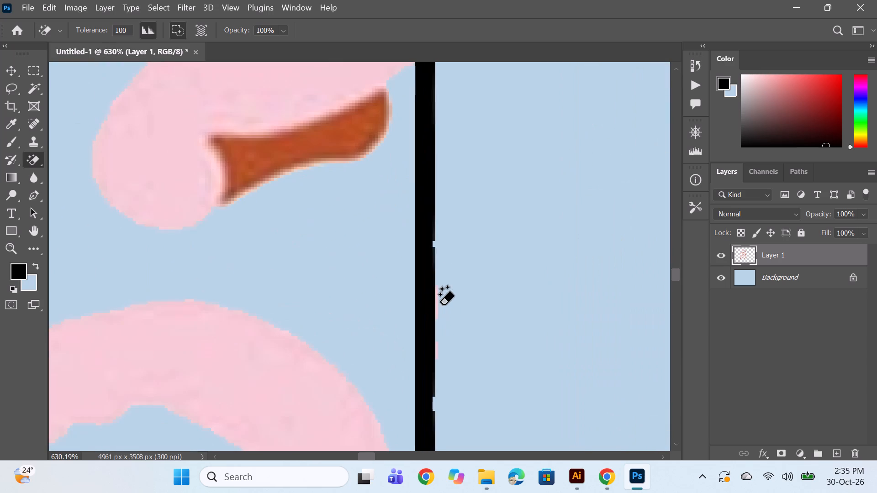
left_click(436, 297)
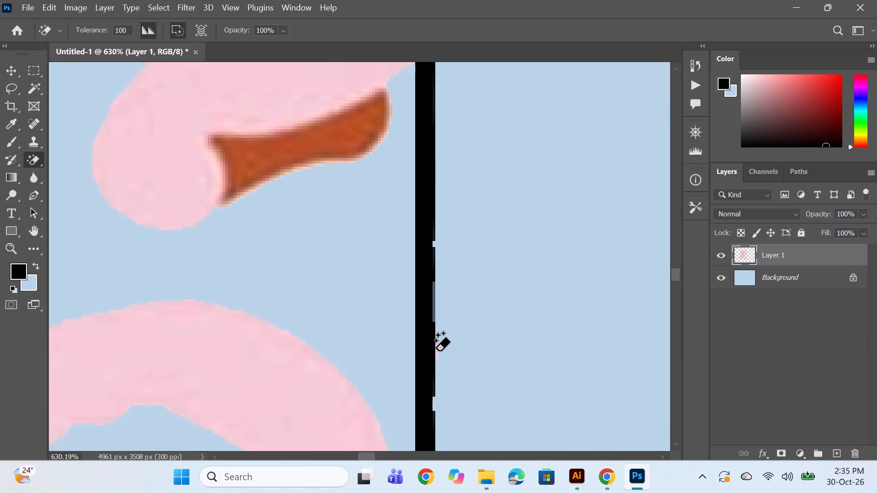
left_click(436, 350)
Erase the pink slivers of the following two brown-centred spots along the inside of the frame's left outline.
scroll(475, 281, "down", 19, "alt")
scroll(470, 299, "down", 4, "alt")
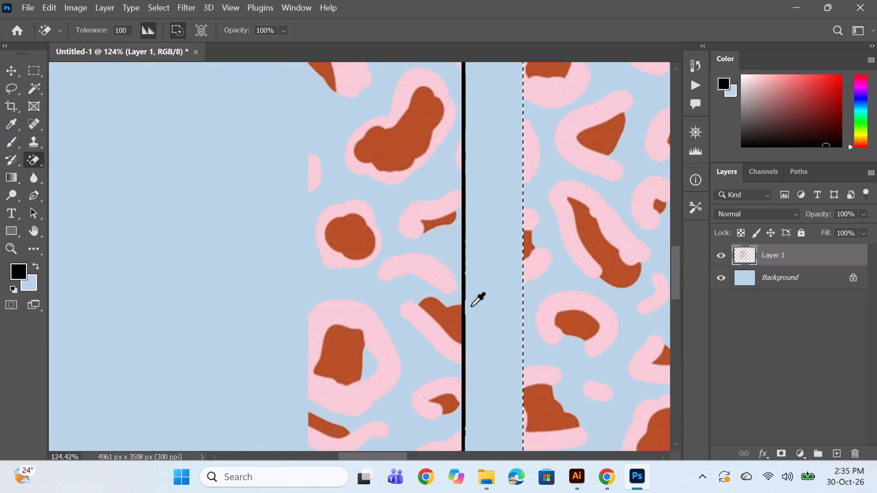
scroll(468, 338, "down", 4, "alt")
scroll(462, 355, "up", 20, "alt")
scroll(462, 355, "up", 3, "alt")
left_click(362, 373)
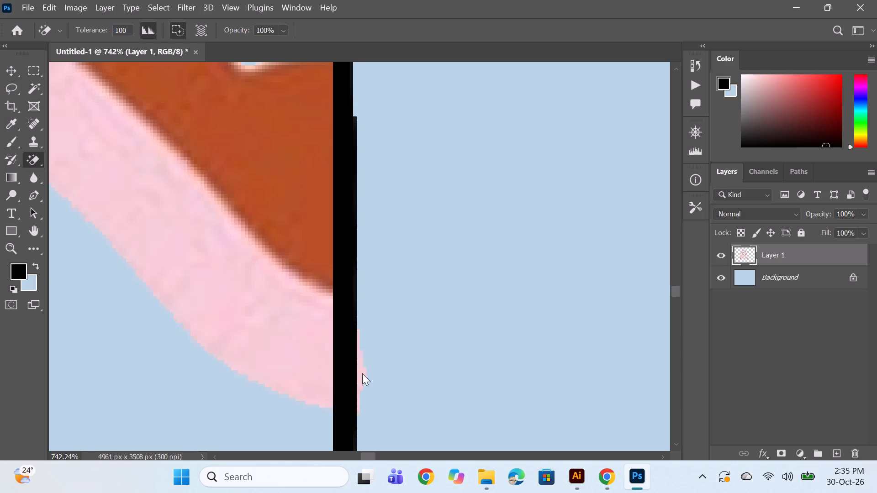
scroll(436, 253, "down", 17)
left_click(363, 372)
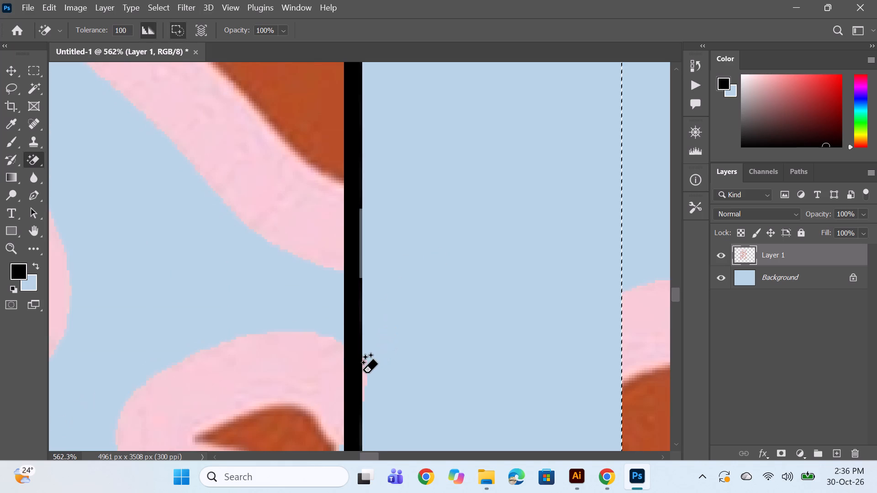
Inspect the frame's lower-left corner, its full outline and the clear band inside it for leftover spot remnants.
scroll(397, 325, "down", 20, "alt")
scroll(397, 325, "down", 4, "alt")
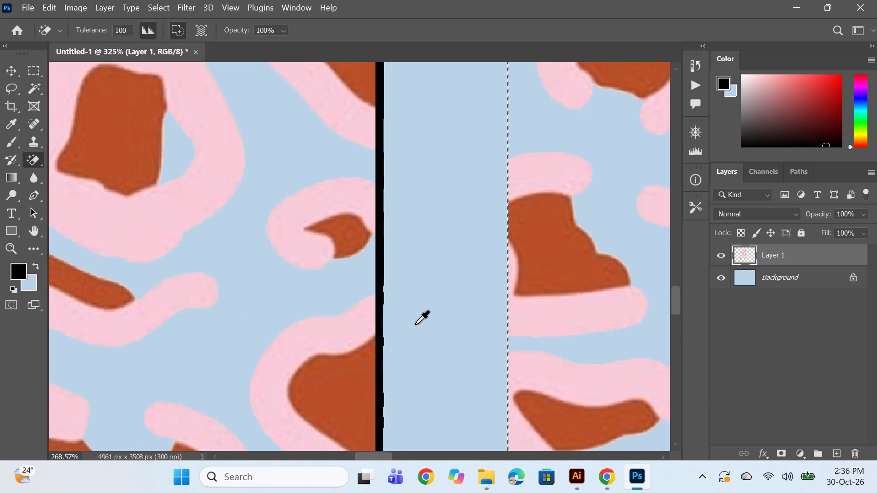
scroll(415, 324, "down", 20, "alt")
scroll(415, 324, "down", 3, "alt")
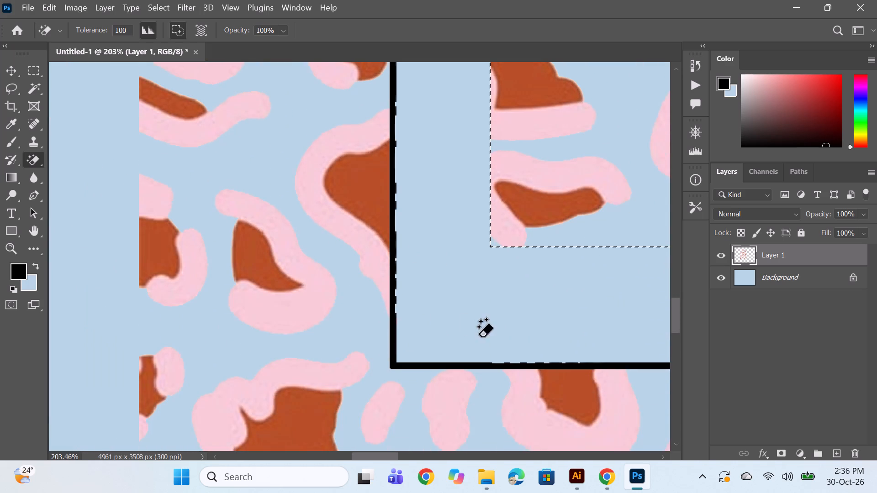
scroll(475, 331, "down", 12, "alt")
key("space")
left_click_drag(497, 280, 335, 381)
scroll(367, 251, "down", 2, "alt")
scroll(294, 183, "down", 2, "alt")
scroll(374, 170, "down", 2, "alt")
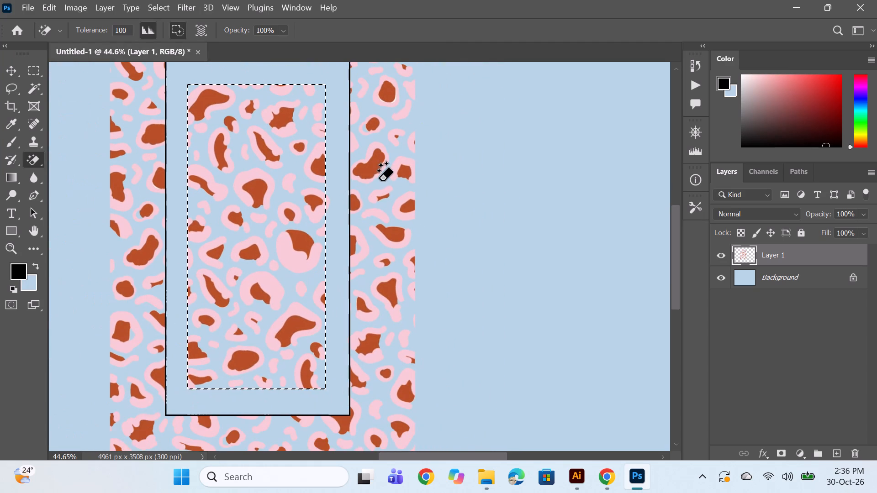
key("space")
left_click_drag(380, 183, 440, 216)
scroll(390, 170, "down", 3, "alt")
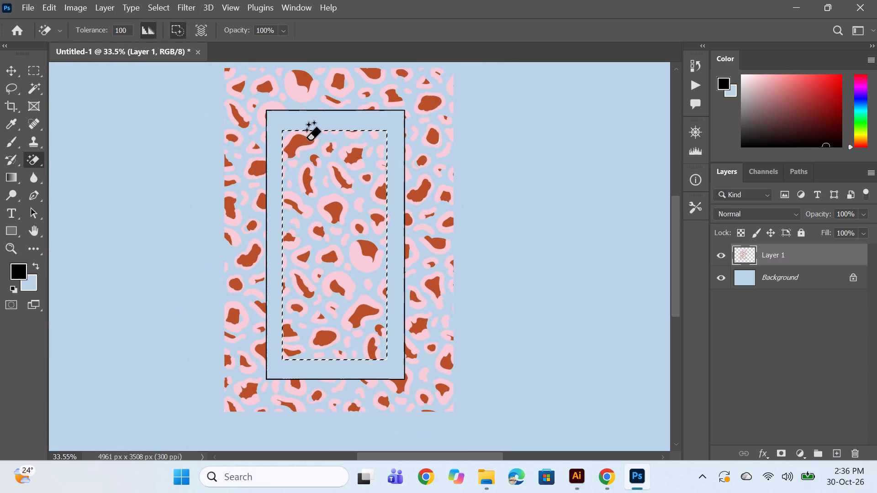
scroll(292, 131, "up", 4, "alt")
scroll(289, 161, "down", 2, "alt")
scroll(273, 131, "up", 5)
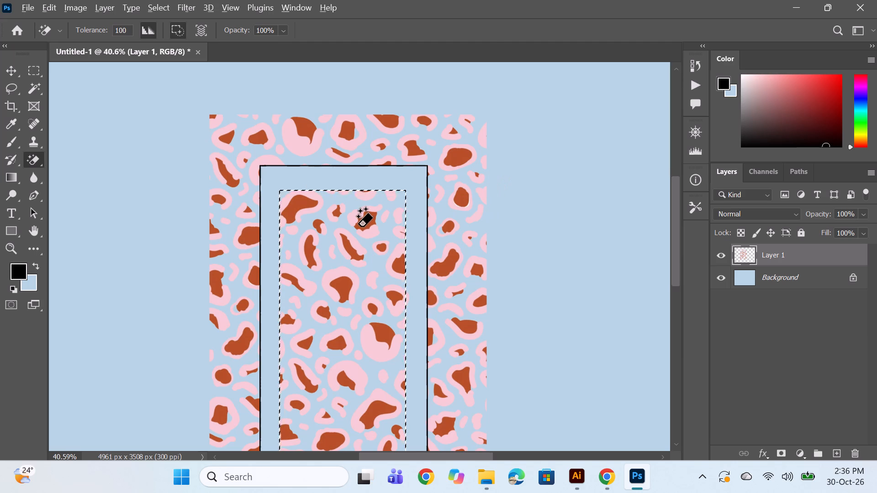
scroll(358, 226, "up", 7, "alt")
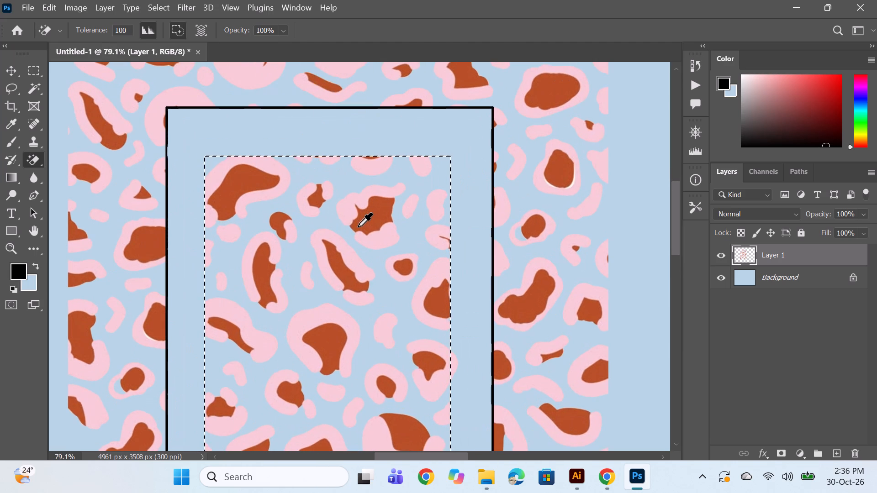
scroll(358, 226, "up", 3, "alt")
scroll(358, 226, "down", 2, "alt")
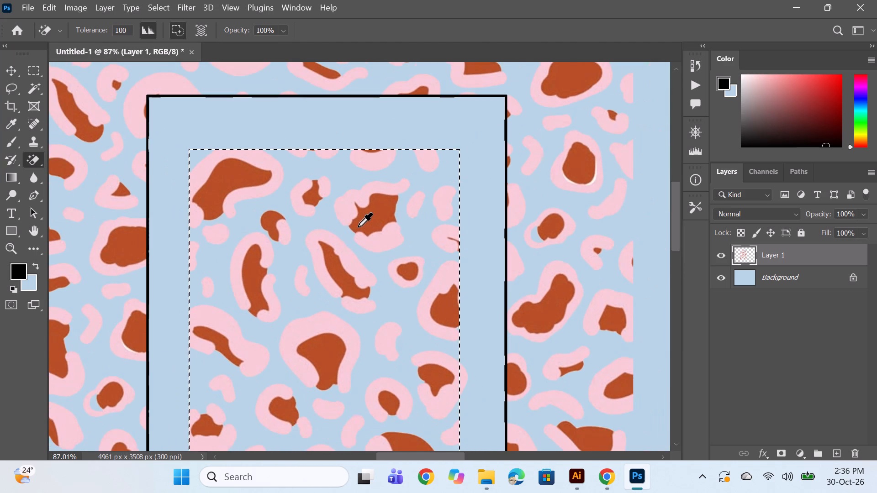
scroll(475, 221, "up", 3, "alt")
scroll(475, 221, "down", 2, "alt")
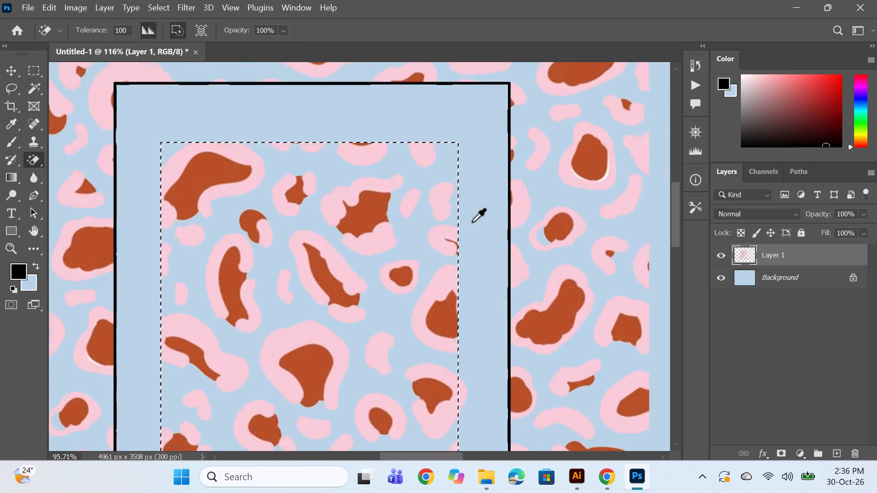
scroll(472, 222, "down", 15, "alt")
scroll(461, 236, "up", 4, "alt")
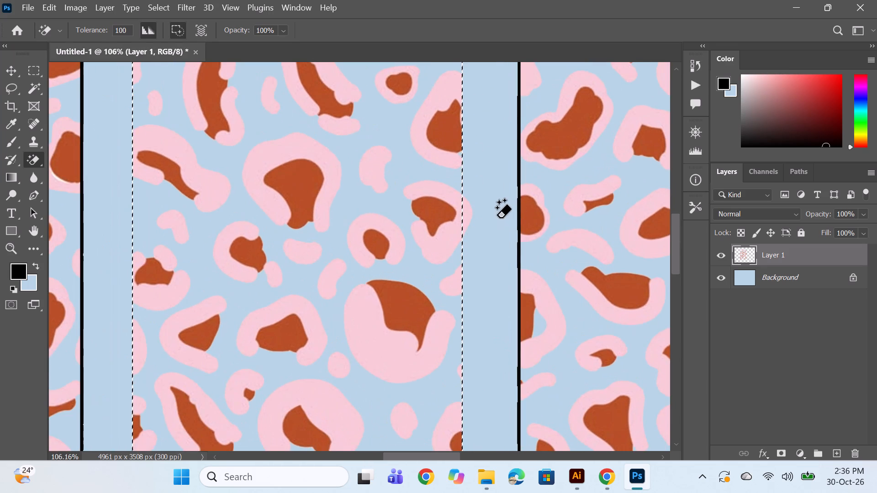
Deselect the rectangular selection around the inner leopard pattern.
key("ctrl+d")
scroll(457, 215, "down", 4, "alt")
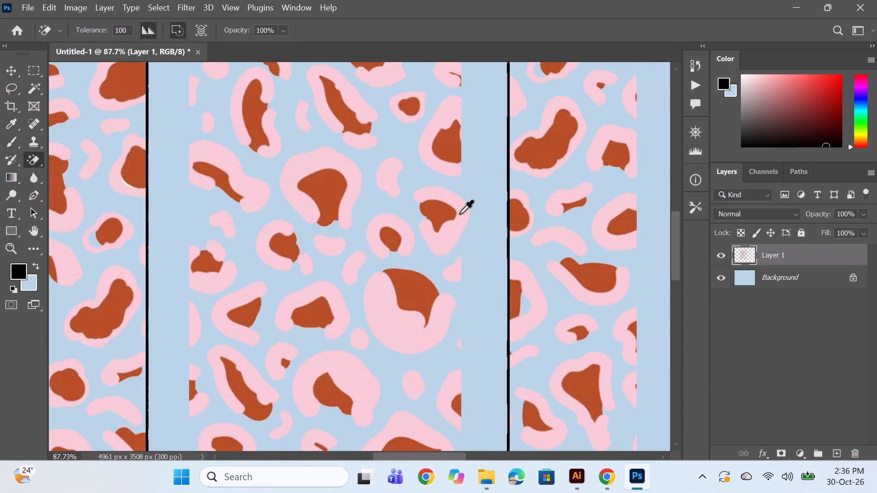
scroll(460, 214, "down", 8, "alt")
scroll(454, 179, "up", 5)
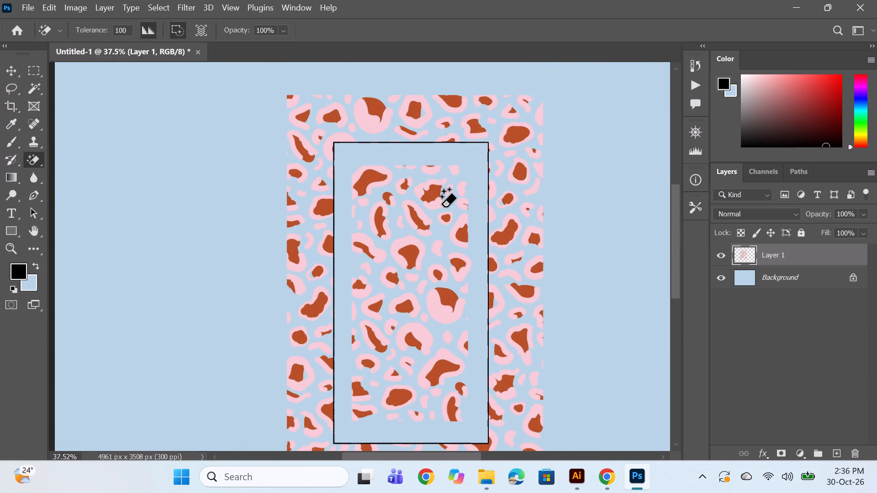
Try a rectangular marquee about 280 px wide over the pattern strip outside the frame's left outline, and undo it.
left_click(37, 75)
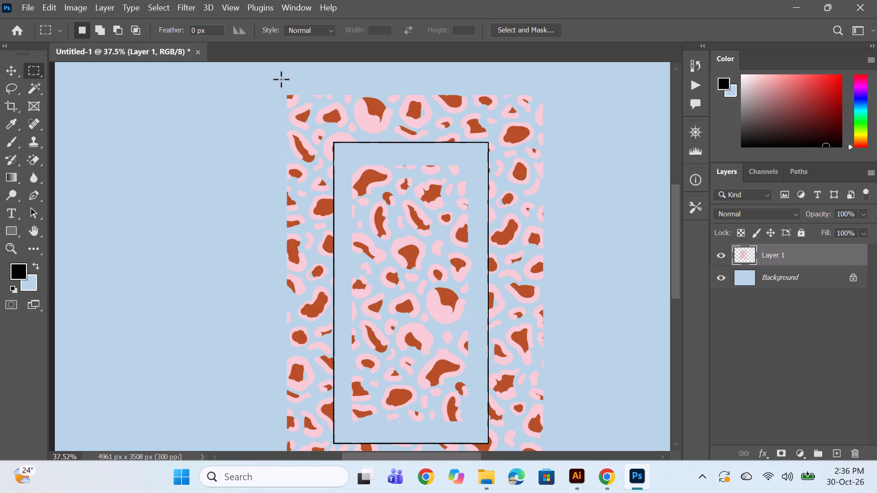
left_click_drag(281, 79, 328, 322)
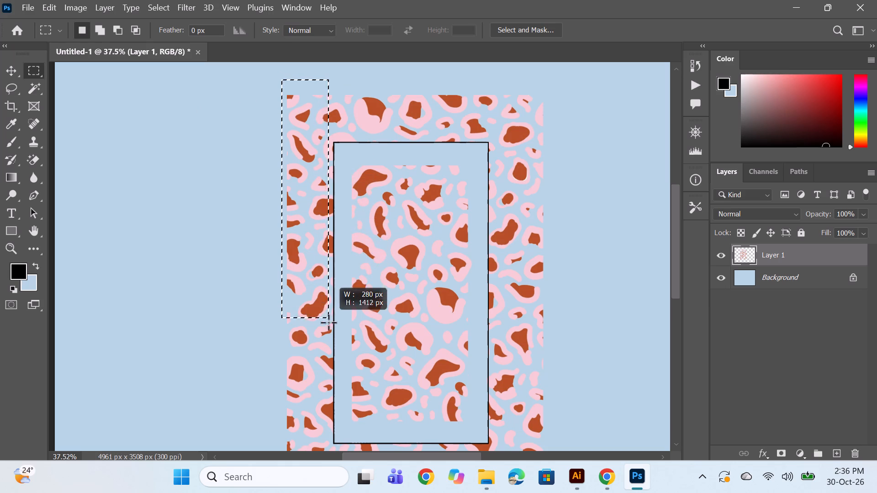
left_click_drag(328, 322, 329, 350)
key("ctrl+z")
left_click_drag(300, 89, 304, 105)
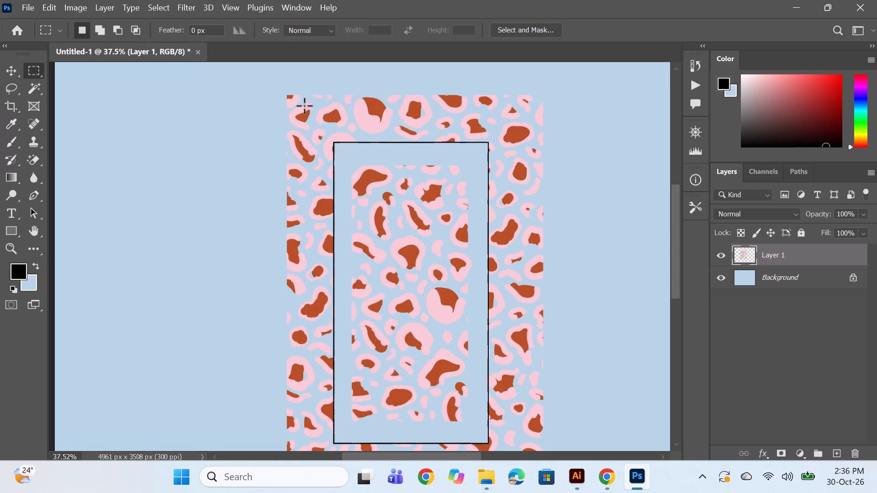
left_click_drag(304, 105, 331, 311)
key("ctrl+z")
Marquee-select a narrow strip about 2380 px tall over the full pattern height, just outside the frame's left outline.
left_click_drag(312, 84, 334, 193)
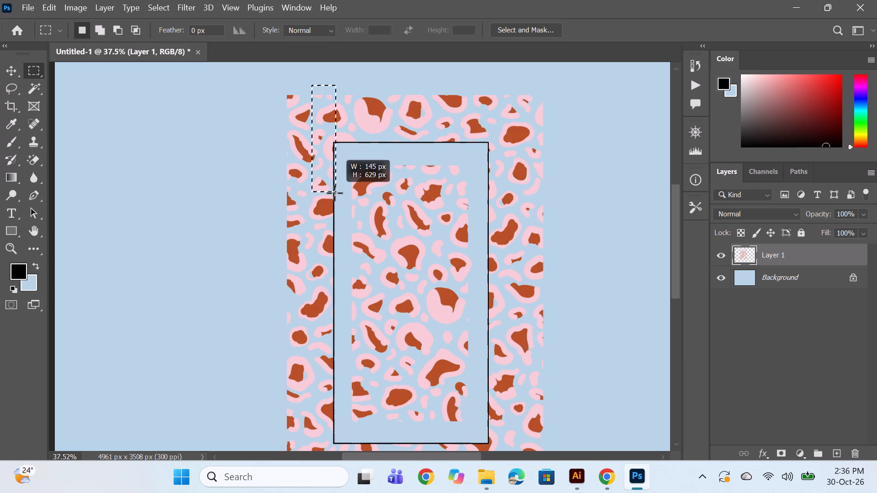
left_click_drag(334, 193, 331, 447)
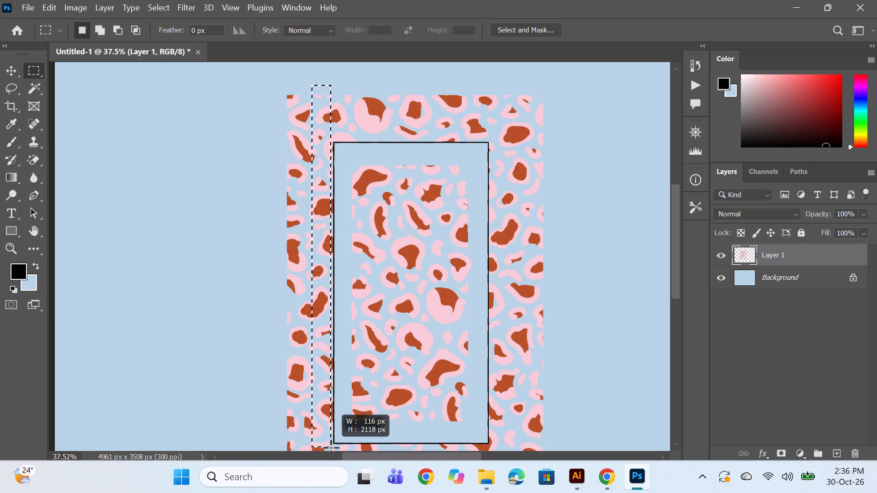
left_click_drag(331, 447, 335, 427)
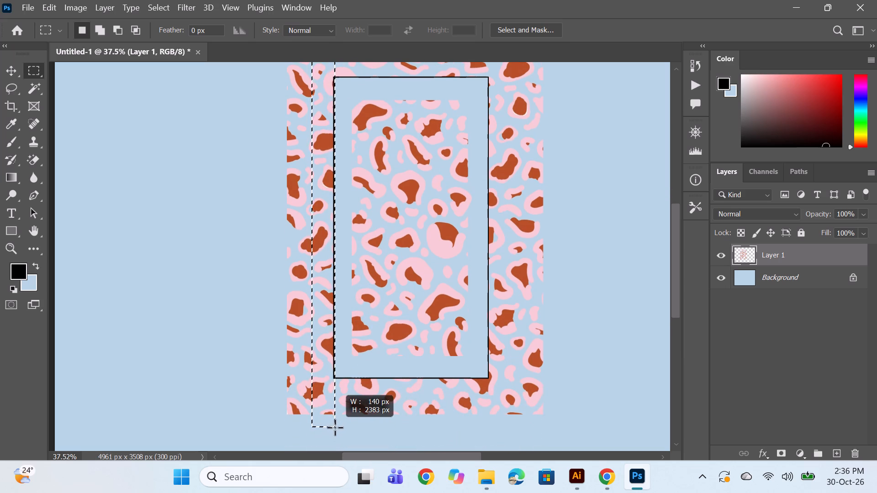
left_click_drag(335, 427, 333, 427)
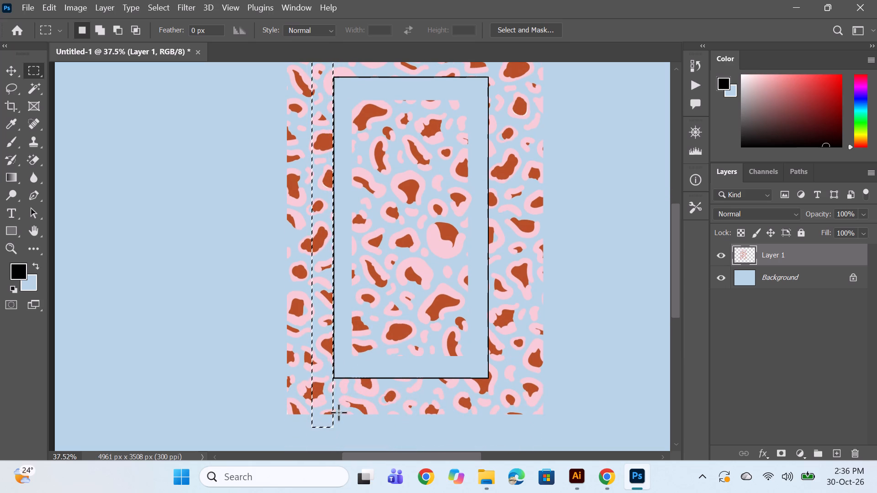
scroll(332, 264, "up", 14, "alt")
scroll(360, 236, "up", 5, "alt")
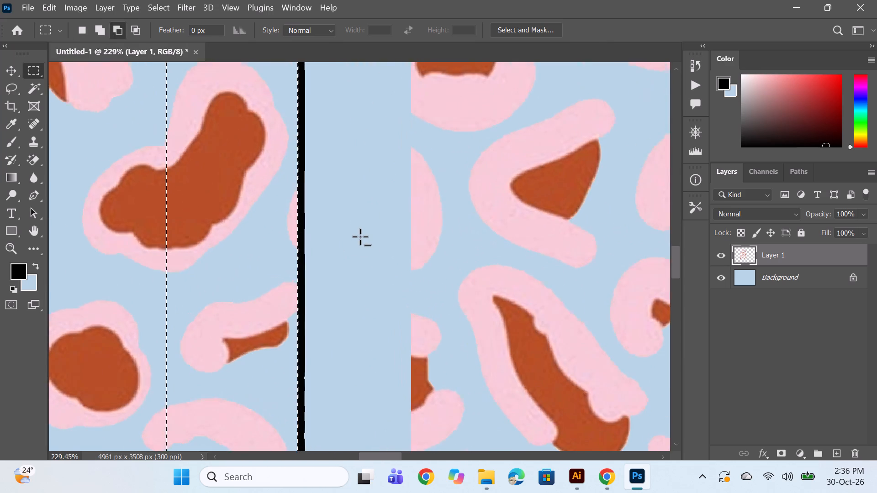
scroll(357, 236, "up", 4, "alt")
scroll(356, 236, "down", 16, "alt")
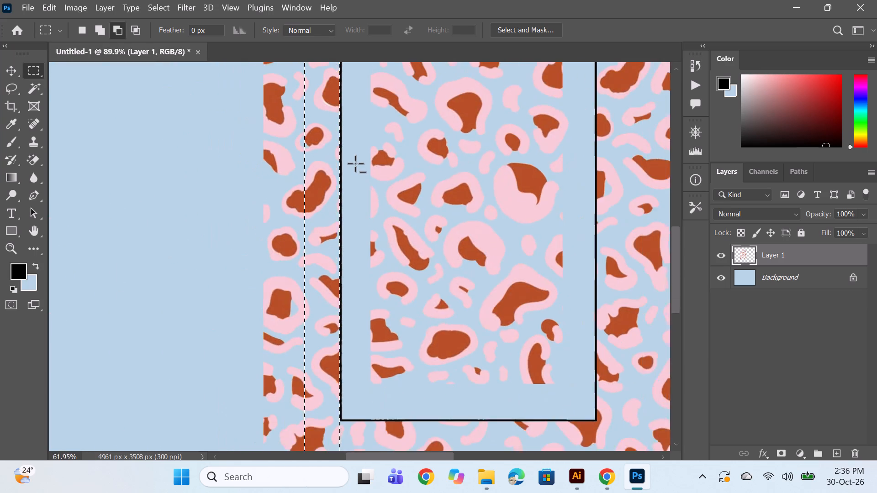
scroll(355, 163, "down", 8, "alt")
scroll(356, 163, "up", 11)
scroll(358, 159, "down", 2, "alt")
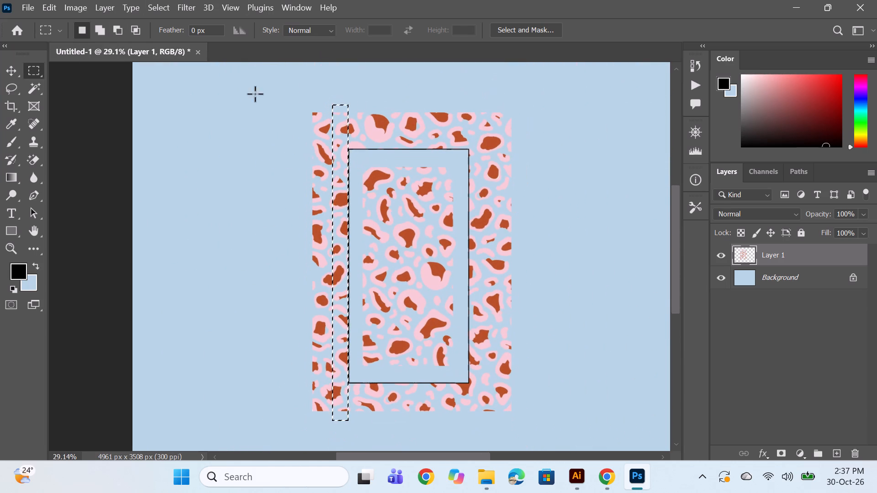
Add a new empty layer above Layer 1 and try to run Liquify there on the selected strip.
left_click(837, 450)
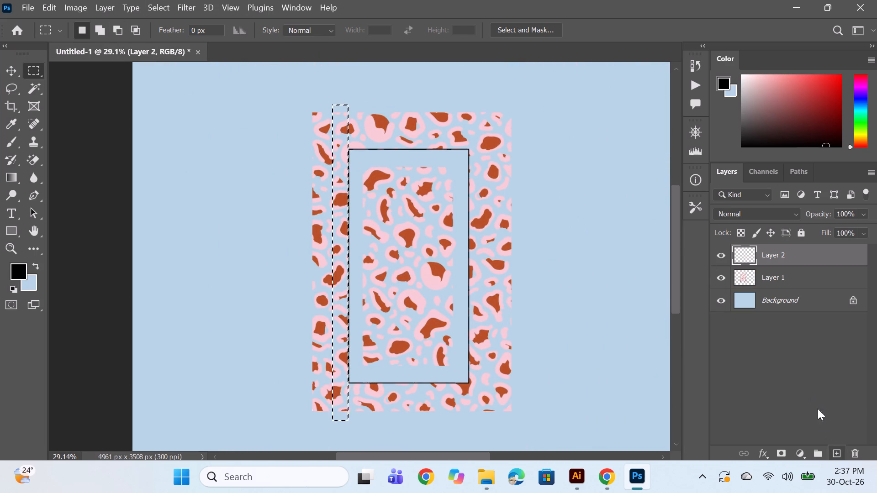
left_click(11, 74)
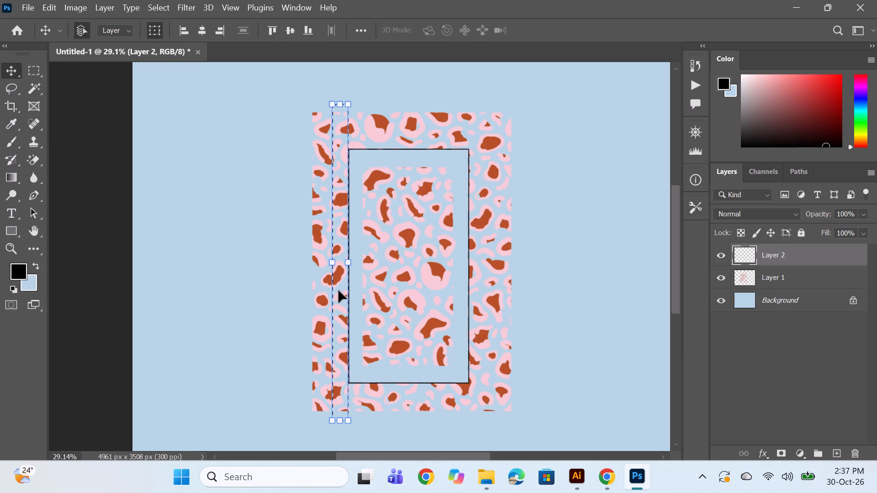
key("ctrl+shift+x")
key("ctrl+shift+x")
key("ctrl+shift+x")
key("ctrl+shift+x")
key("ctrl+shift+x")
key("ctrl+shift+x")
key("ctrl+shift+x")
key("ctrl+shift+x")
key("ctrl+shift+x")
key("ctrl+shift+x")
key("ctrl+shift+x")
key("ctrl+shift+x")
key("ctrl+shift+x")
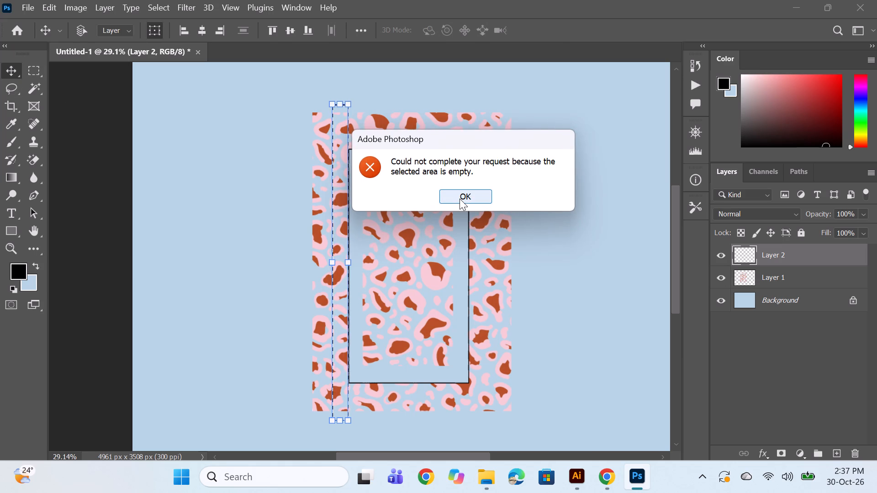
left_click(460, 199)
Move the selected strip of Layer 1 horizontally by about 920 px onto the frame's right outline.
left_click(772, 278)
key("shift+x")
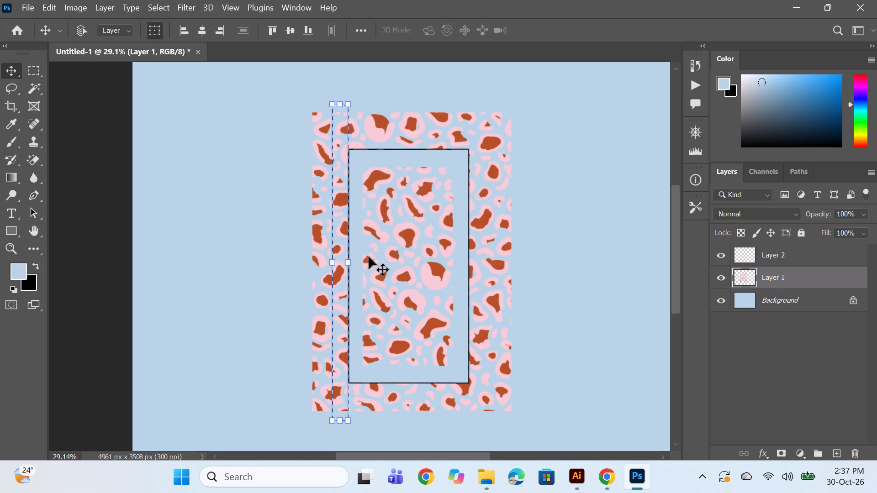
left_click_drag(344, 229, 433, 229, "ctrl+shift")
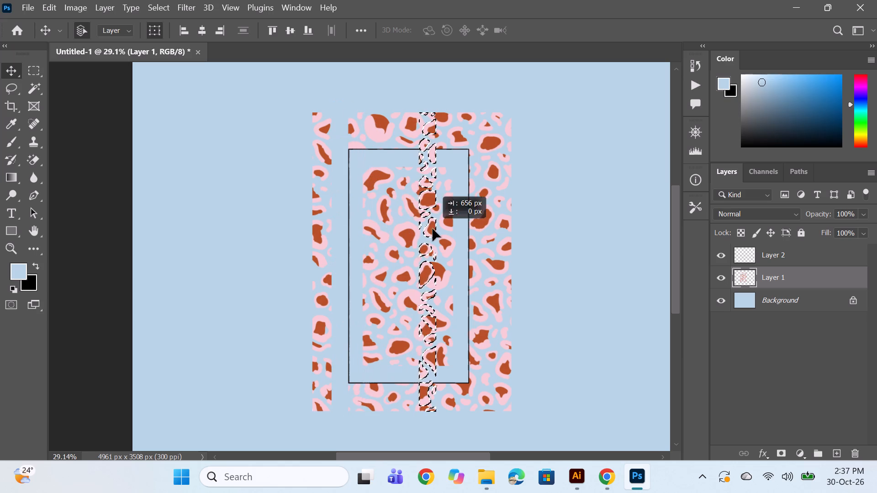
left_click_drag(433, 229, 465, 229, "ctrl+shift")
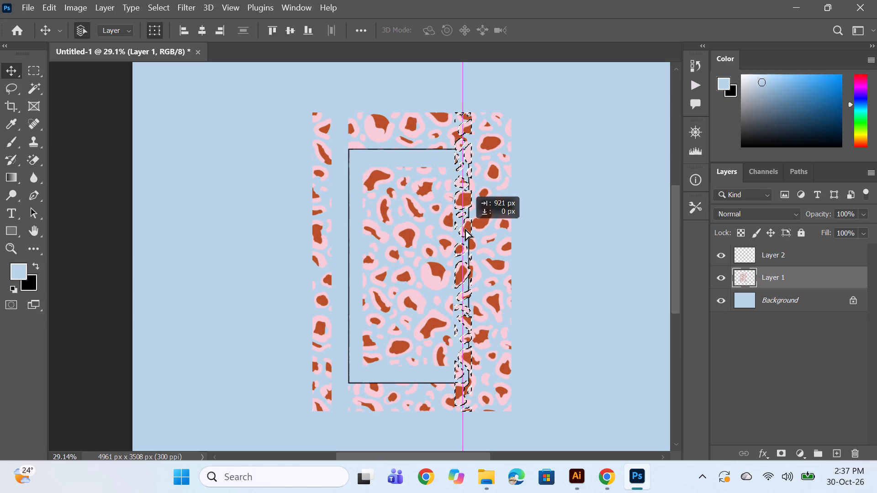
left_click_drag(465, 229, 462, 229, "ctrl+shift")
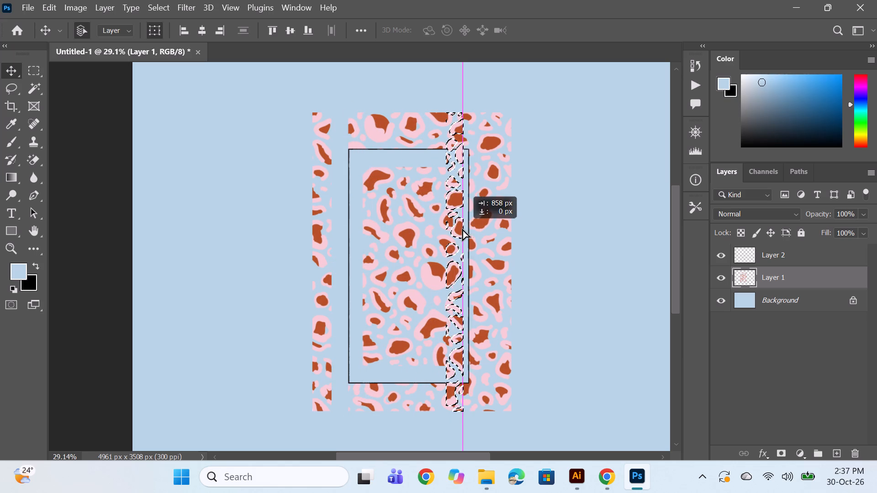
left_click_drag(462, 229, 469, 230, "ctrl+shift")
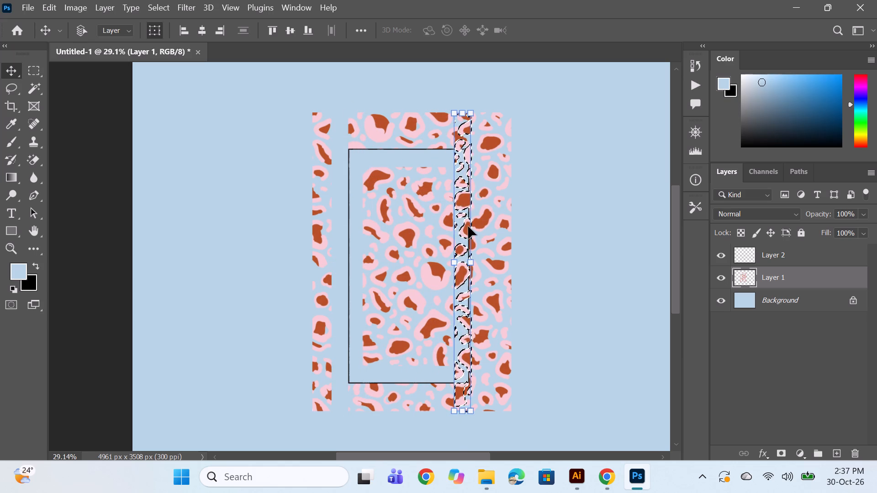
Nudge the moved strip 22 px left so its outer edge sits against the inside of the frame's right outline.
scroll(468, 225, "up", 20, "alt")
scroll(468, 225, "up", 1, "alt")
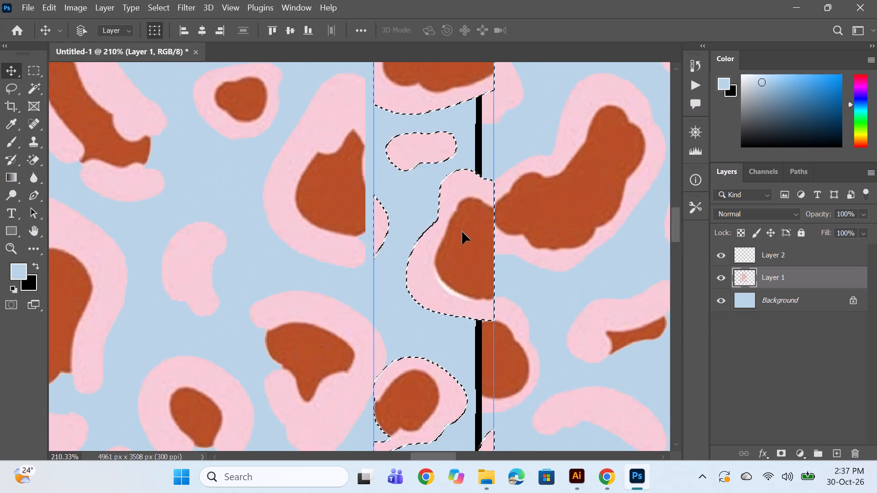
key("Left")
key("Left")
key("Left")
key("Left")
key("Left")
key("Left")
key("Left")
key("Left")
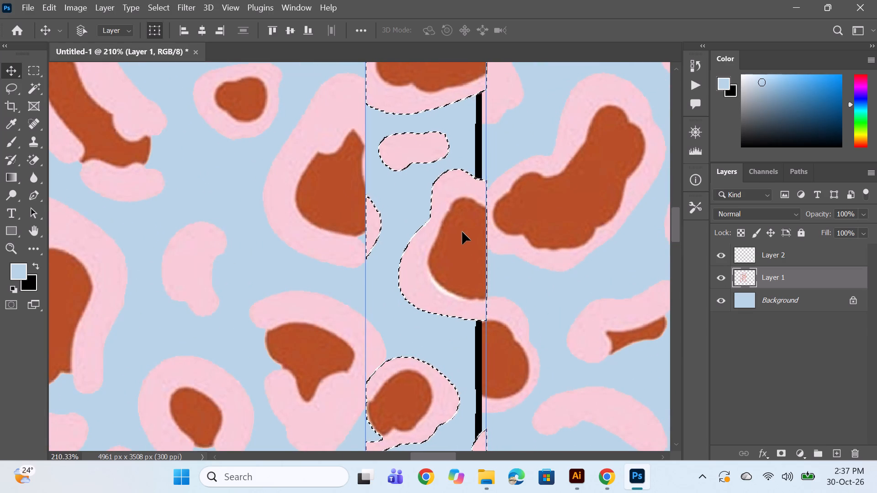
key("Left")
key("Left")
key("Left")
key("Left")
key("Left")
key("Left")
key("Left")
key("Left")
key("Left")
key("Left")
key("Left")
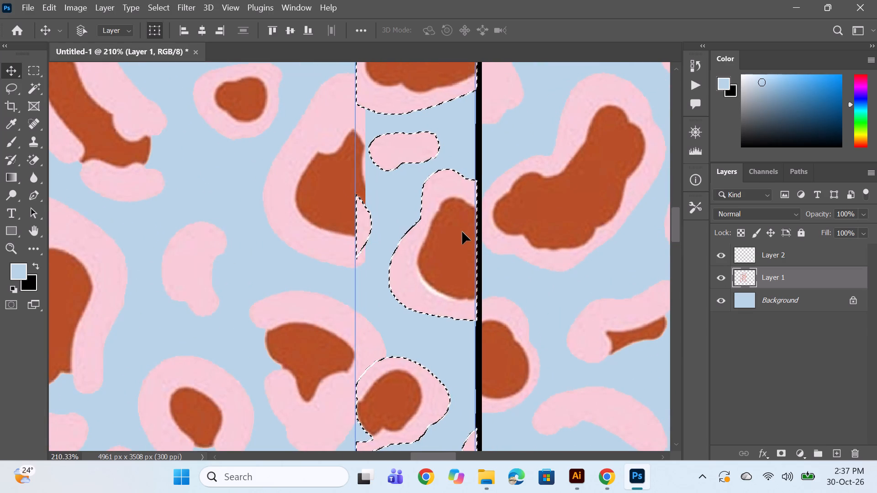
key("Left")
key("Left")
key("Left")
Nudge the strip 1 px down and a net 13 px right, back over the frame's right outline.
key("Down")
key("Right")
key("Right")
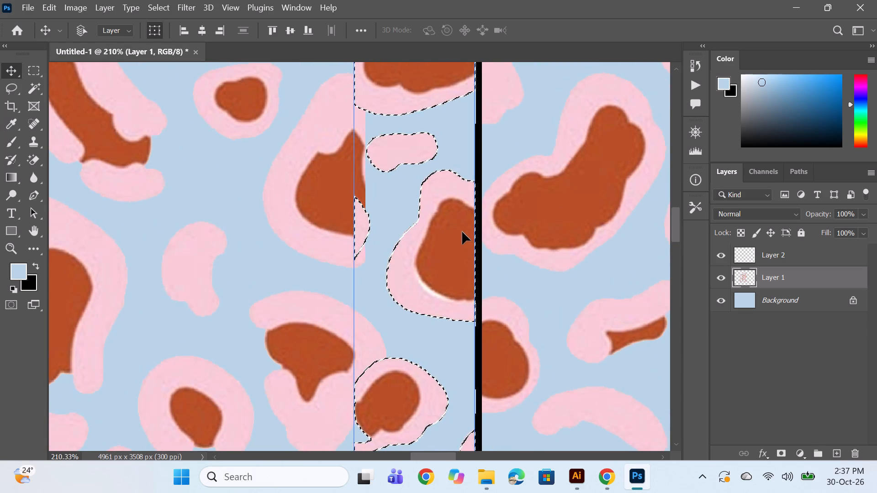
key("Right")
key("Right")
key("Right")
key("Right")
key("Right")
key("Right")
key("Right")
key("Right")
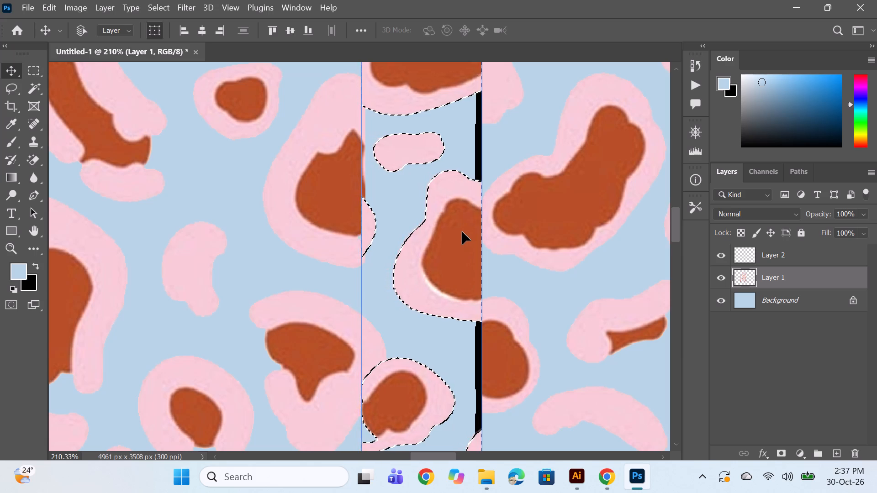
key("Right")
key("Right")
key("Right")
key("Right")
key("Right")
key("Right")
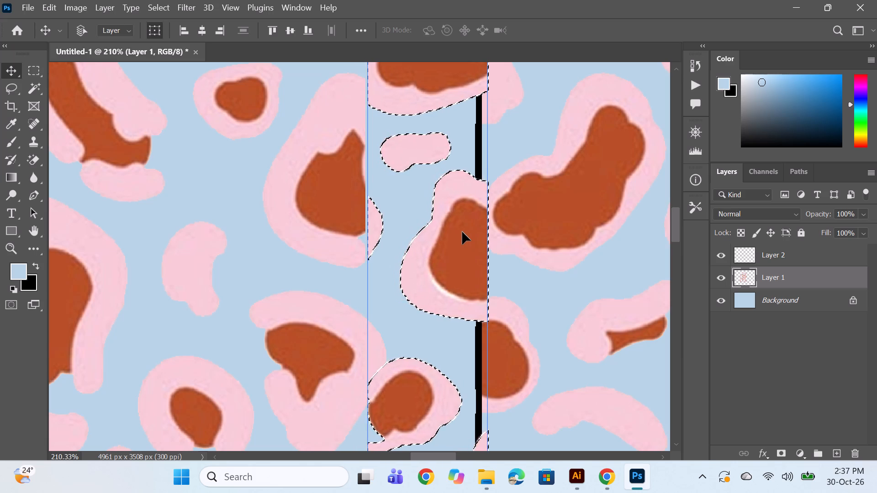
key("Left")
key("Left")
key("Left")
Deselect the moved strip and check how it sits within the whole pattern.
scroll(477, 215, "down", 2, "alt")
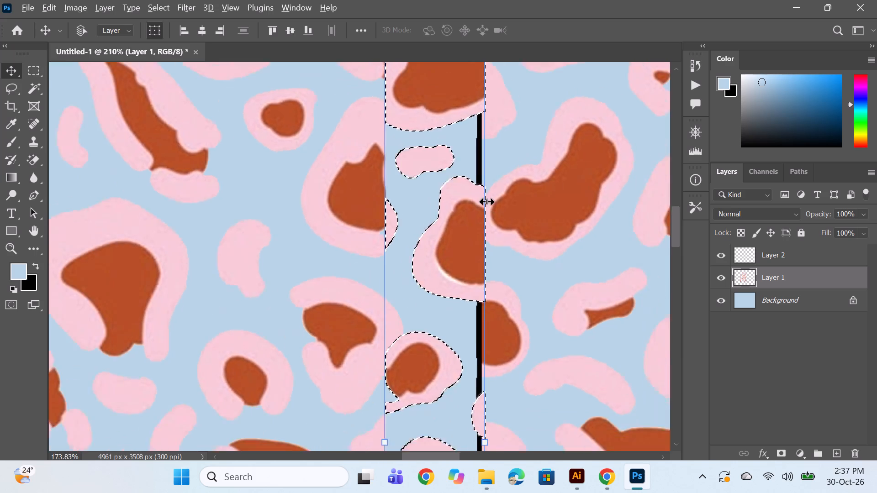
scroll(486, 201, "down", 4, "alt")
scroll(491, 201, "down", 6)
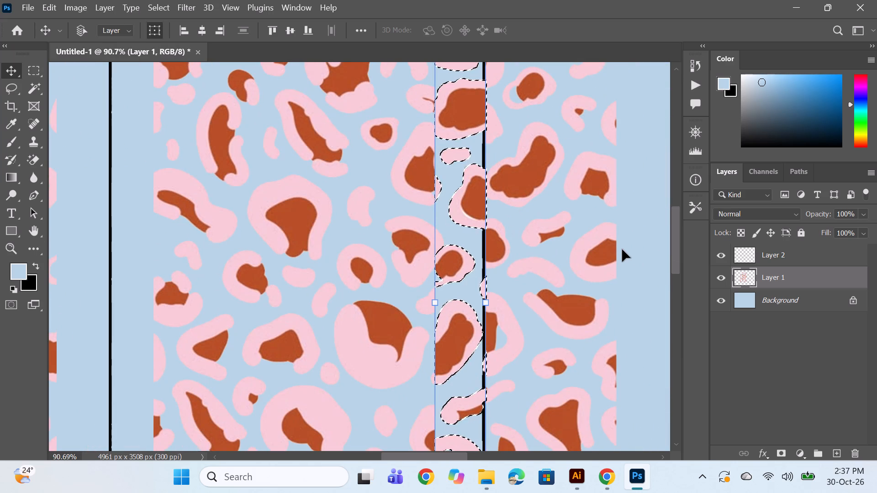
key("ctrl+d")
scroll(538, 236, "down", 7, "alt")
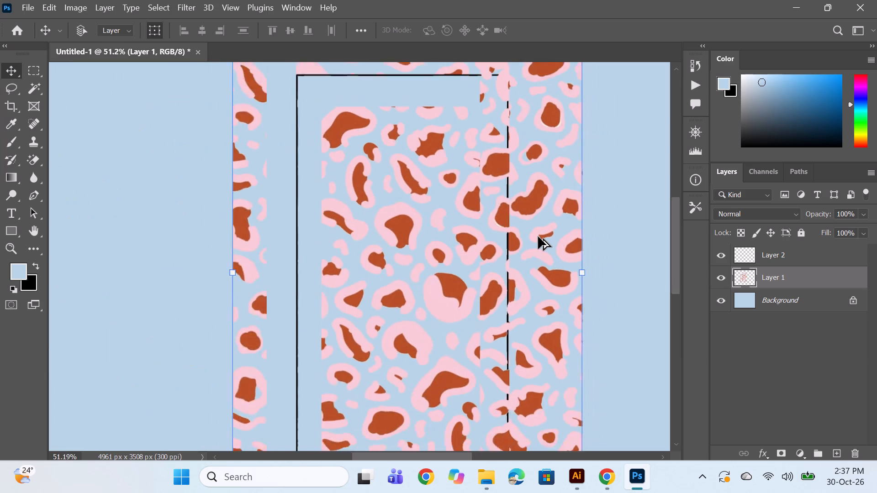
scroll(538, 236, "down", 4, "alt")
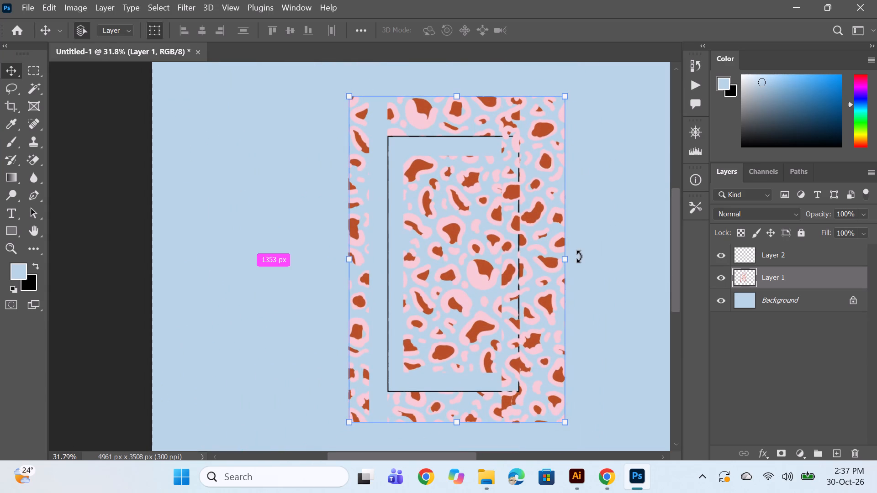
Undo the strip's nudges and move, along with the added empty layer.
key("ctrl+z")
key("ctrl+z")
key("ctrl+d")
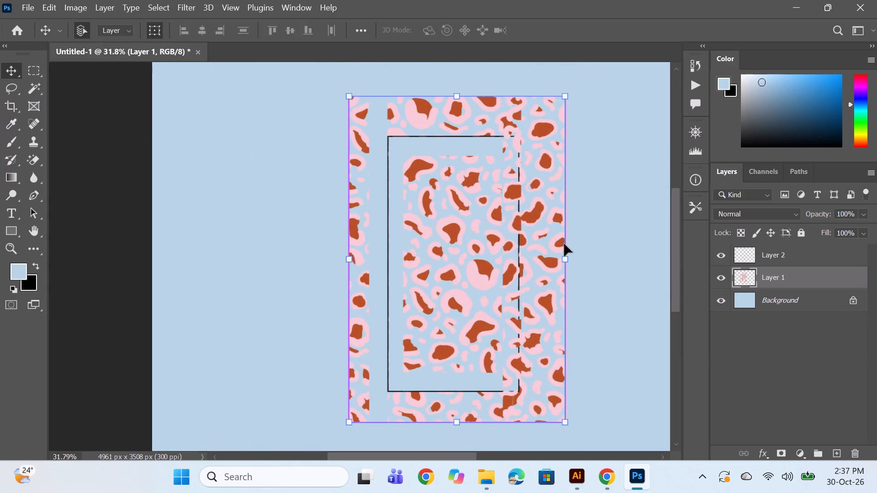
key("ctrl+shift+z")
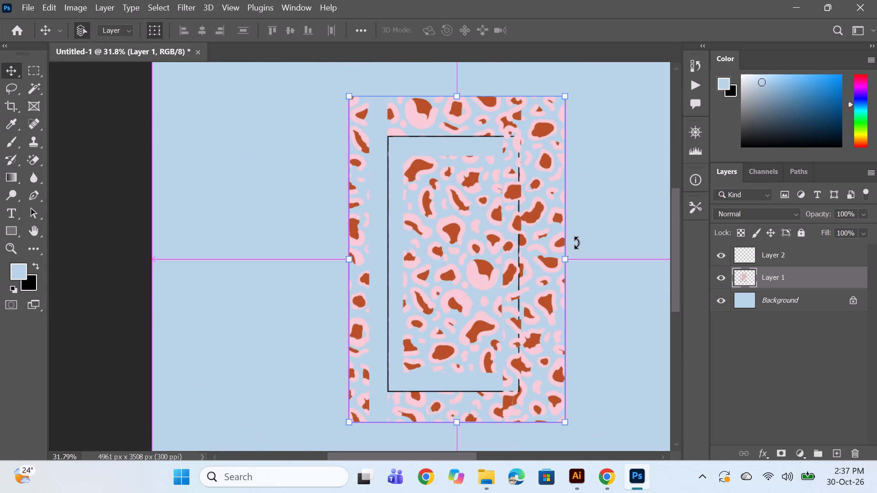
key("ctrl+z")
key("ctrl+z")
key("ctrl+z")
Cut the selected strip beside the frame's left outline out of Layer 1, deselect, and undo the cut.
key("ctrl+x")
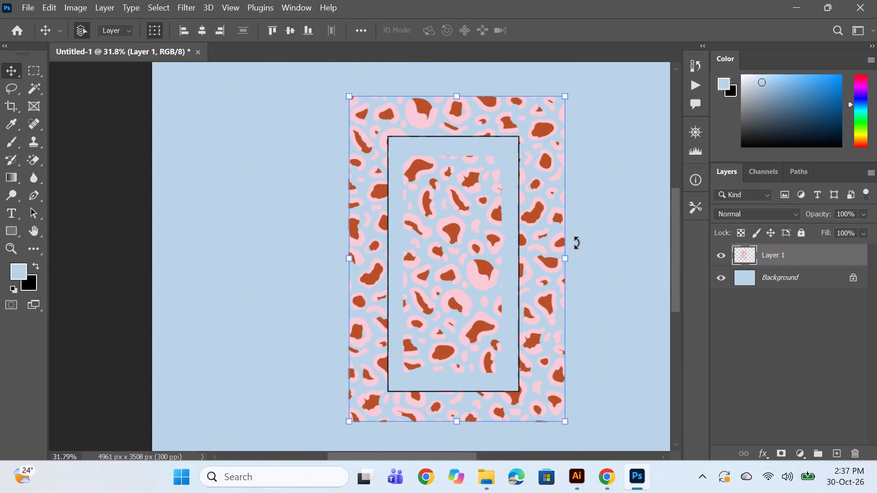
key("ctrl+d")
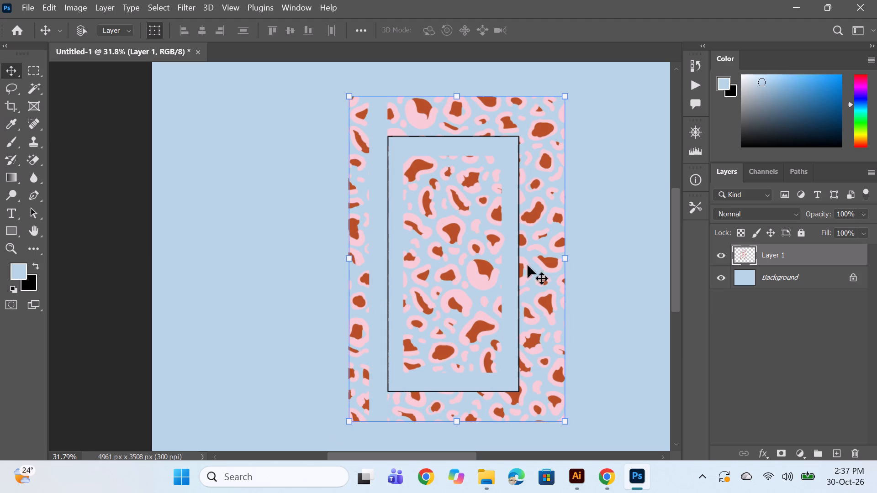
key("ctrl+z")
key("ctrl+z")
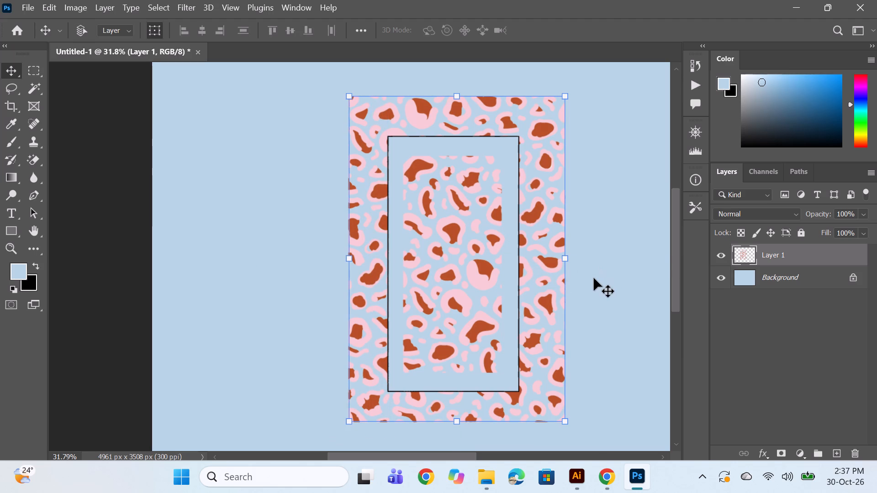
Step back through the edit history to the active rectangular selection around the inner leopard pattern.
key("space")
left_click_drag(597, 304, 505, 305)
key("space")
left_click_drag(379, 258, 446, 262)
key("ctrl+z")
key("ctrl+z")
key("ctrl+z")
key("ctrl+z")
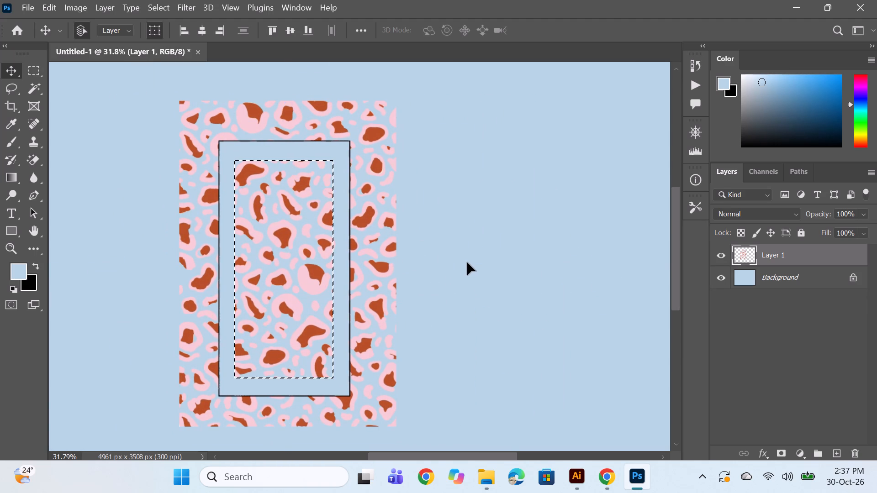
key("ctrl+z")
key("ctrl+z")
key("ctrl+z")
key("ctrl+z")
key("ctrl+z")
key("ctrl+shift+z")
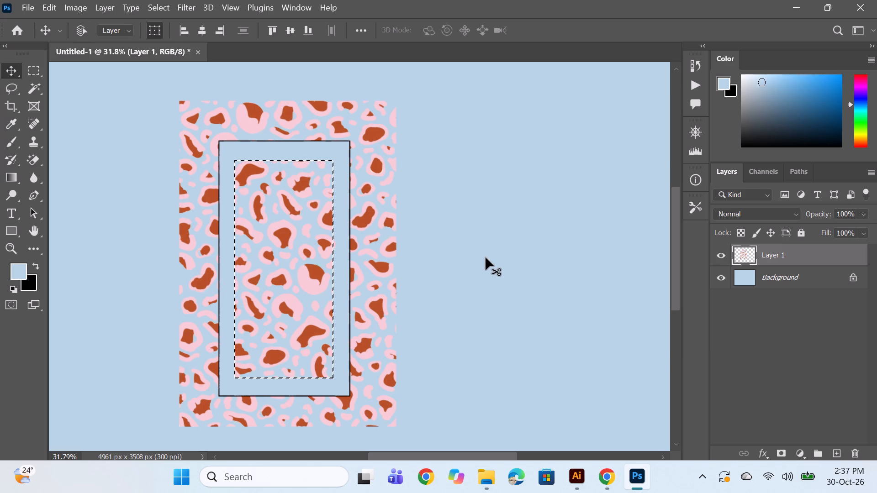
Delete the Layer 1 content surrounding the inner leopard rectangle, including the outer spots and the black frame.
key("BackSpace")
left_click_drag(790, 241, 782, 254)
left_click_drag(777, 252, 777, 256)
key("BackSpace")
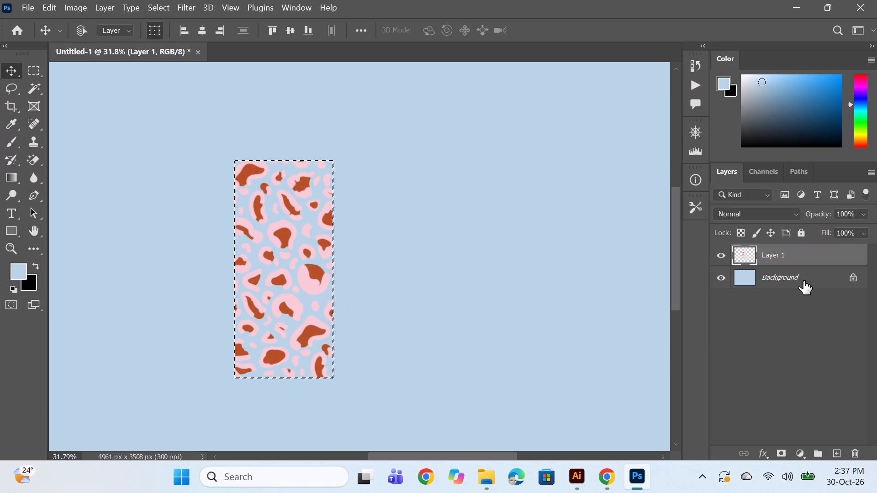
Deselect the inner leopard rectangle and delete Layer 1, leaving only the light blue Background.
left_click(785, 252)
key("BackSpace")
key("ctrl+d")
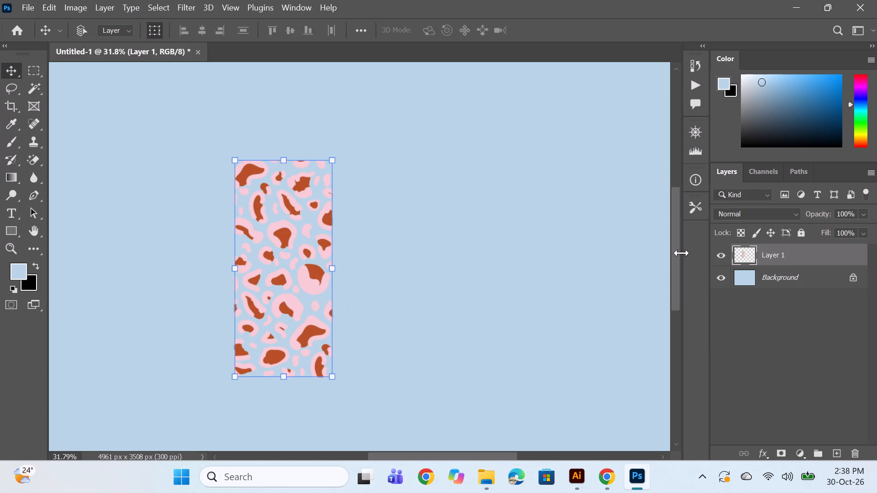
key("BackSpace")
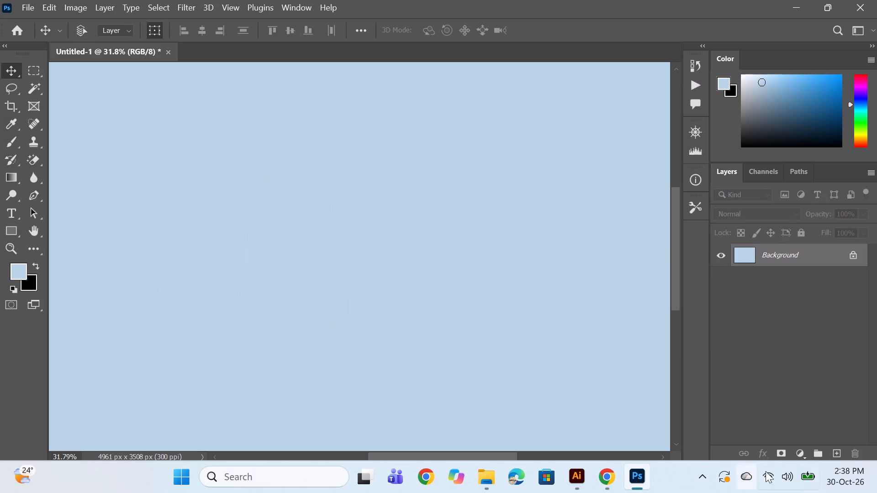
Paste the original white-backed leopard pattern and scale it proportionally to about 185% on the light blue canvas.
key("ctrl+v")
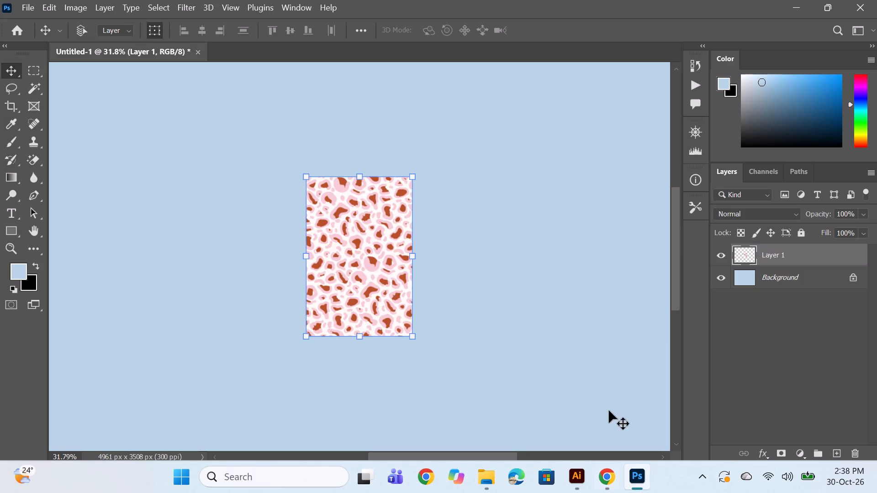
left_click_drag(307, 176, 307, 175)
left_click_drag(307, 175, 228, 121)
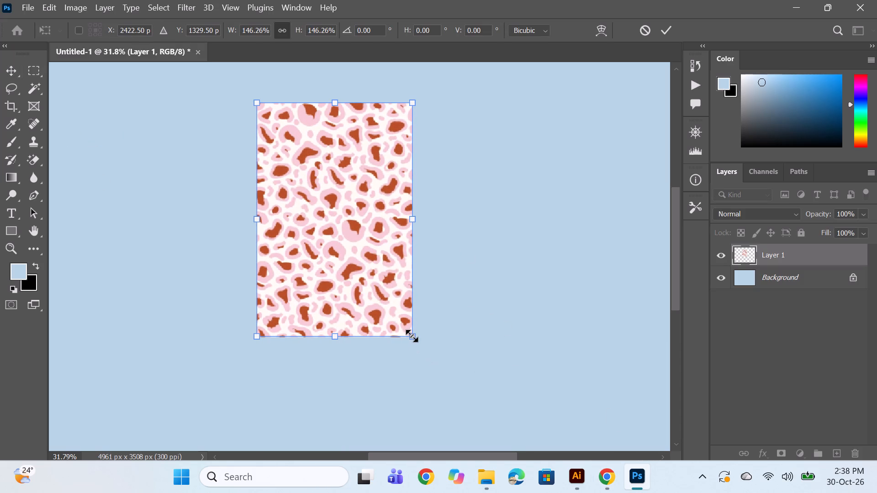
left_click_drag(412, 336, 453, 398)
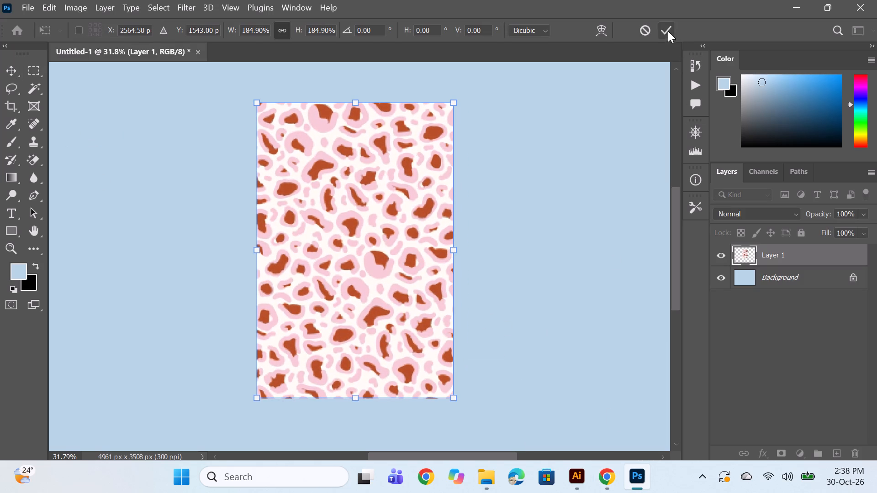
left_click(668, 31)
left_click(603, 136)
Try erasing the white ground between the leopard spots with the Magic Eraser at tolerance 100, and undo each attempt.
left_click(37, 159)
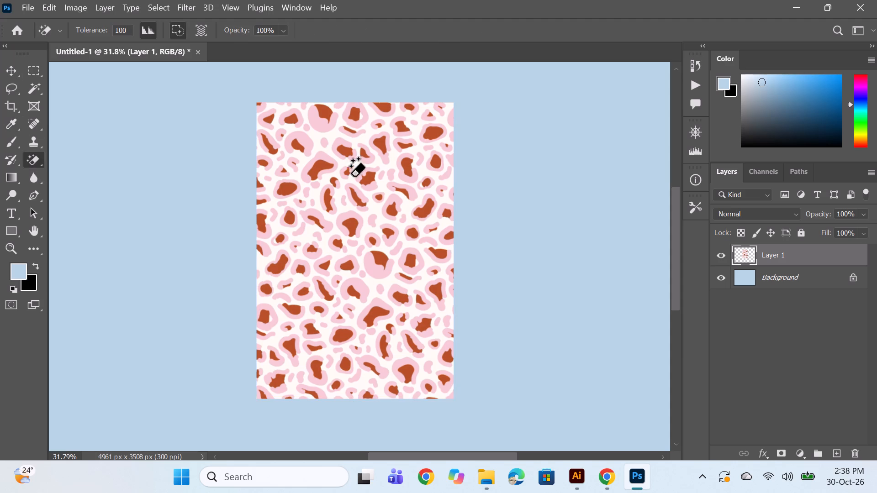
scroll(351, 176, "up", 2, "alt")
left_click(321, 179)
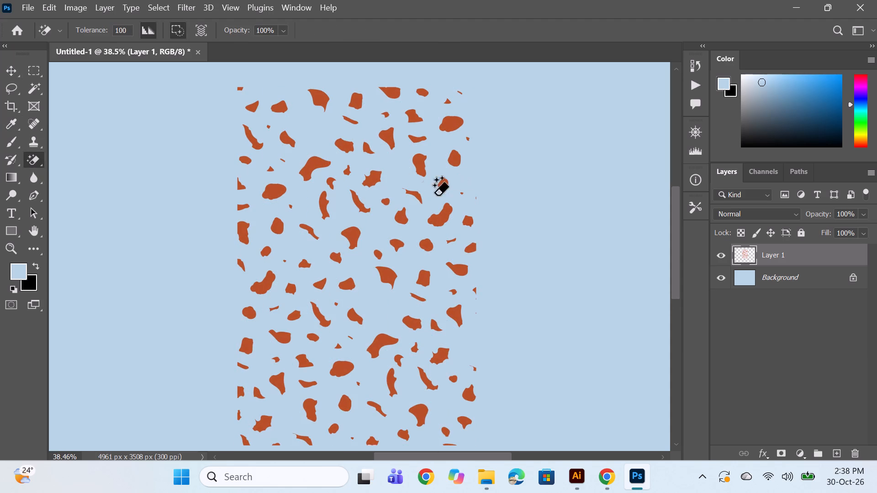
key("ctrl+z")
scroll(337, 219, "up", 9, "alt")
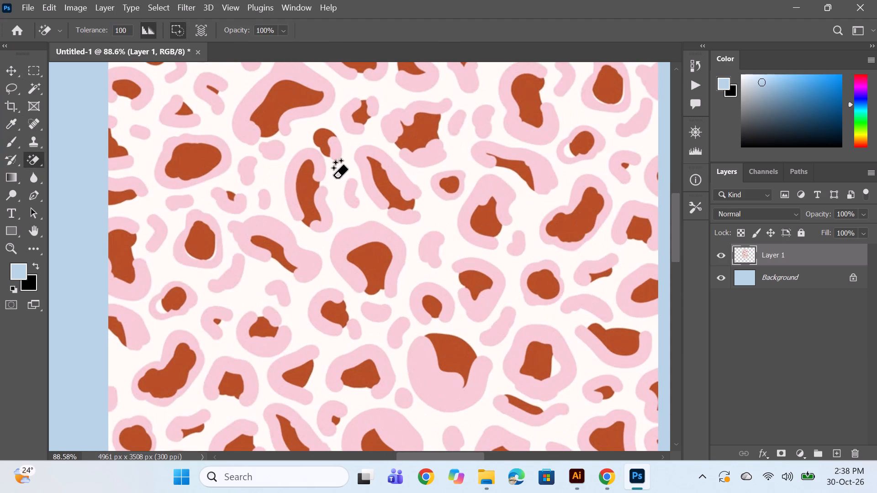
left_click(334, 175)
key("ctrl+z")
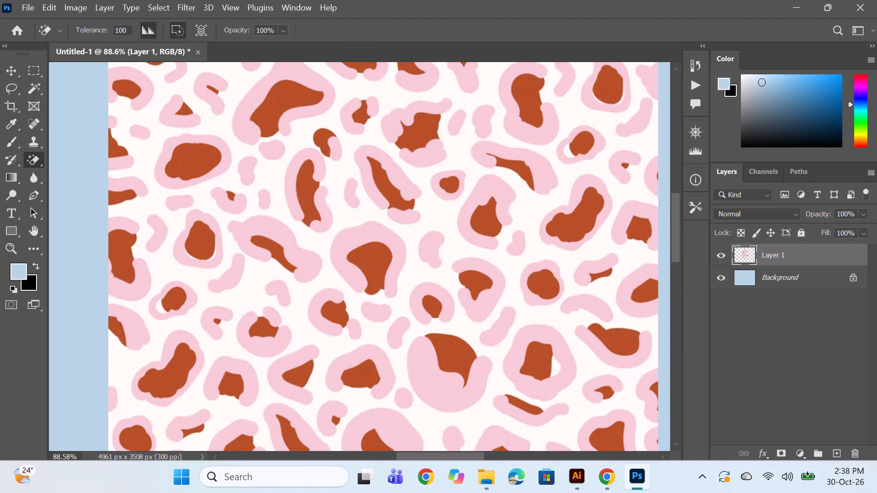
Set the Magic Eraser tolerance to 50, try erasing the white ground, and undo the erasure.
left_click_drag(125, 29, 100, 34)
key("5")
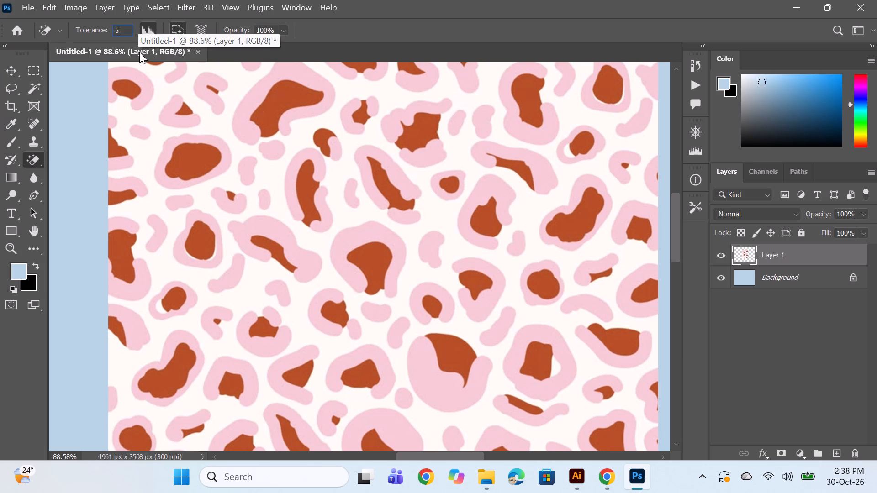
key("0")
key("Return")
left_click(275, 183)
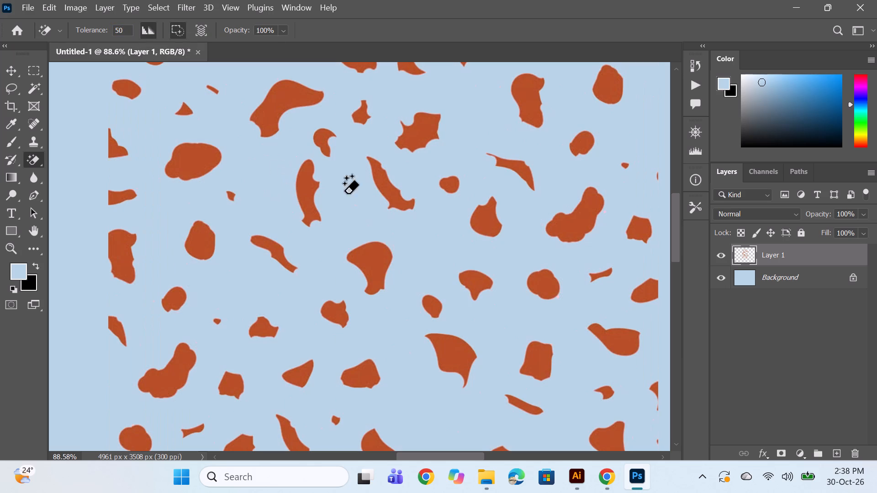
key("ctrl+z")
Set the Magic Eraser tolerance to 20 and erase the white ground around the pink and brown leopard spots.
left_click_drag(119, 30, 90, 38)
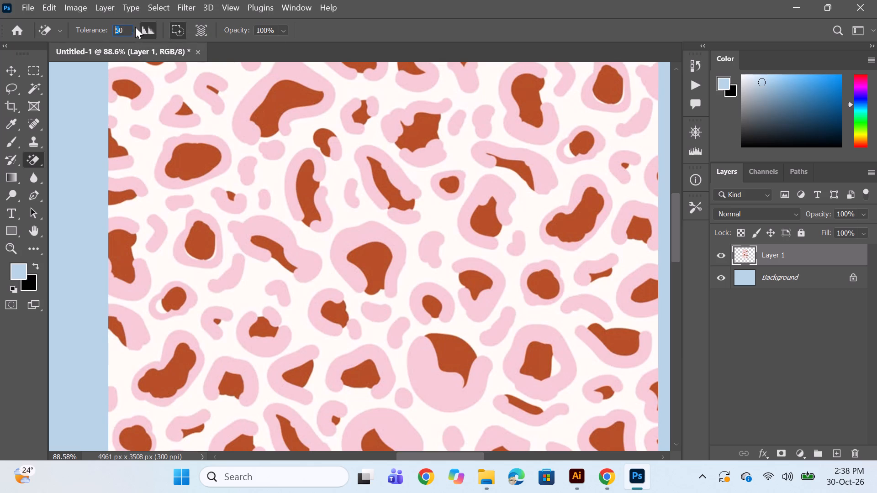
left_click_drag(129, 30, 94, 37)
key("2")
key("0")
key("Return")
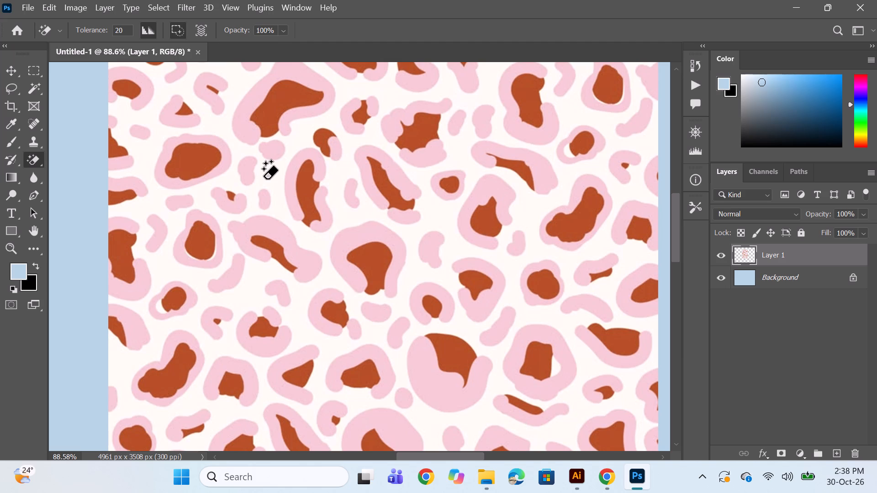
key("Return")
left_click(264, 173)
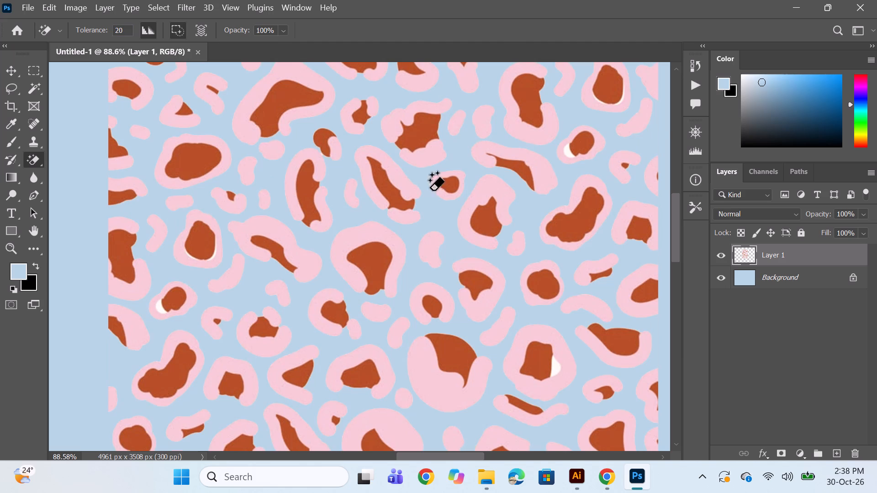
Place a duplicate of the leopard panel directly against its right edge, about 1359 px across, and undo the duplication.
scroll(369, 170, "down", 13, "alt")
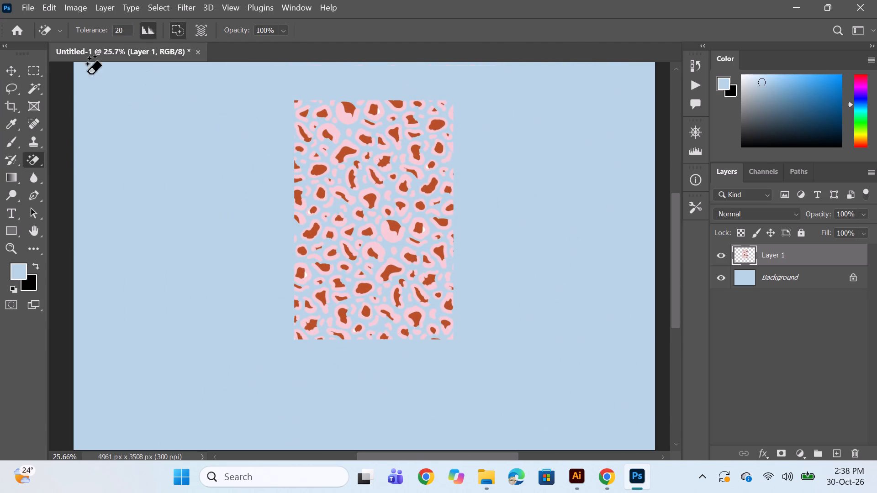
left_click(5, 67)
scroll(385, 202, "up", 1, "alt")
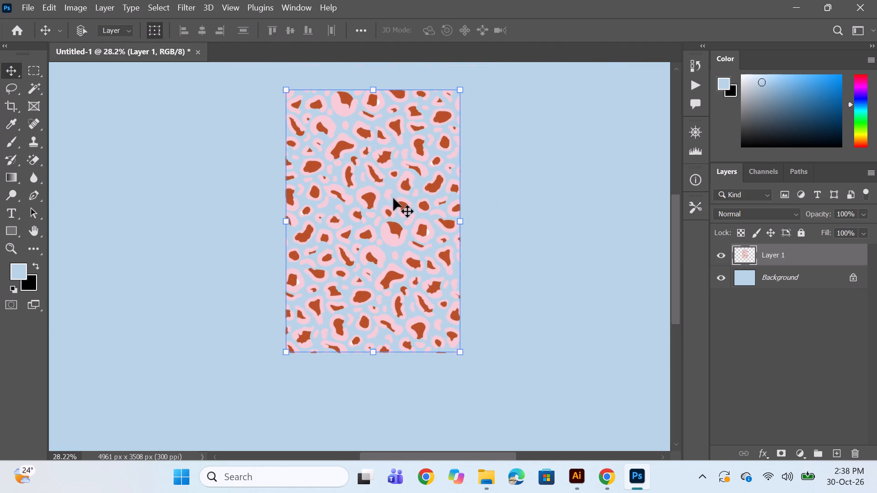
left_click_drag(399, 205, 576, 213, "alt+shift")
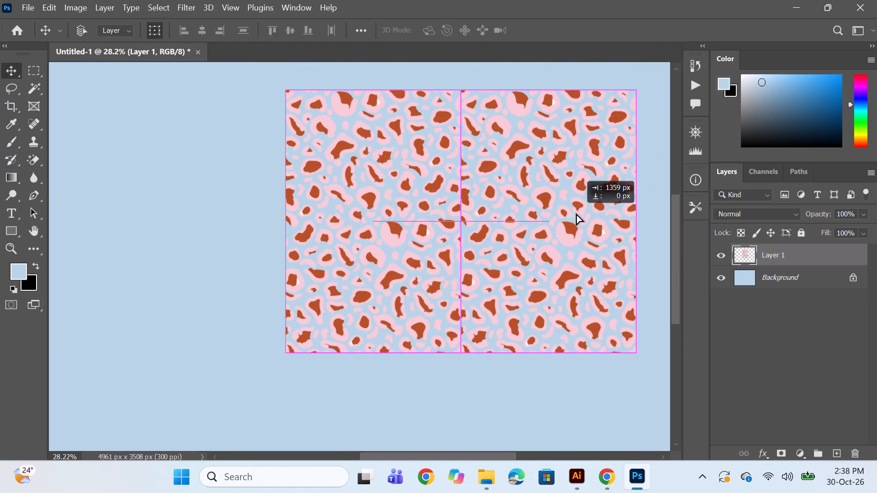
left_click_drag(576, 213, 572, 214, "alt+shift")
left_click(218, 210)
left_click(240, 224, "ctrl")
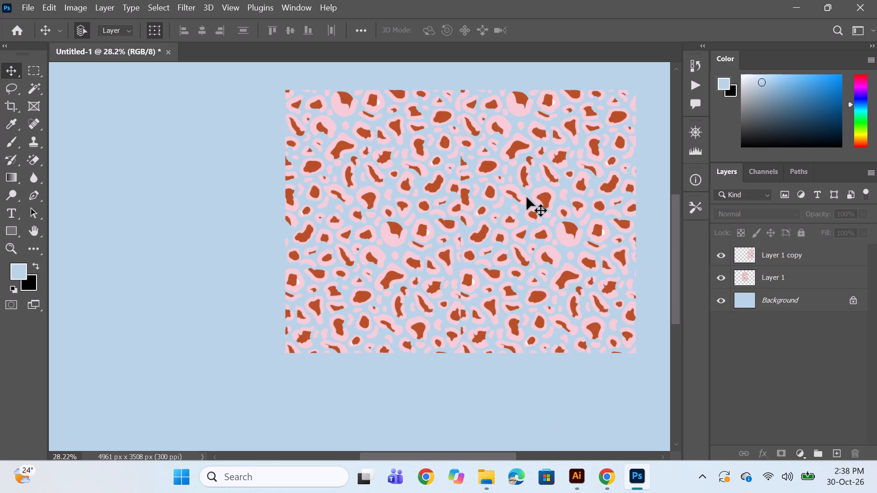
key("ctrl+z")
Examine the leopard panel's spots and cut-off edges against the light blue canvas.
key("space")
left_click(527, 236)
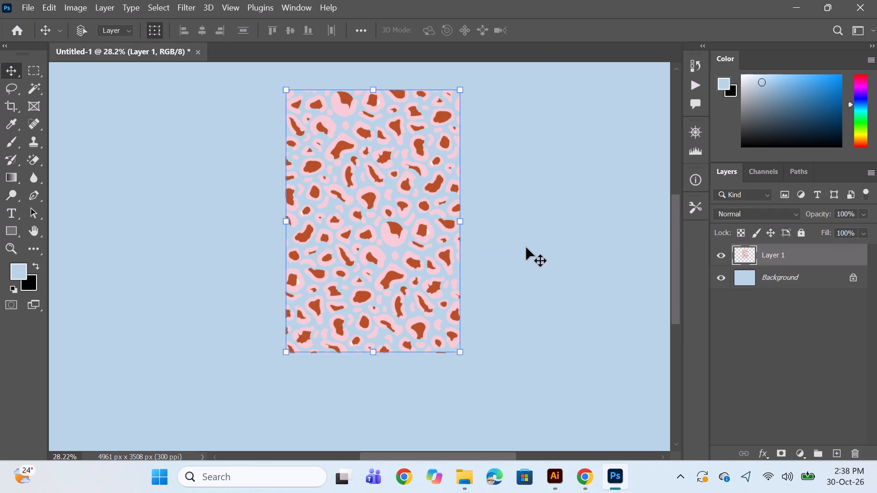
key("space")
left_click_drag(535, 256, 439, 293)
scroll(458, 236, "down", 2, "alt")
scroll(377, 252, "down", 2, "alt")
key("space")
key("space")
key("space")
key("space")
left_click_drag(360, 258, 486, 193)
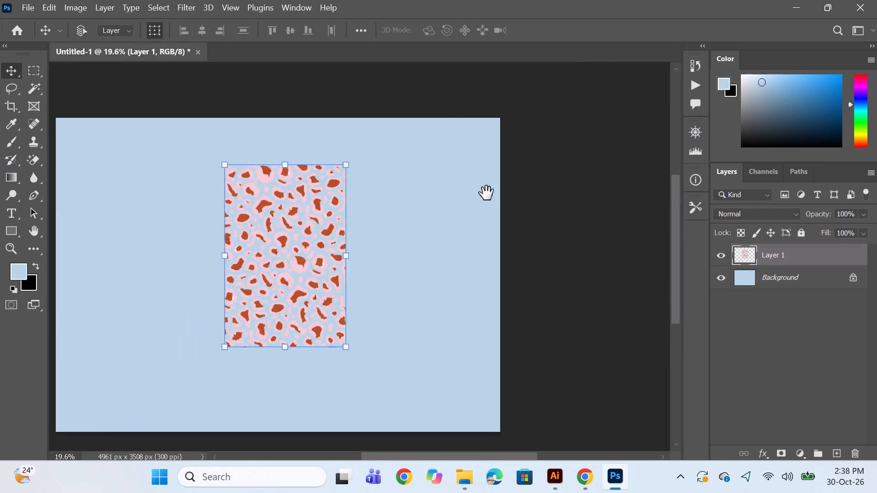
left_click_drag(486, 193, 497, 186)
scroll(361, 210, "up", 4, "alt")
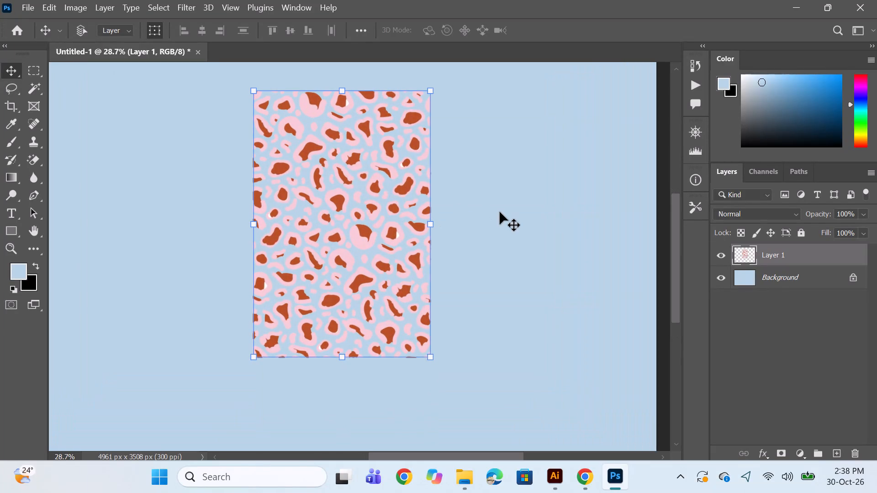
left_click(500, 212)
scroll(352, 189, "up", 5, "alt")
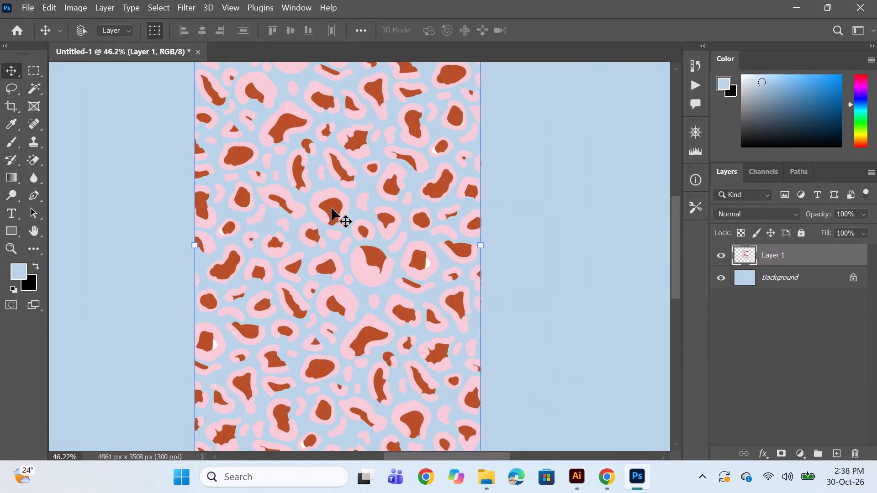
scroll(332, 208, "down", 4)
scroll(330, 198, "up", 8)
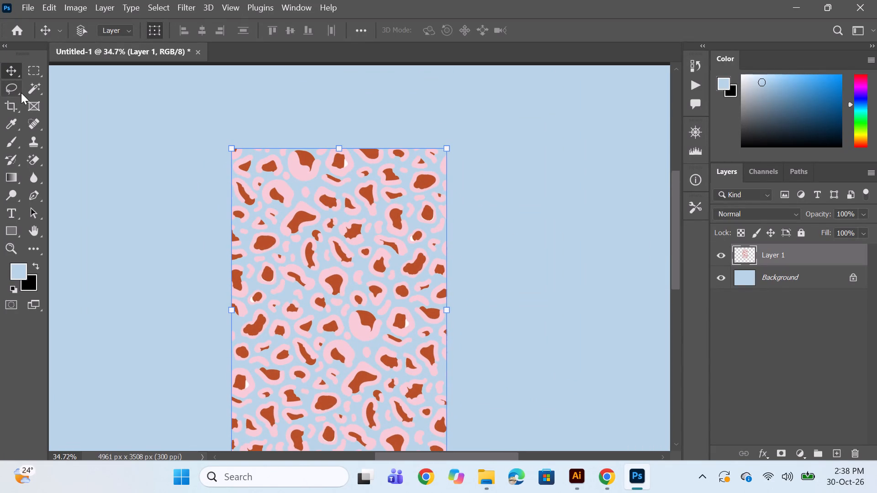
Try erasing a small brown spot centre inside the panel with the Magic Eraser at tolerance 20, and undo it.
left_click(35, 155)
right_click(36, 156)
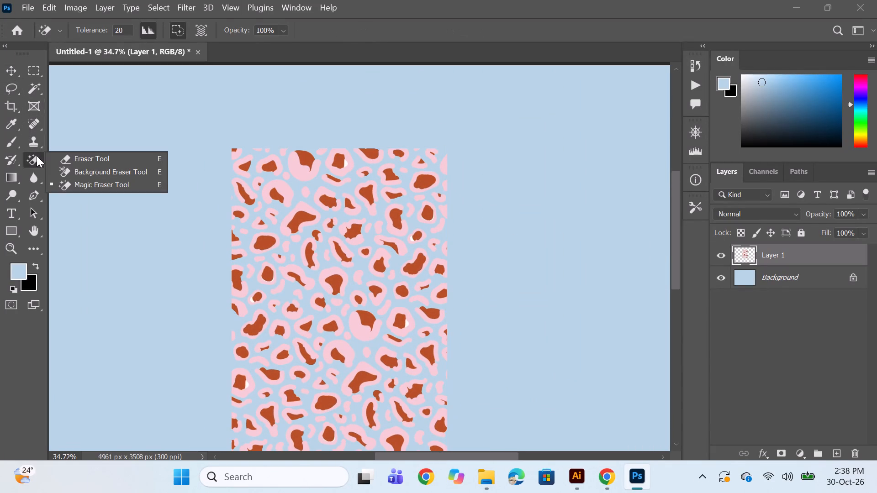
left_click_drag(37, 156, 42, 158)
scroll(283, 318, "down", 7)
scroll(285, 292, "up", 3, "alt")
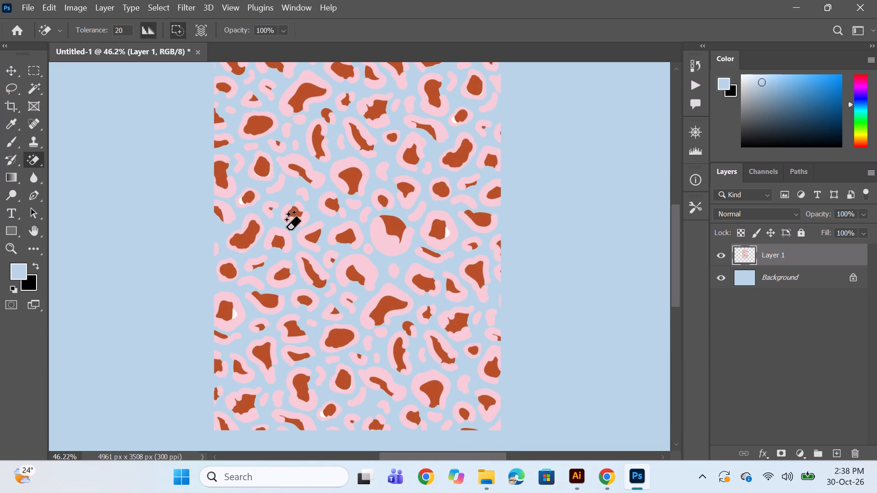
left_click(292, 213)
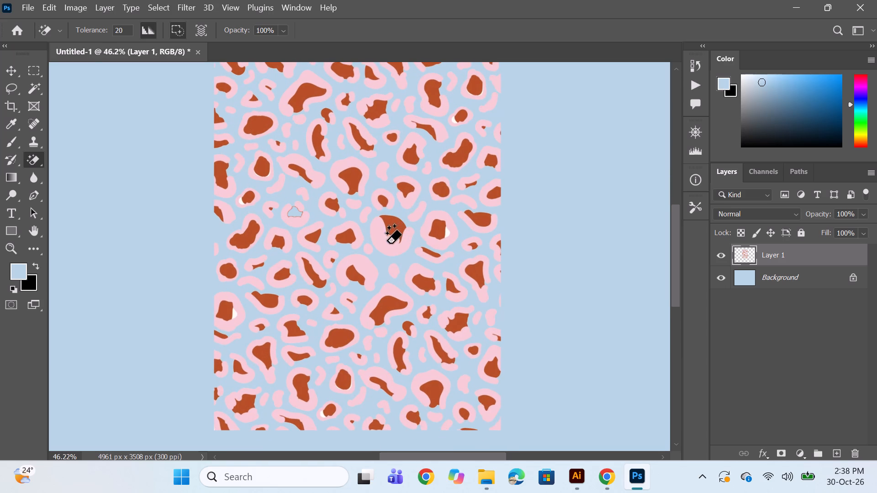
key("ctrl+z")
Set the Magic Eraser tolerance to 100 and erase the large cut-off spot and the small one above it on the panel's left edge.
left_click_drag(125, 29, 109, 30)
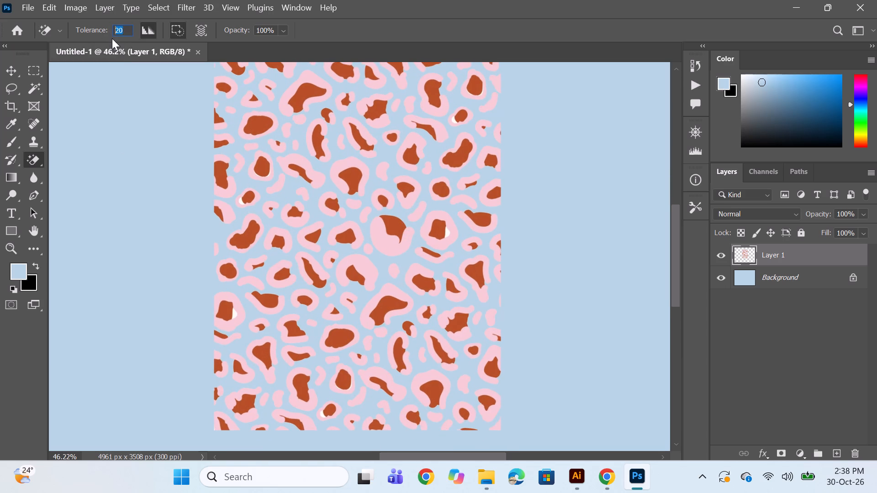
key("1")
key("0")
key("0")
key("Return")
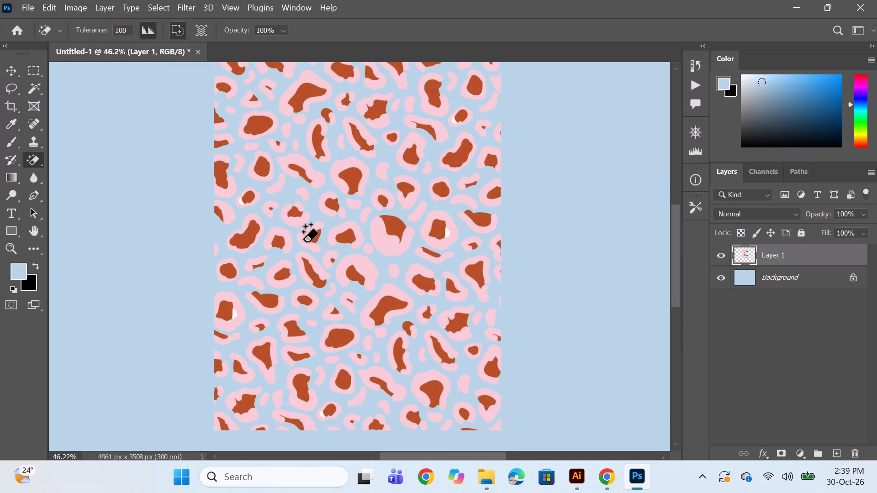
scroll(319, 221, "down", 2, "alt")
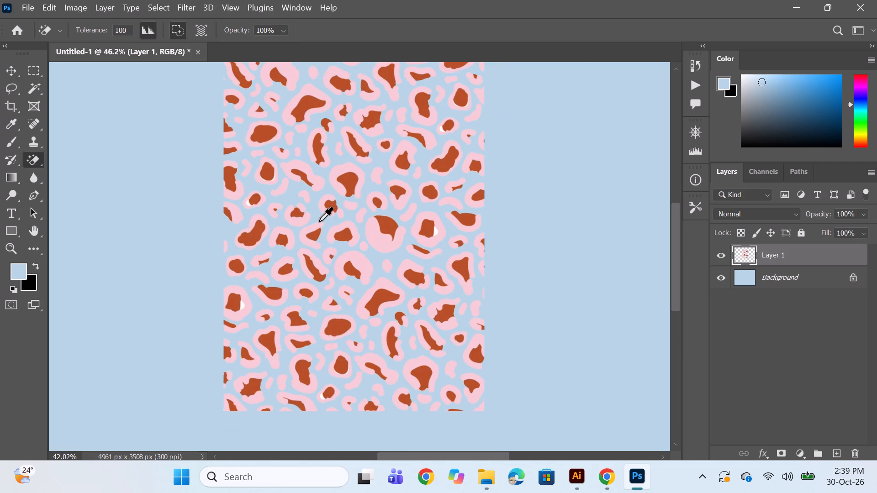
scroll(319, 230, "up", 6)
scroll(259, 235, "up", 3, "alt")
left_click(226, 254)
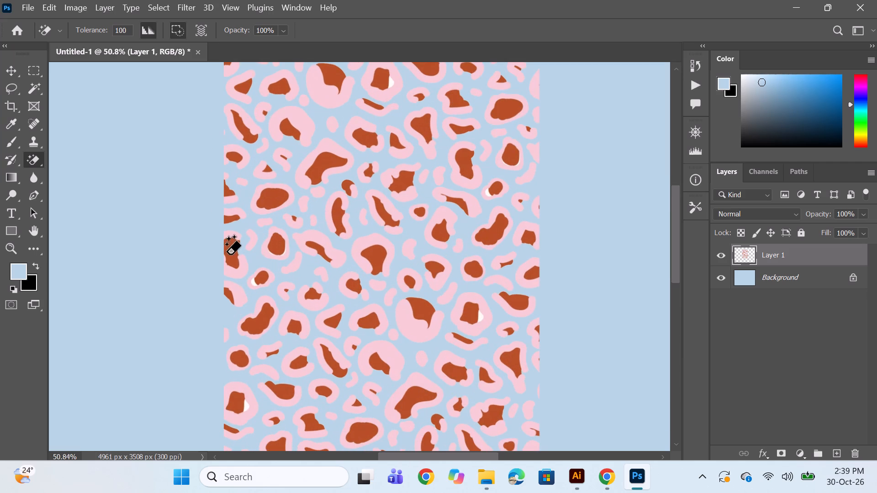
left_click(231, 235)
left_click(231, 218)
left_click(225, 201)
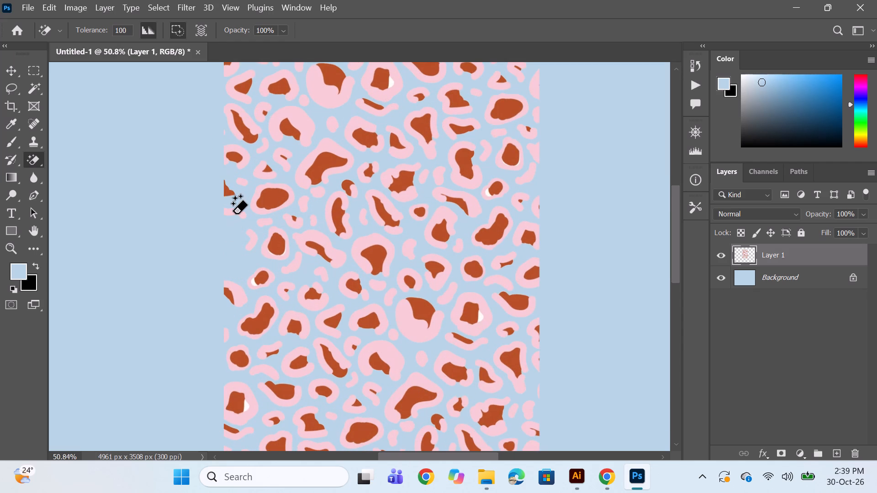
Erase the cut-off leopard spots along the upper part of the panel's left edge with the Magic Eraser.
left_click(233, 213)
left_click(226, 196)
left_click(233, 154)
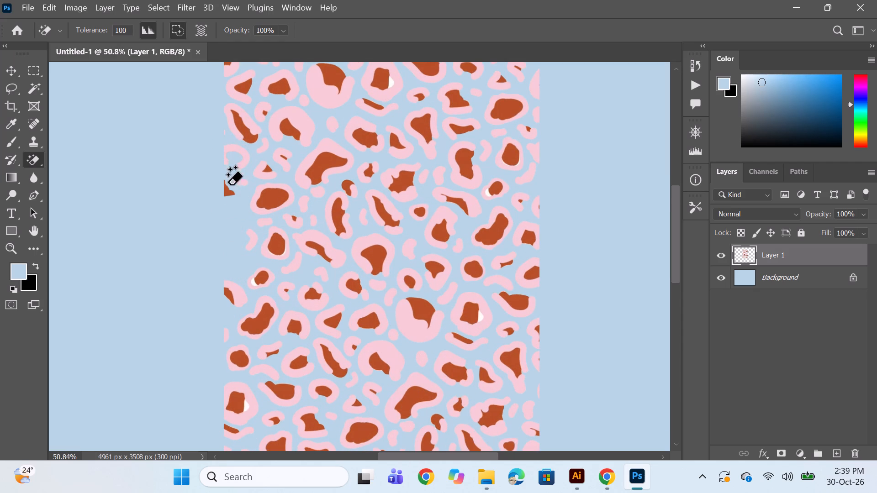
left_click(227, 189)
left_click(232, 149)
left_click(238, 133)
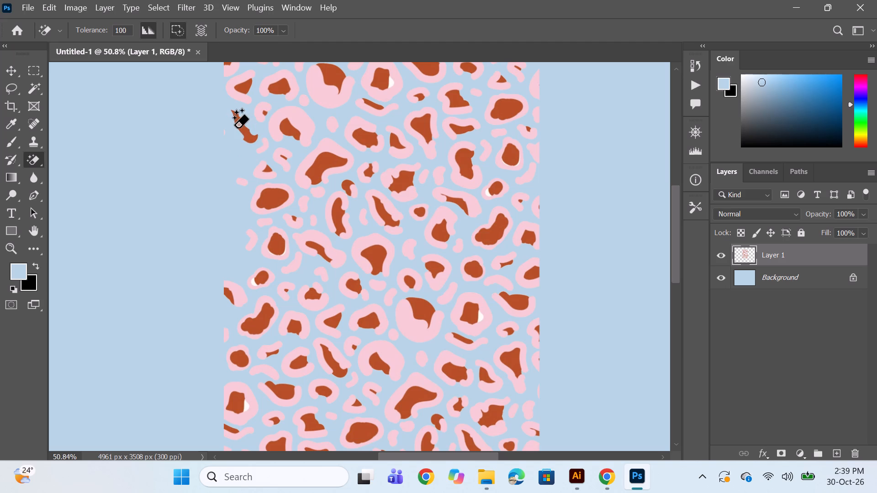
left_click(237, 126)
left_click(223, 134)
Erase the cut-off spots in the panel's top-left corner, including their brown centres.
scroll(241, 152, "up", 10)
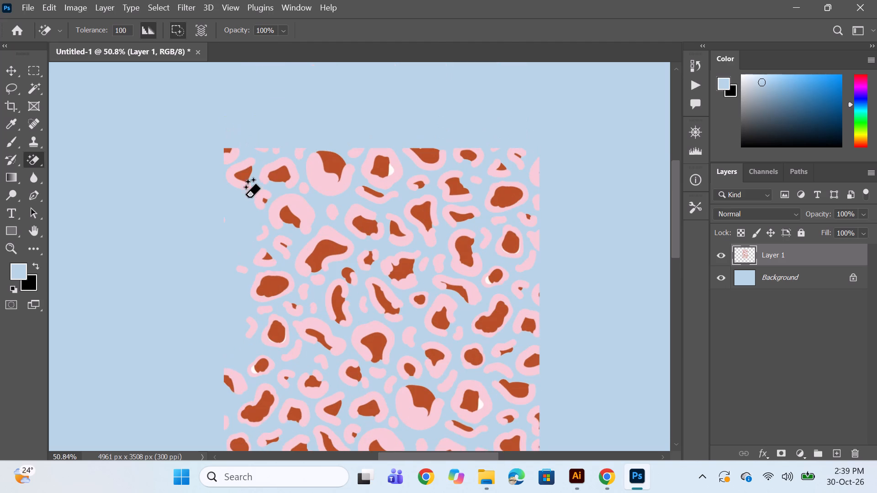
left_click(244, 200)
left_click(233, 187)
left_click(231, 178)
left_click(227, 173)
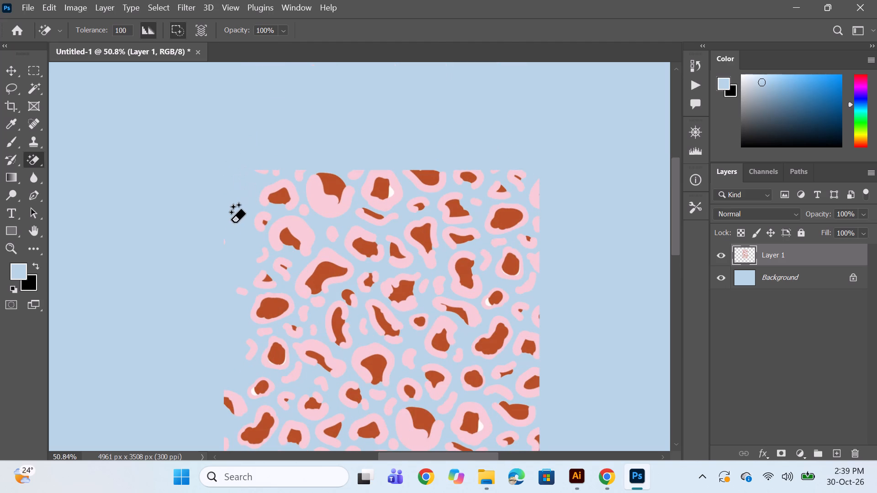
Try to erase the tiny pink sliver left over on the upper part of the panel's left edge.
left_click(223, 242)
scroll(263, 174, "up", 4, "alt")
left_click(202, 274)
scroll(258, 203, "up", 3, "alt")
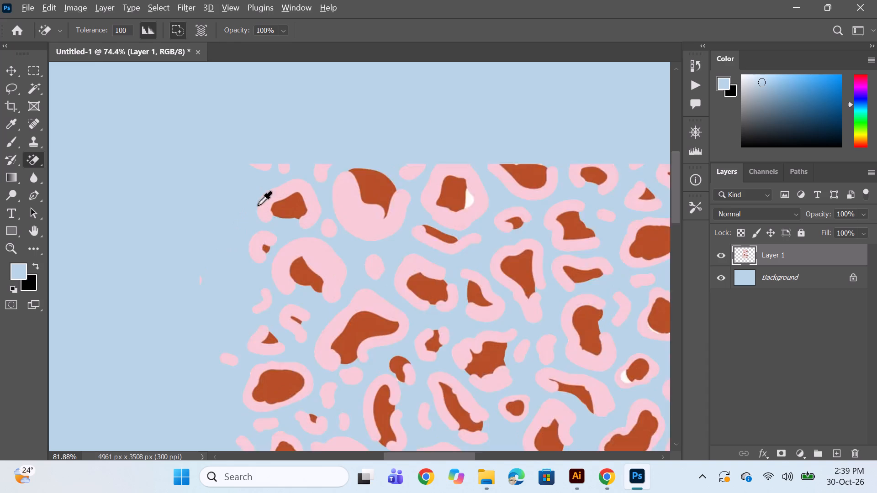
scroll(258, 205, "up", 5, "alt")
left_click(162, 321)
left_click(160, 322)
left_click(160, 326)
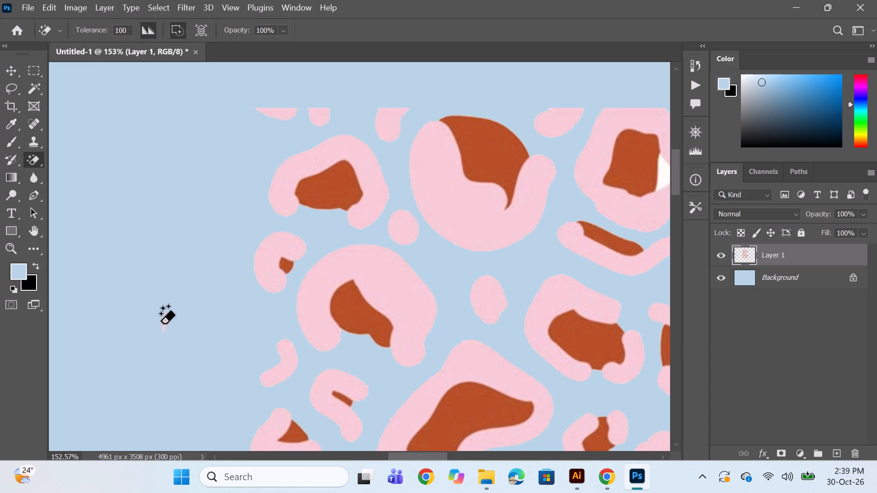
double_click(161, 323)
Erase the four small pink cut-off spots along the left half of the panel's top edge.
left_click(280, 112)
left_click(311, 116)
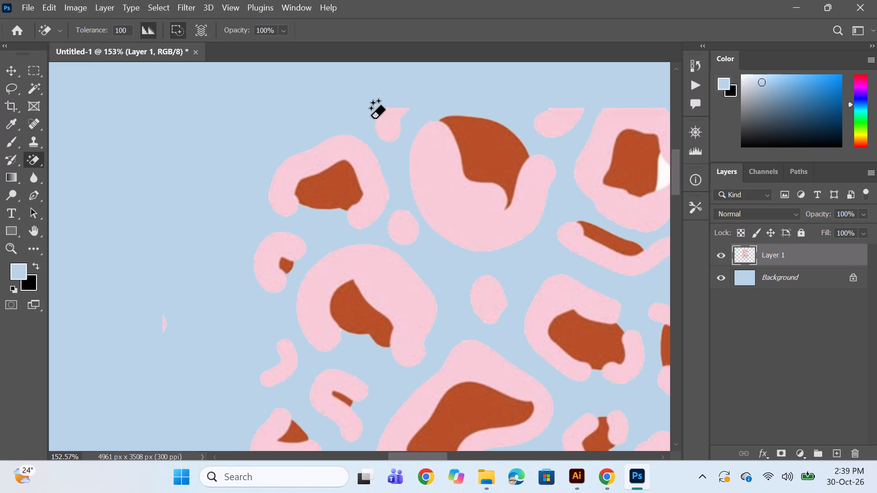
left_click(393, 120)
left_click(564, 126)
Erase the two brown-centred cut-off spots and the pink pieces beside them on the right half of the panel's top edge.
scroll(531, 144, "down", 9, "alt")
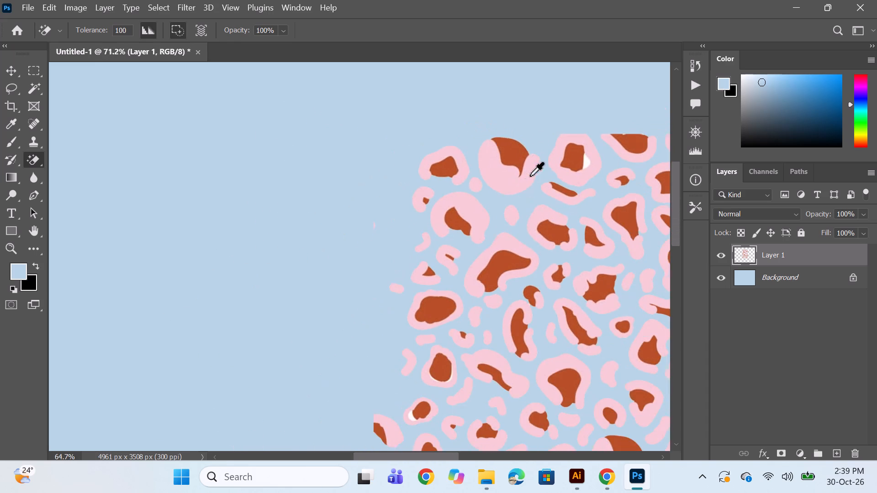
key("space")
left_click_drag(512, 255, 303, 304)
scroll(216, 231, "up", 2, "alt")
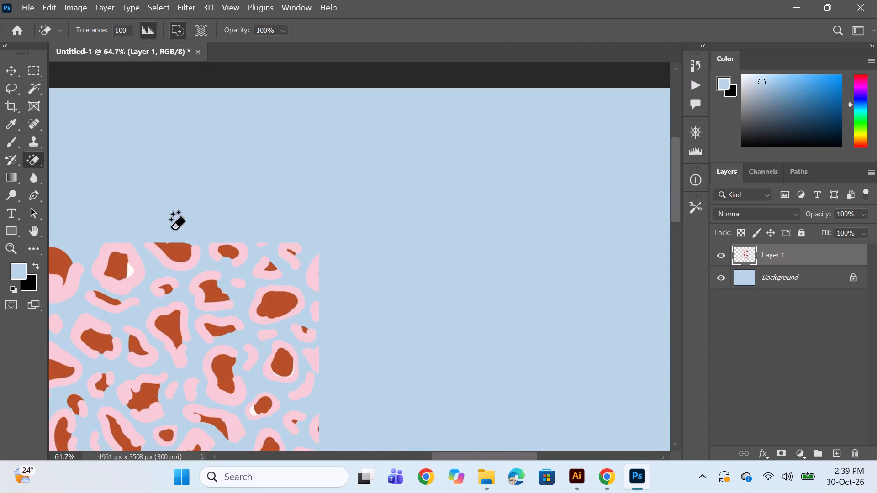
left_click(168, 249)
left_click_drag(180, 267, 185, 267)
left_click(228, 251)
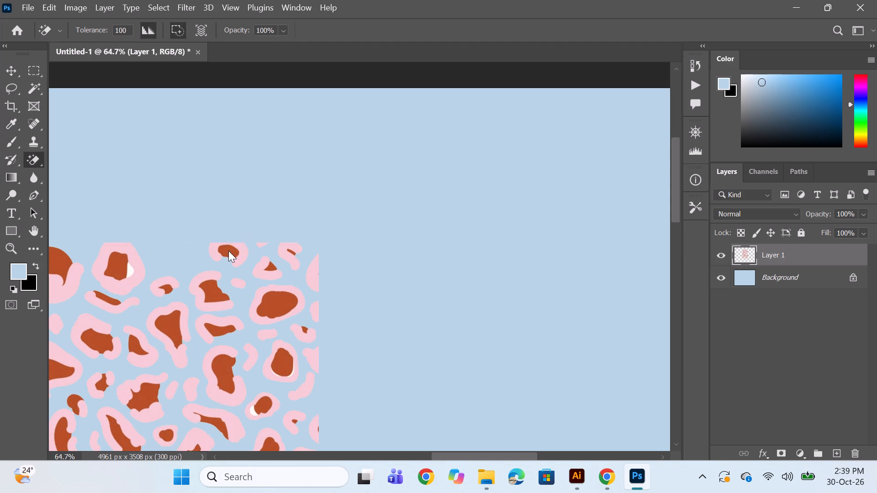
left_click(236, 248)
scroll(245, 252, "up", 3, "alt")
left_click(238, 253)
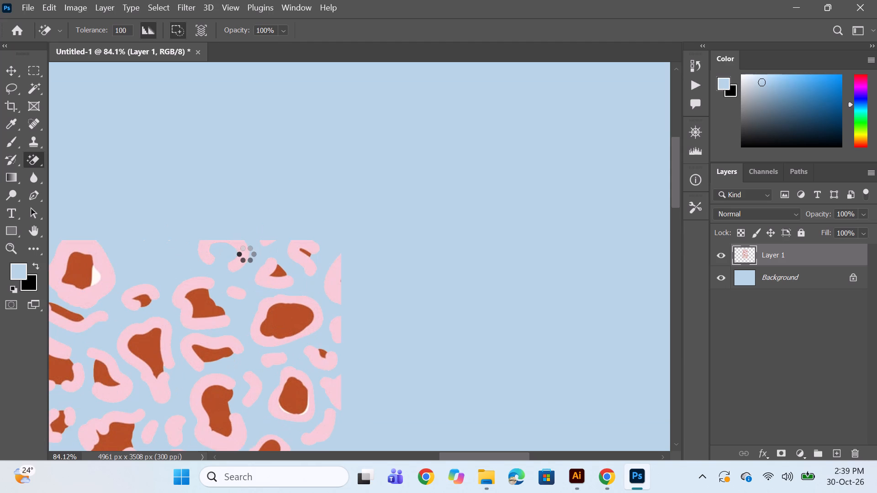
left_click(246, 252)
Erase the cut-off spots around the panel's top-right corner, including the thin brown remnant and the uppermost right-edge spot.
left_click(267, 243)
left_click(298, 251)
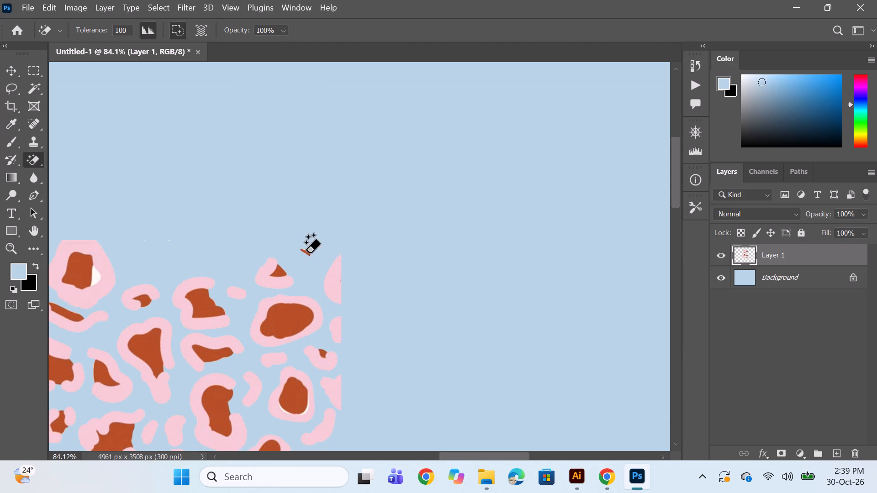
left_click(304, 255)
left_click(337, 277)
left_click(303, 253)
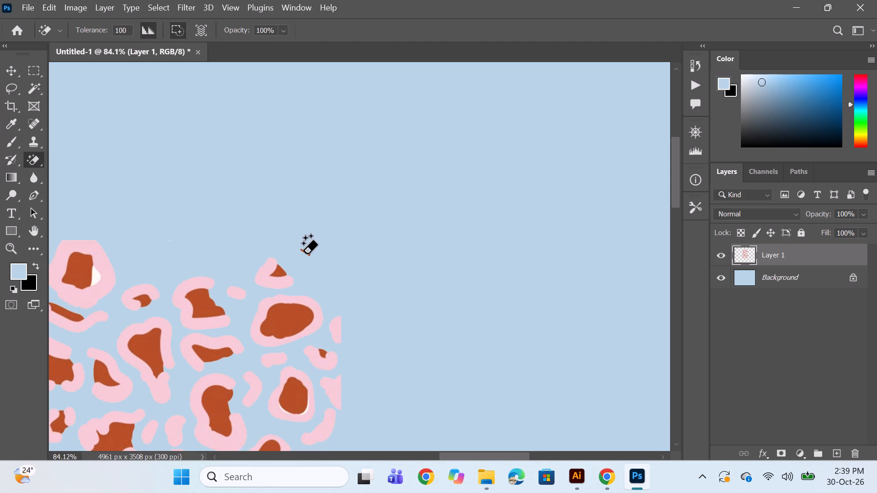
scroll(354, 250, "down", 4)
scroll(323, 235, "up", 18, "alt")
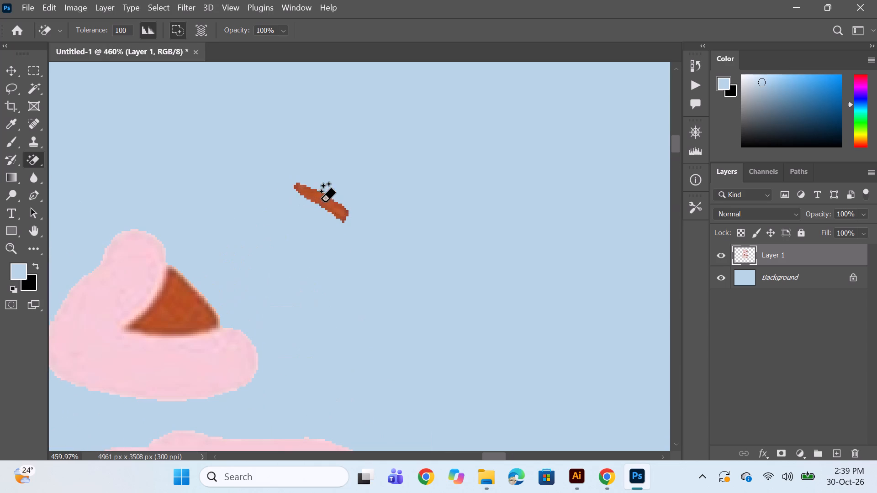
left_click(321, 201)
Erase the isolated pink sliver beside the upper part of the panel's left edge.
scroll(391, 242, "down", 13, "alt")
key("space")
key("space")
key("space")
key("space")
key("space")
key("space")
key("space")
key("space")
key("space")
key("space")
key("space")
key("space")
key("space")
key("space")
key("space")
key("space")
key("space")
key("space")
key("space")
key("space")
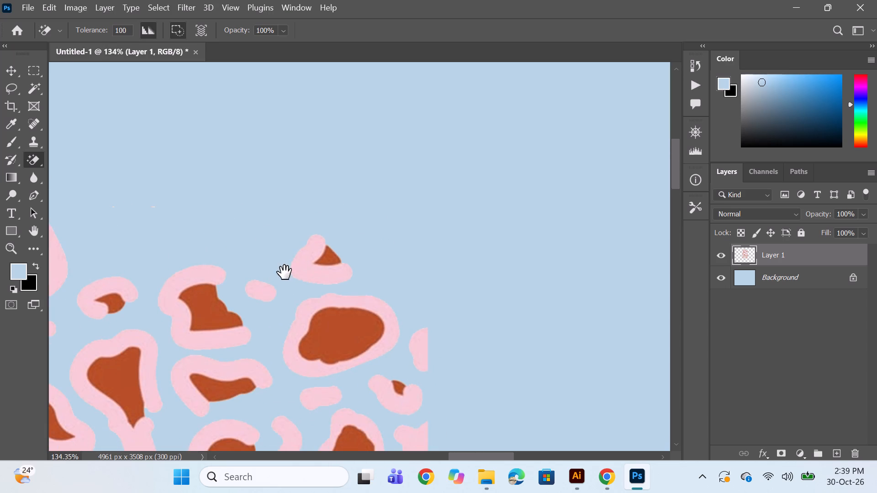
left_click_drag(285, 273, 666, 150)
scroll(417, 208, "down", 1, "alt")
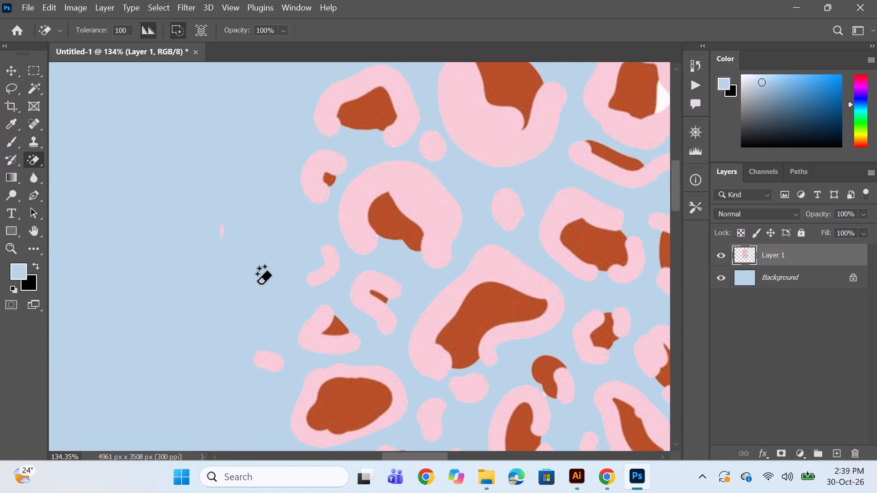
scroll(215, 255, "up", 17, "alt")
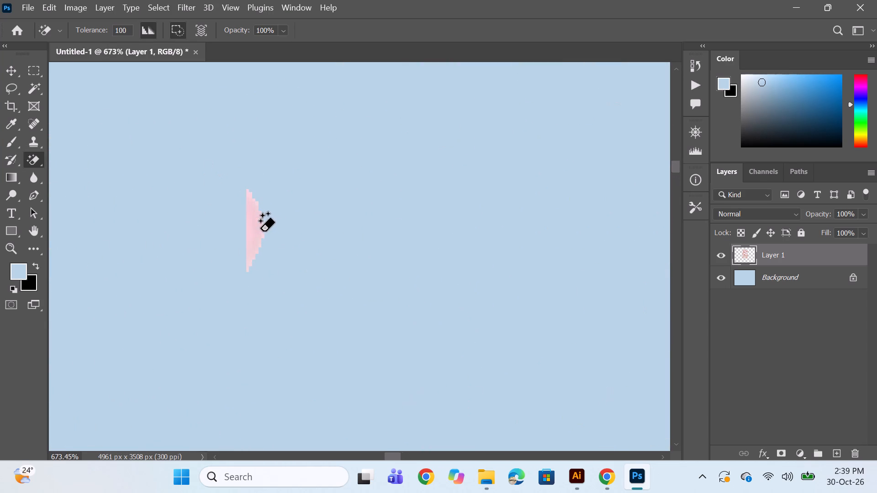
left_click(257, 229)
Erase the brown-centred cut-off spot midway down the left edge and the small protruding pink spot higher up.
scroll(425, 216, "down", 20, "alt")
scroll(425, 216, "down", 5, "alt")
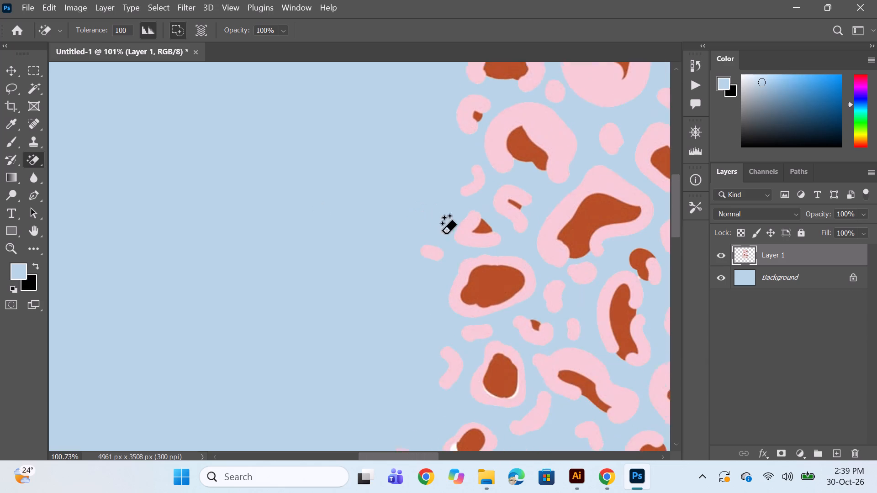
scroll(442, 233, "down", 20, "alt")
scroll(435, 245, "up", 3, "alt")
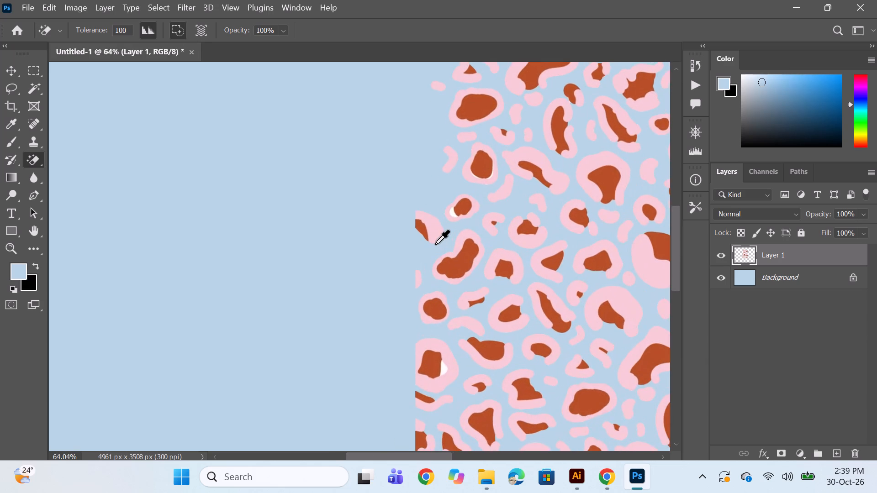
scroll(435, 243, "up", 4, "alt")
left_click(430, 226)
left_click(410, 224)
scroll(457, 192, "up", 12)
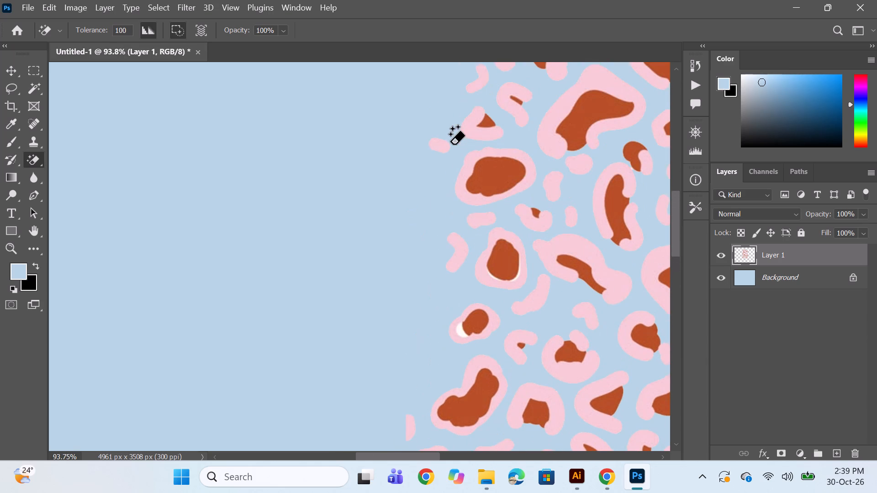
left_click(444, 146)
Erase the pink sliver, the round brown-centred spot and the large cut-off spot just below the middle of the left edge.
scroll(453, 169, "down", 15)
scroll(431, 246, "up", 3, "alt")
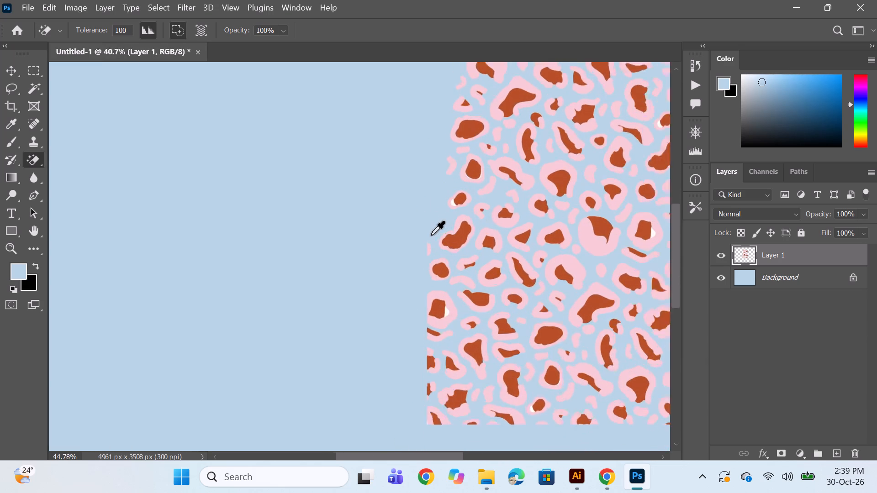
scroll(431, 235, "up", 12, "alt")
scroll(433, 252, "down", 5)
left_click(418, 195)
left_click(445, 248)
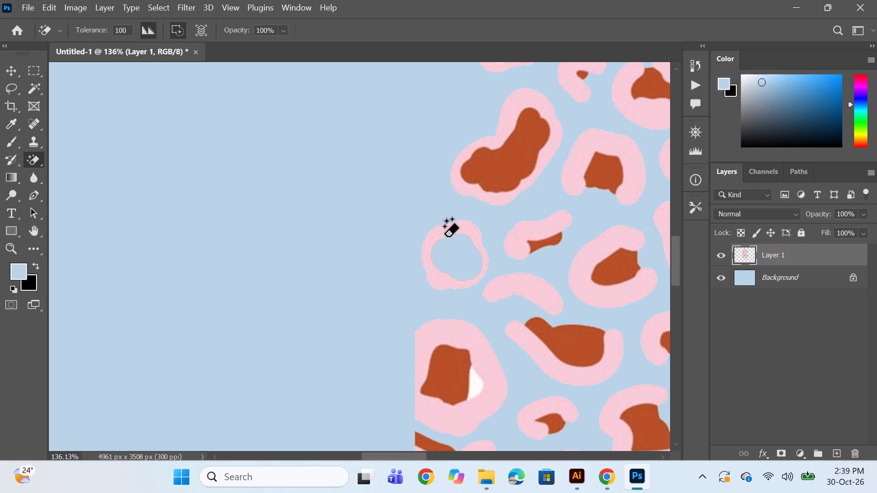
left_click(444, 235)
scroll(486, 235, "down", 6)
left_click(449, 297)
left_click(460, 273)
Erase the next two brown-centred cut-off spots on the lower part of the panel's left edge.
scroll(460, 314, "down", 3)
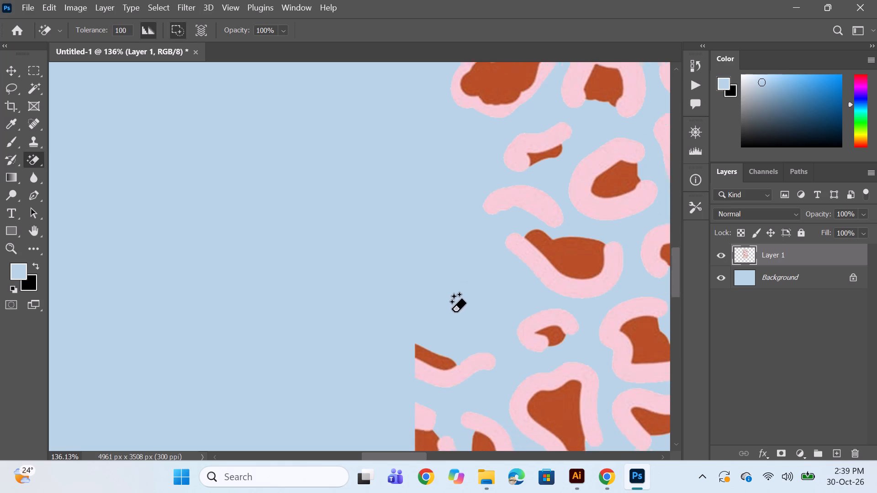
scroll(452, 311, "down", 7)
left_click(442, 275)
left_click(442, 281)
left_click(441, 291)
scroll(441, 262, "down", 3)
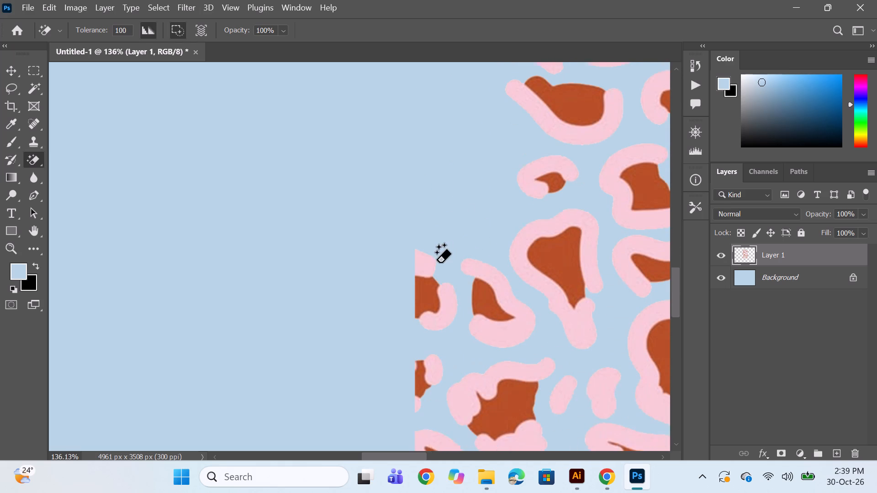
scroll(437, 262, "down", 6)
left_click(426, 264)
left_click(417, 244)
left_click(446, 271)
left_click(424, 237)
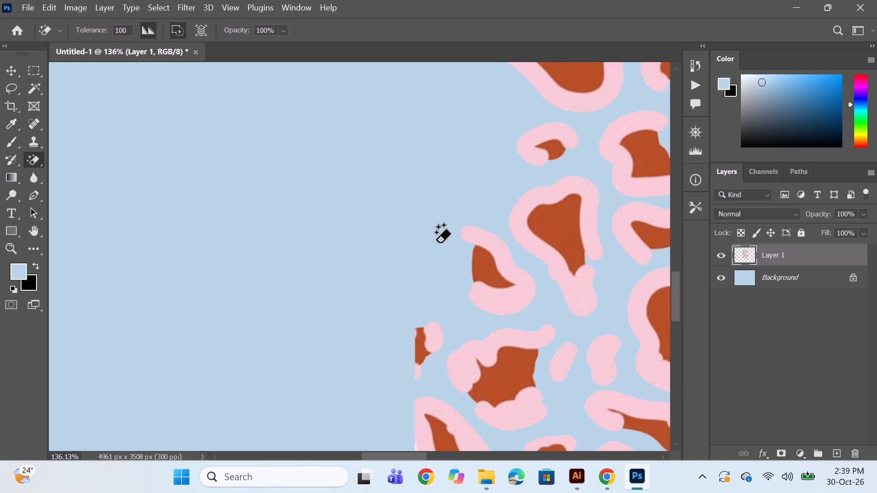
Erase the last small cut-off spot on the left edge and the spot filling the panel's bottom-left corner.
scroll(464, 264, "down", 6)
left_click(429, 275)
left_click(422, 285)
left_click(417, 301)
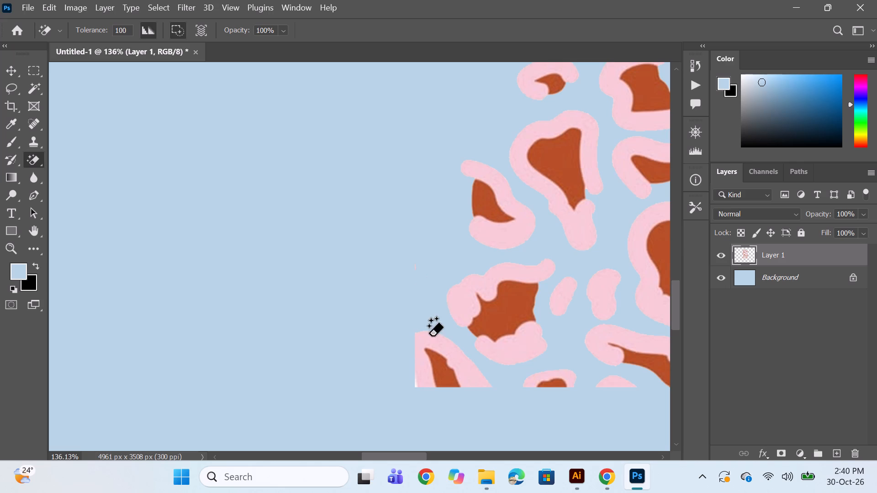
left_click(432, 369)
left_click(436, 369)
Erase the small brown-centred cut-off spot on the bottom edge near the panel's bottom-left corner.
scroll(443, 283, "down", 6, "alt")
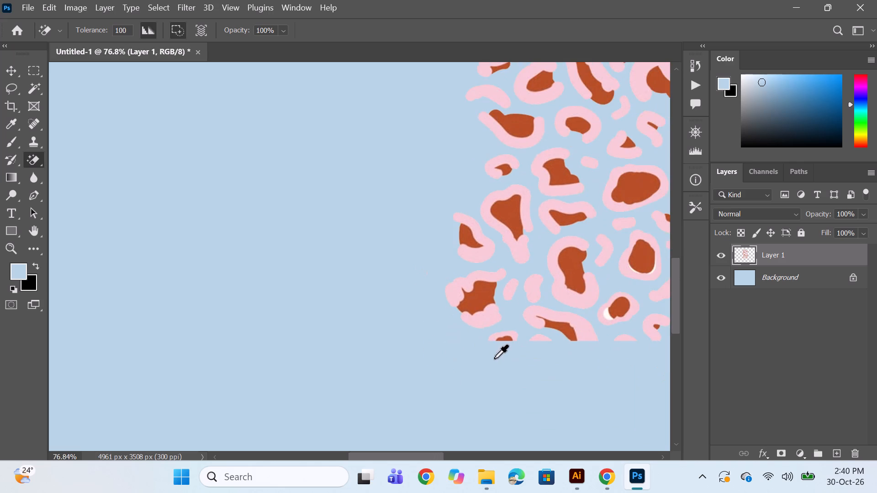
scroll(491, 354, "up", 9, "alt")
left_click(529, 325)
left_click(532, 317)
key("space")
key("space")
key("space")
left_click_drag(545, 325, 536, 325)
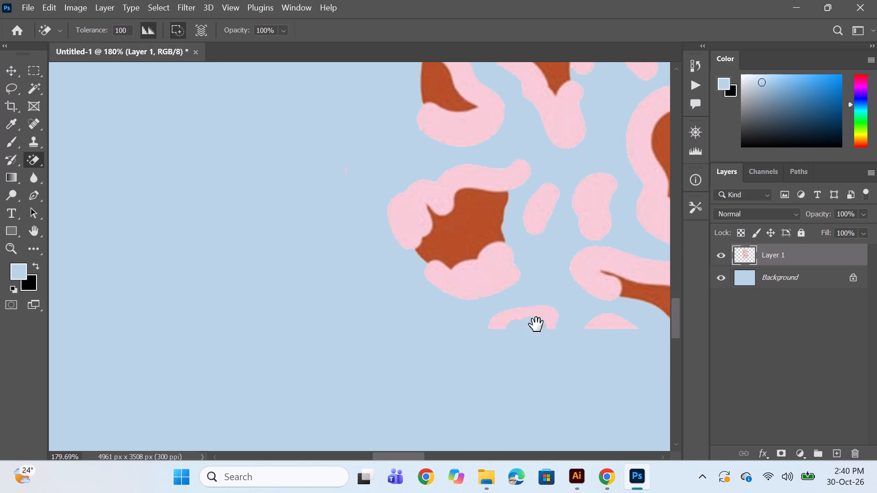
left_click_drag(536, 325, 396, 330)
left_click(265, 335)
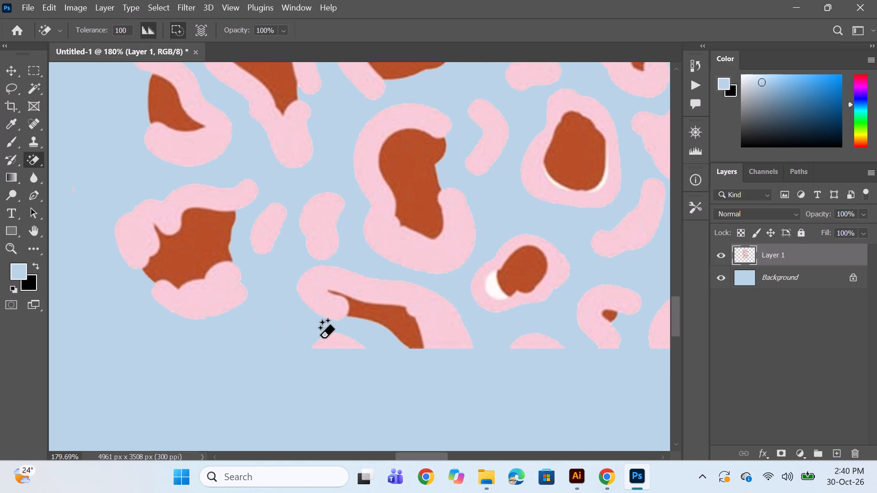
Erase the elongated brown-centred spot, the pink slivers beside it and the small hooked spot on the bottom edge's left half.
left_click(324, 342)
left_click(414, 321)
left_click(454, 317)
left_click(527, 346)
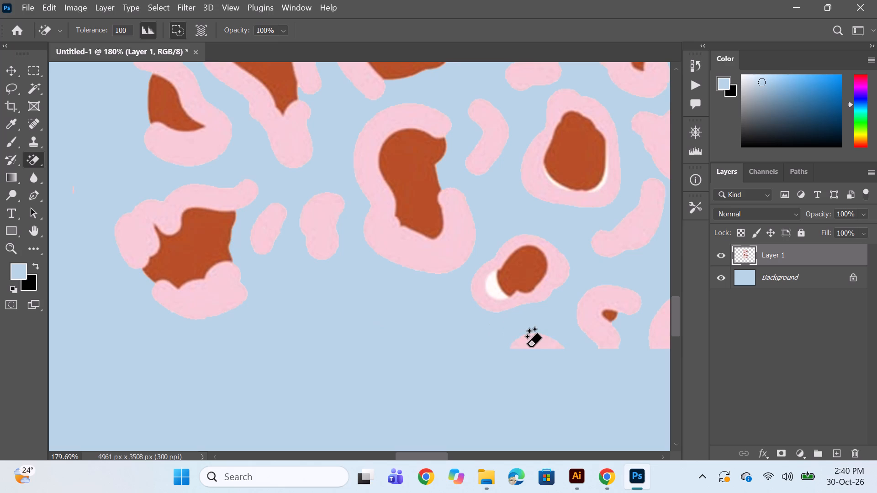
left_click(592, 324)
left_click(606, 314)
Erase the cut-off spots around the middle of the panel's bottom edge.
key("space")
key("space")
key("space")
key("space")
key("space")
key("space")
key("space")
key("space")
key("space")
key("space")
key("space")
key("space")
left_click_drag(569, 326, 126, 311)
left_click(278, 313)
left_click(236, 305)
left_click(284, 295)
left_click(300, 319)
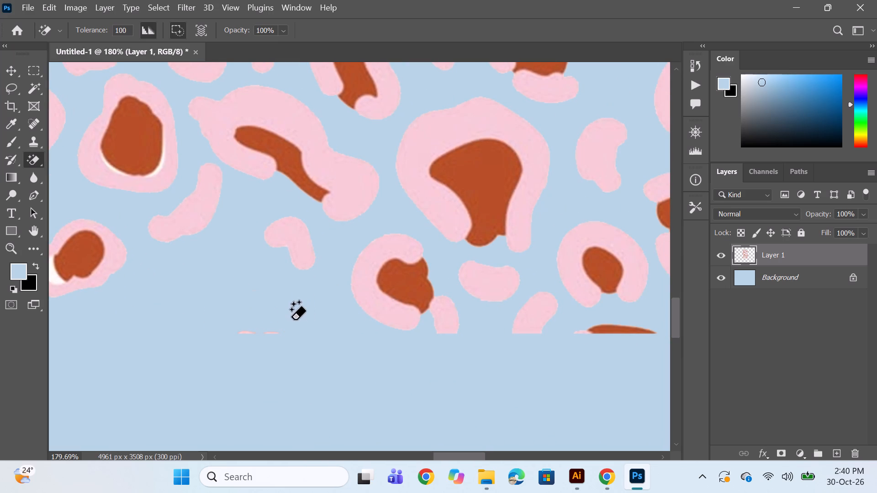
Erase the two tiny pink slivers left at the middle of the panel's bottom edge.
left_click(271, 329)
left_click(267, 333)
scroll(257, 337, "up", 11, "alt")
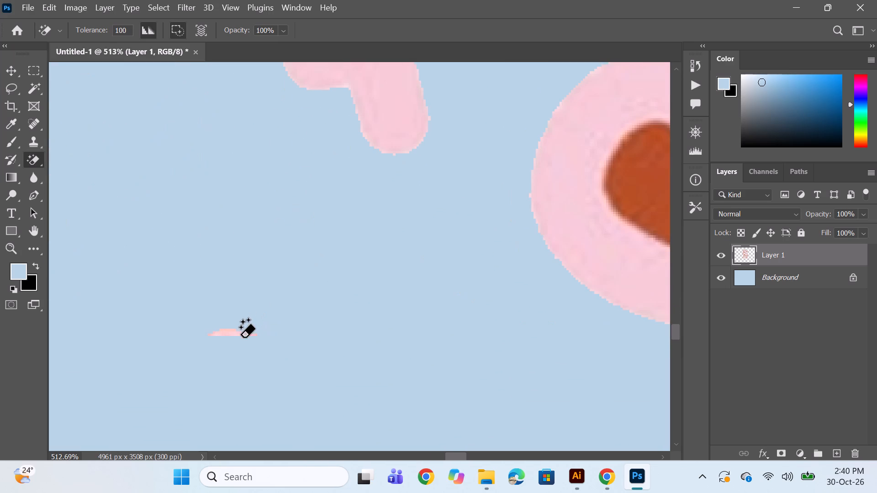
left_click(238, 336)
scroll(353, 265, "down", 12, "alt")
scroll(299, 309, "up", 9, "alt")
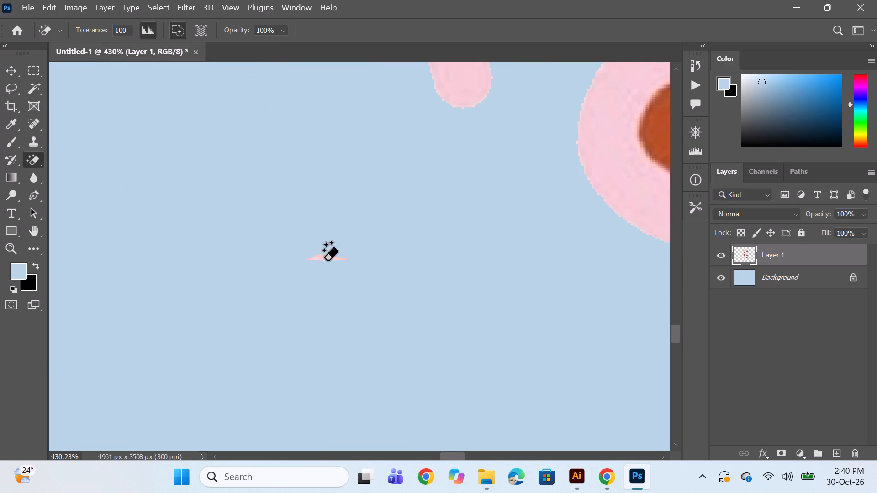
left_click(324, 259)
Erase the cut-off spots and small pink pieces along the right half of the panel's bottom edge, including the bottom-right corner piece.
scroll(391, 253, "down", 17, "alt")
key("space")
left_click_drag(407, 307, 257, 338)
scroll(298, 268, "up", 6, "alt")
left_click(127, 369)
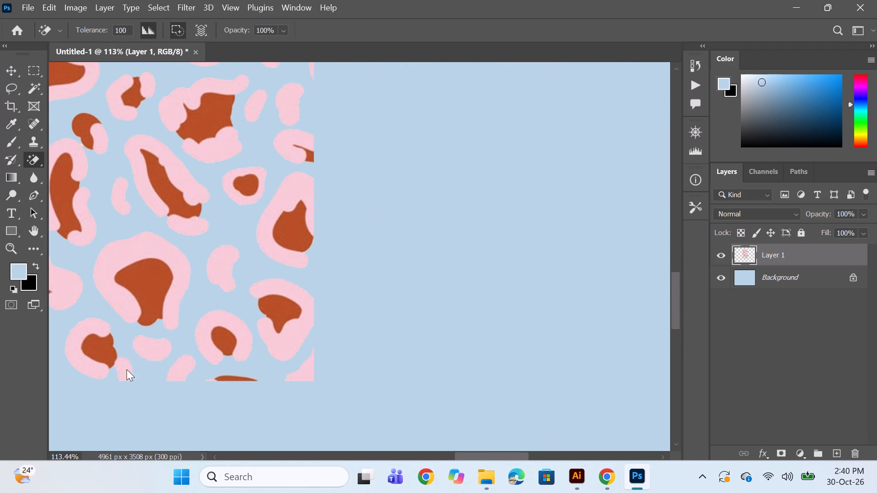
left_click(146, 351)
left_click(171, 375)
left_click(229, 380)
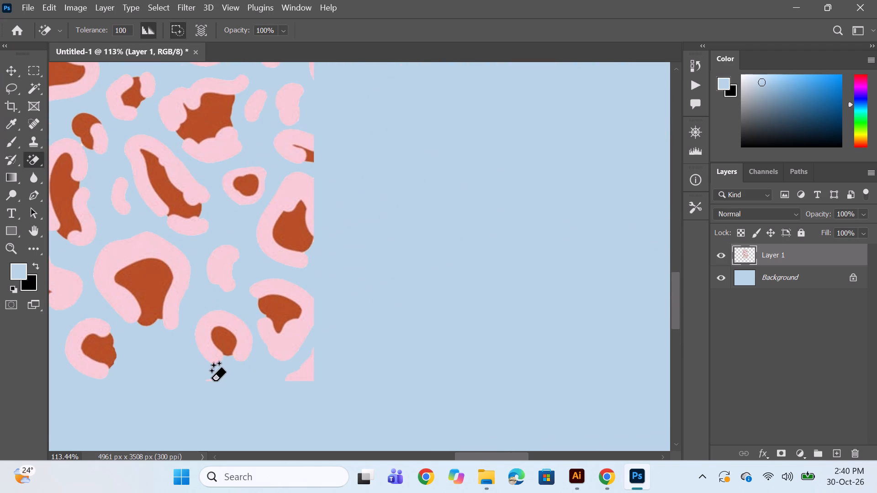
left_click(211, 380)
left_click(298, 370)
left_click(301, 378)
Erase the two large brown-centred spots at the lower end of the panel's right edge.
left_click(284, 342)
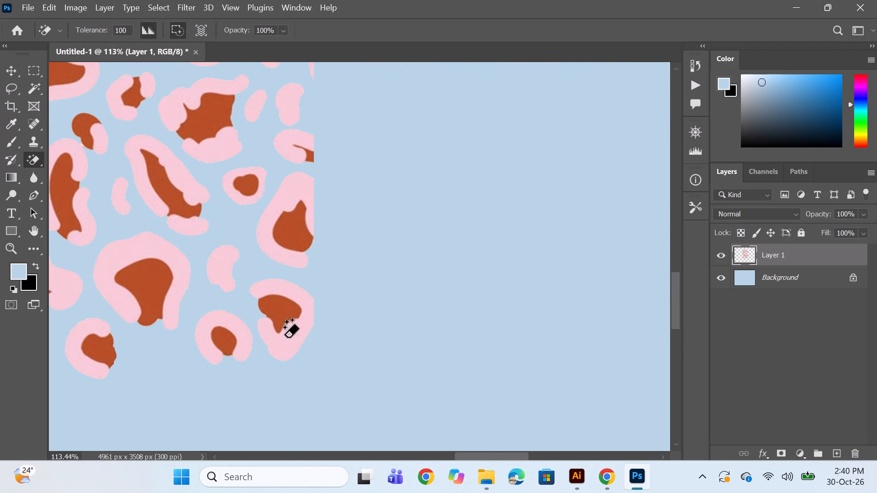
left_click(285, 313)
left_click(288, 250)
left_click(296, 210)
left_click(294, 230)
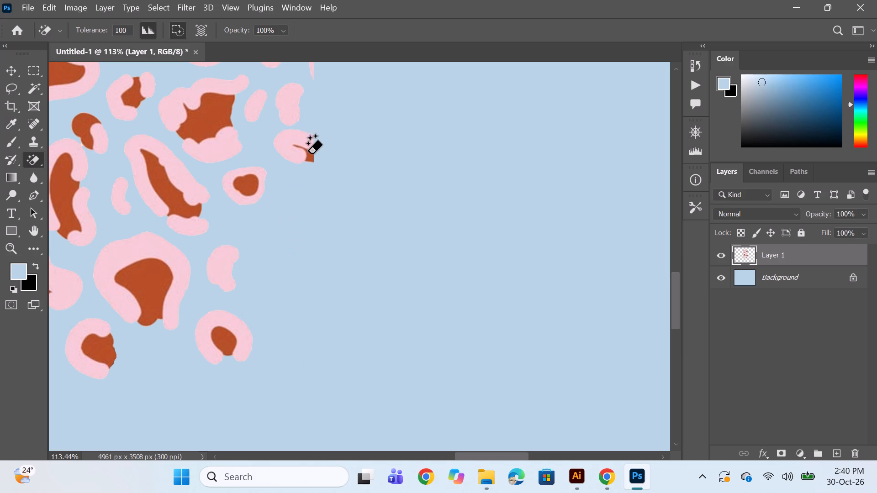
Erase the cut-off pink spot with the brown sliver on the lower right edge and the plain pink spot just above it.
left_click(308, 156)
left_click(306, 149)
scroll(300, 181, "up", 12)
left_click(287, 277)
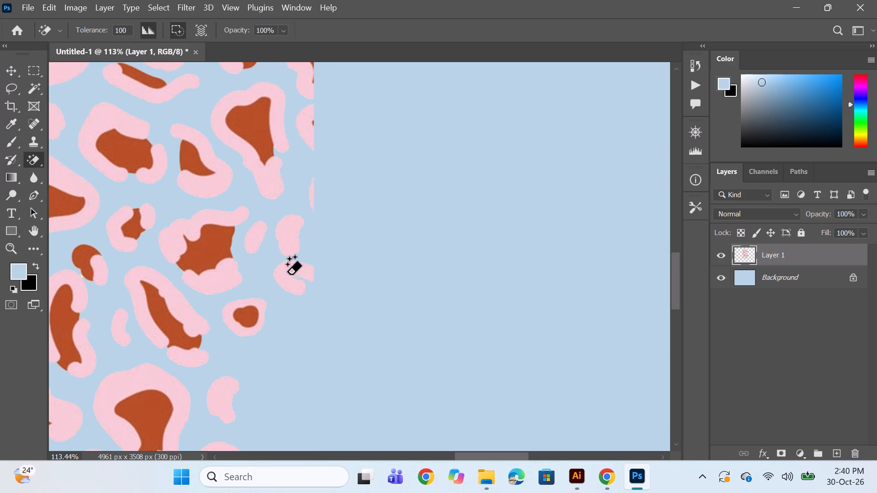
left_click(285, 243)
Erase the thin pink sliver and the cut-off pink spot above it on the panel's right edge, including its leftover brown speck.
left_click(308, 193)
left_click(308, 129)
scroll(311, 150, "up", 5, "alt")
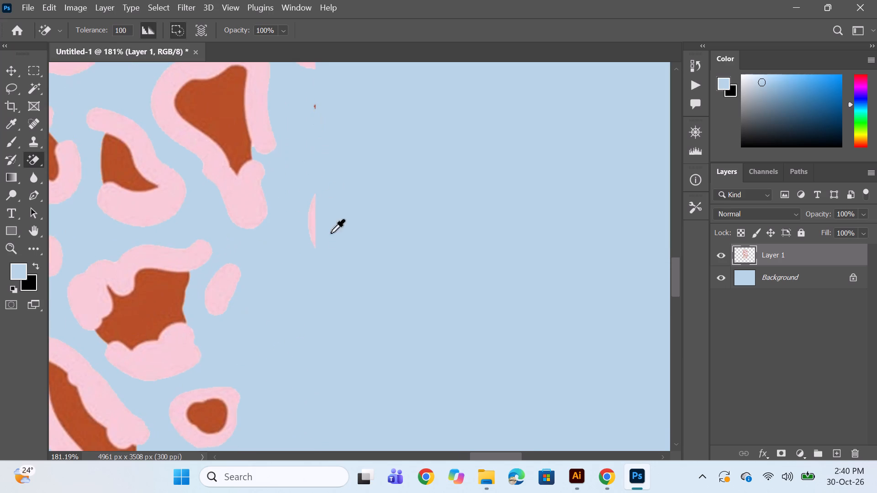
left_click(313, 222)
scroll(323, 179, "up", 6)
left_click(312, 174)
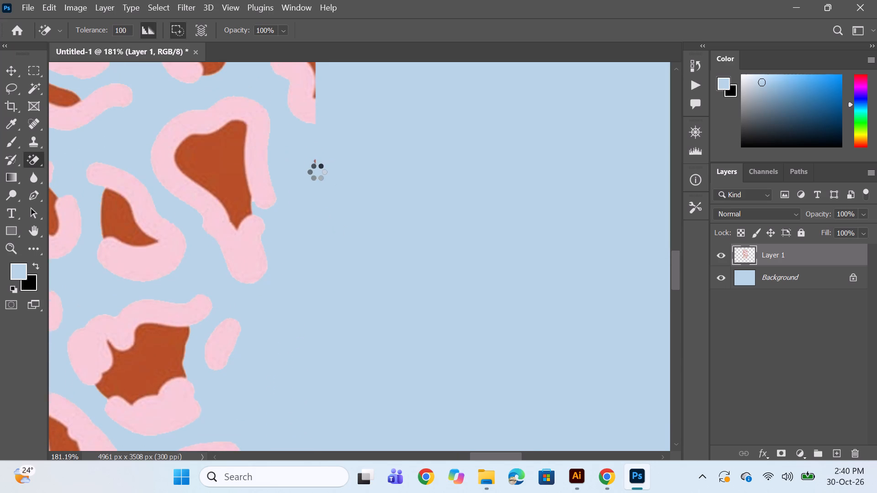
scroll(317, 172, "up", 15, "alt")
left_click(316, 161)
Erase the narrow brown-centred cut-off spot further up the panel's right edge, including its tiny leftover brown speck.
scroll(314, 157, "down", 4, "alt")
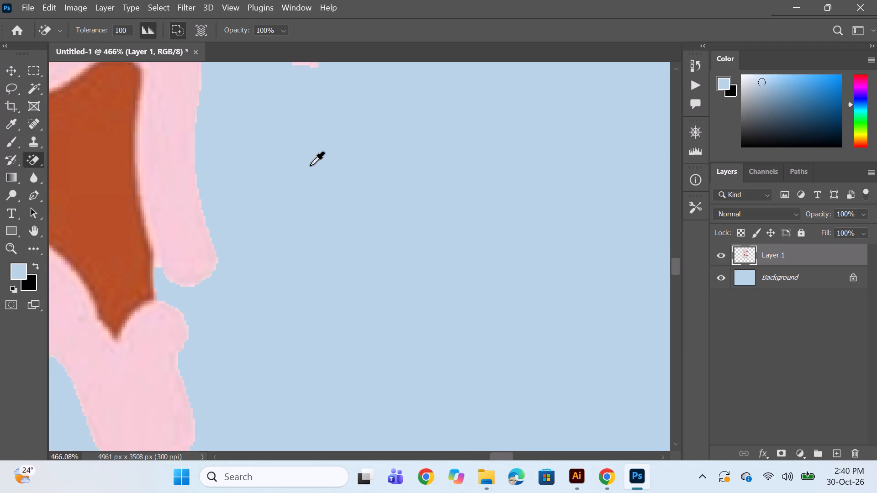
scroll(310, 165, "down", 5, "alt")
scroll(297, 190, "up", 5)
scroll(293, 197, "down", 11, "alt")
scroll(284, 215, "up", 11)
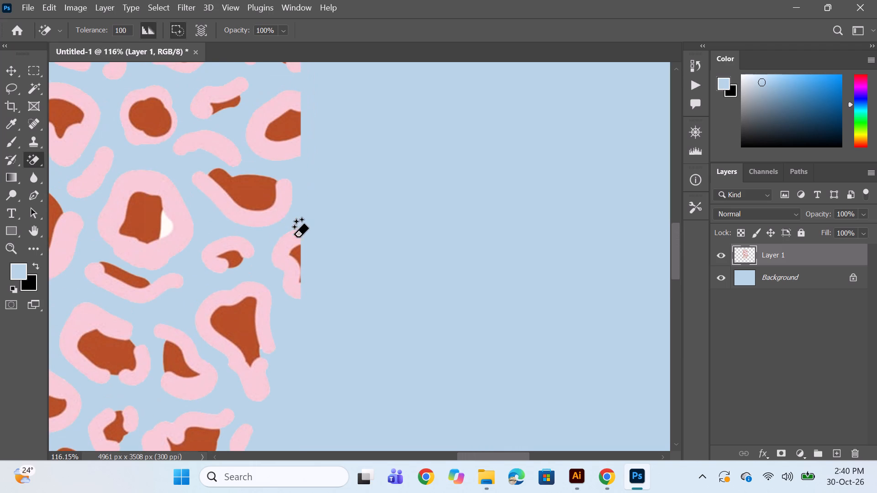
left_click(294, 236)
left_click(297, 255)
scroll(297, 283, "up", 19, "alt")
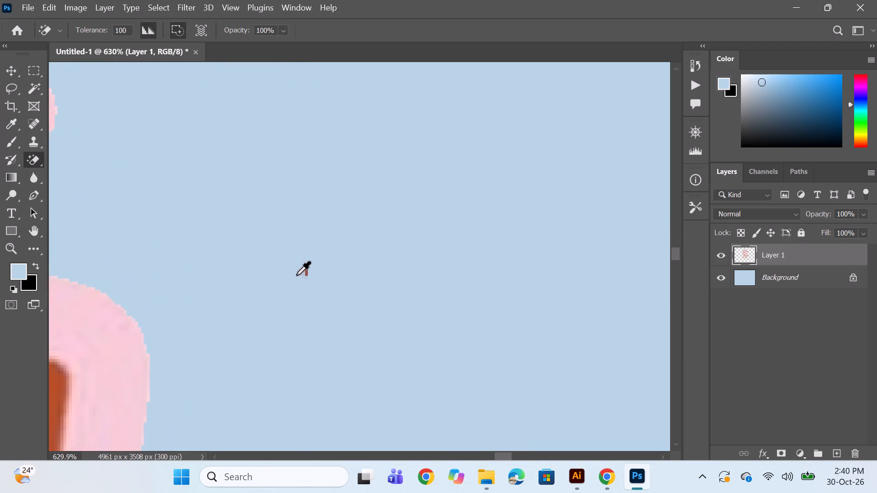
scroll(296, 275, "up", 9, "alt")
left_click(317, 275)
Erase the three brown-centred cut-off spots around the middle of the panel's right edge, including the leftover brown sliver.
scroll(316, 275, "down", 13, "alt")
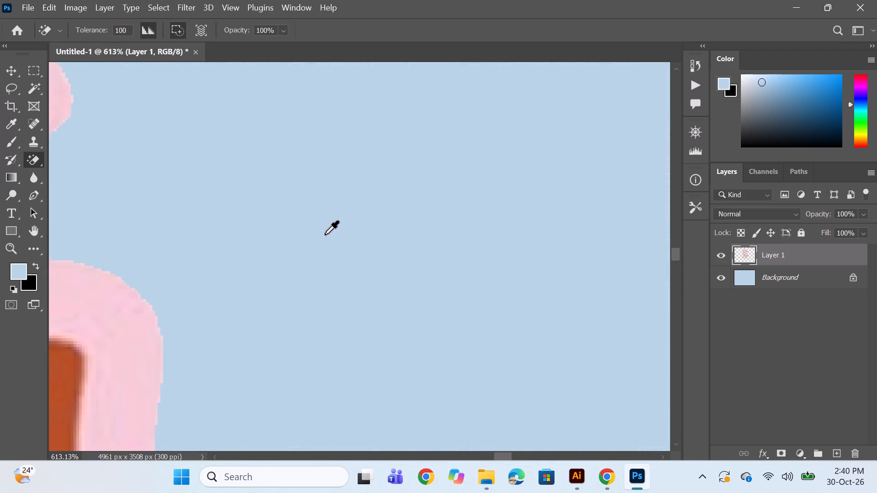
scroll(325, 234, "down", 19, "alt")
scroll(316, 232, "up", 15)
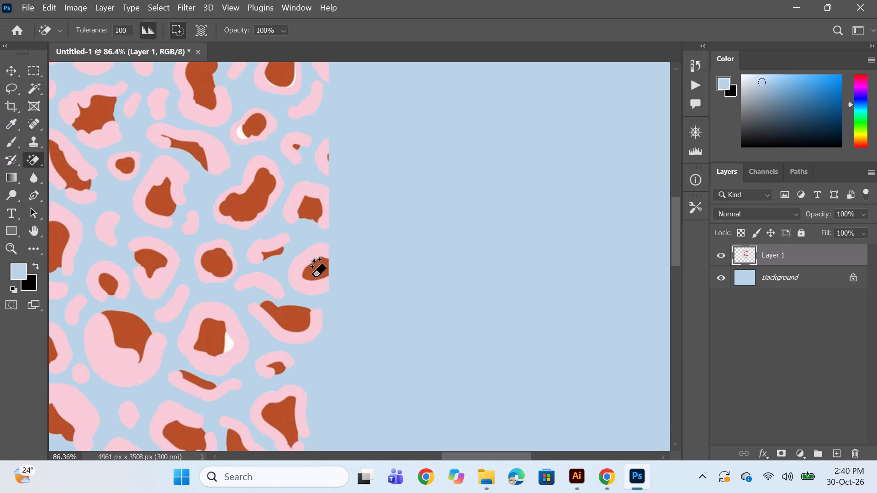
left_click(312, 276)
left_click(312, 266)
left_click(324, 235)
left_click(312, 216)
left_click(321, 178)
left_click(325, 169)
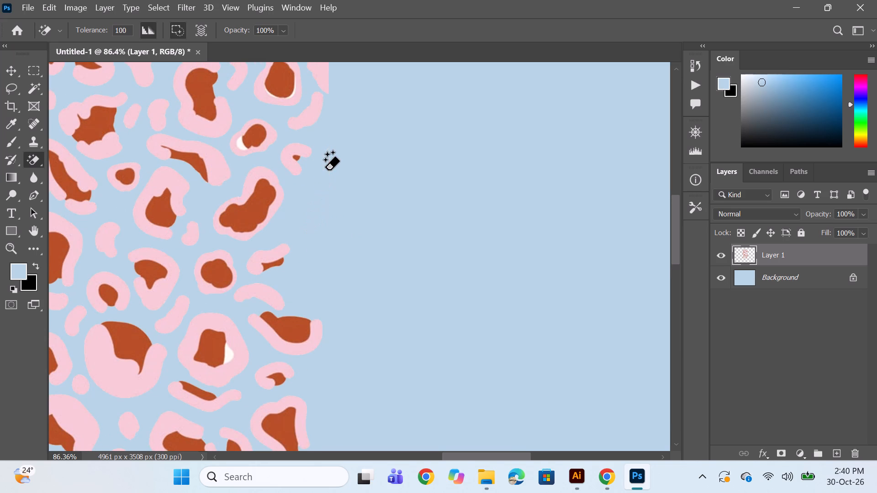
scroll(327, 171, "up", 20, "alt")
scroll(327, 171, "up", 2, "alt")
left_click(358, 143)
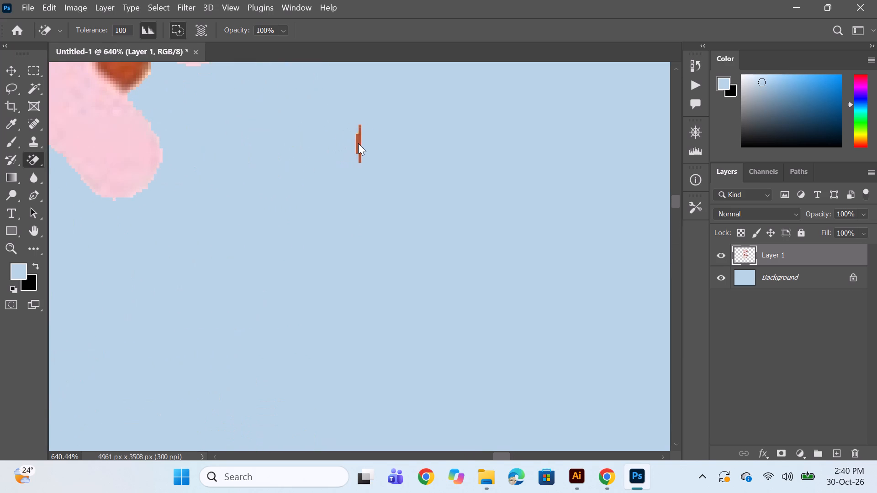
Erase the remaining cut-off pink pieces and the small brown-centred spot along the top part of the panel's right edge.
scroll(353, 148, "down", 20, "alt")
scroll(353, 148, "down", 10, "alt")
scroll(326, 183, "up", 10)
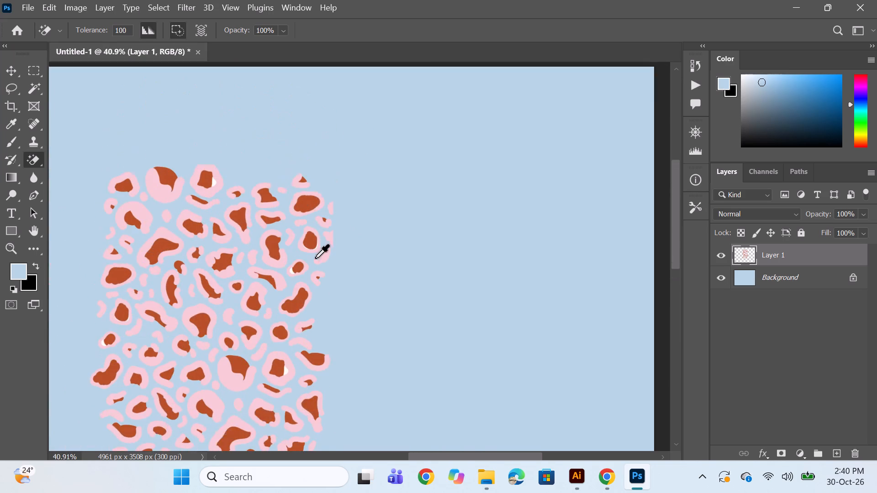
scroll(315, 258, "up", 10)
left_click(320, 316)
left_click(335, 274)
double_click(323, 240)
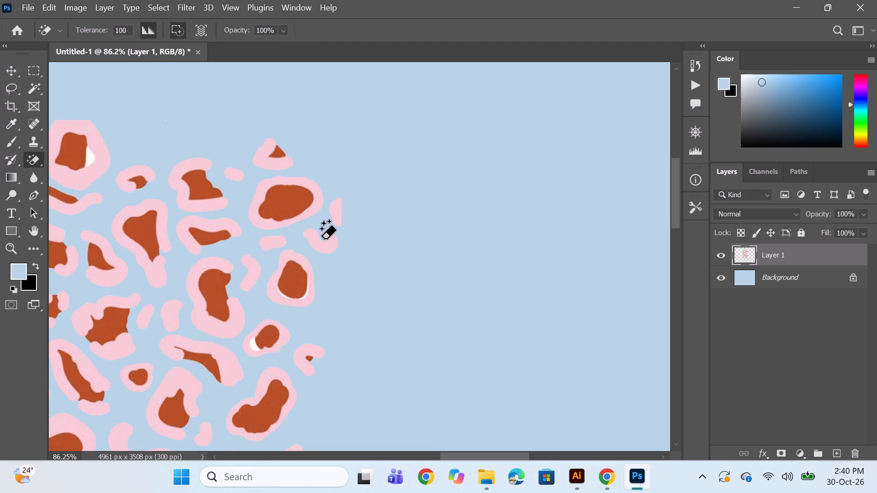
left_click(322, 248)
left_click(334, 221)
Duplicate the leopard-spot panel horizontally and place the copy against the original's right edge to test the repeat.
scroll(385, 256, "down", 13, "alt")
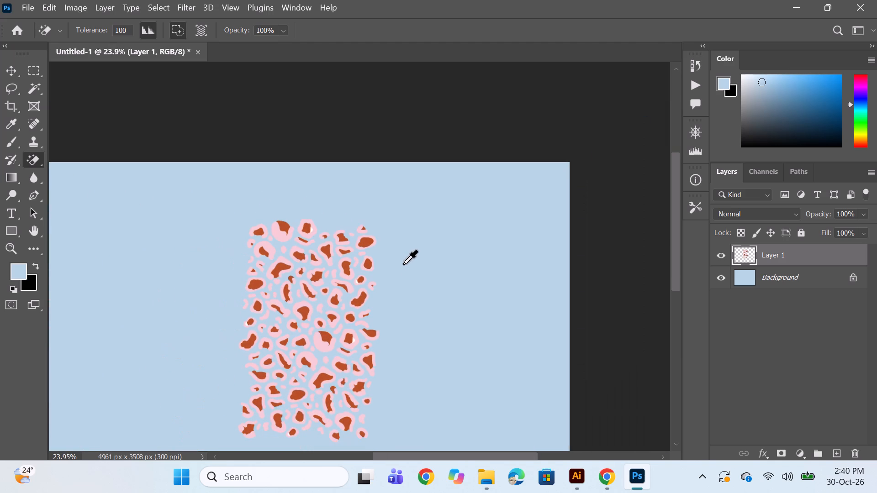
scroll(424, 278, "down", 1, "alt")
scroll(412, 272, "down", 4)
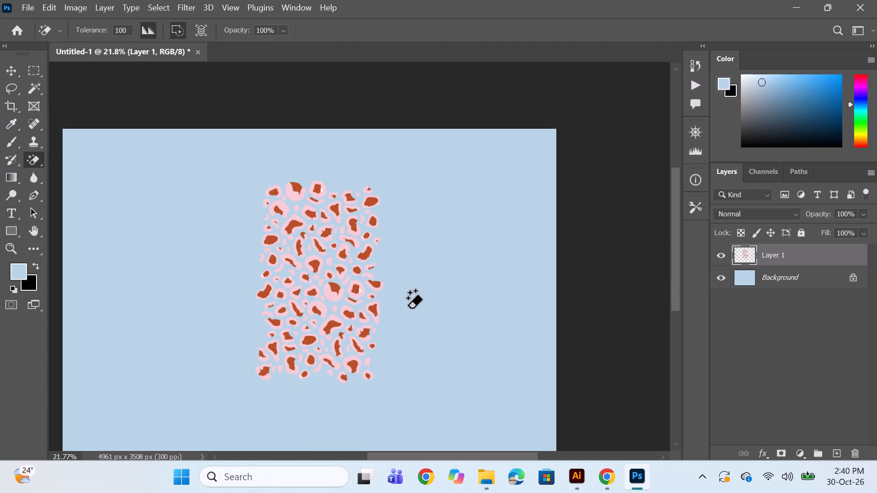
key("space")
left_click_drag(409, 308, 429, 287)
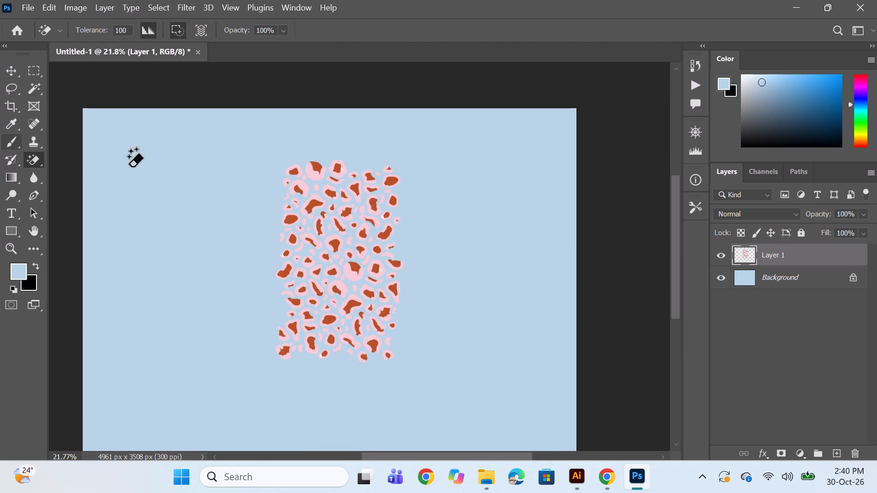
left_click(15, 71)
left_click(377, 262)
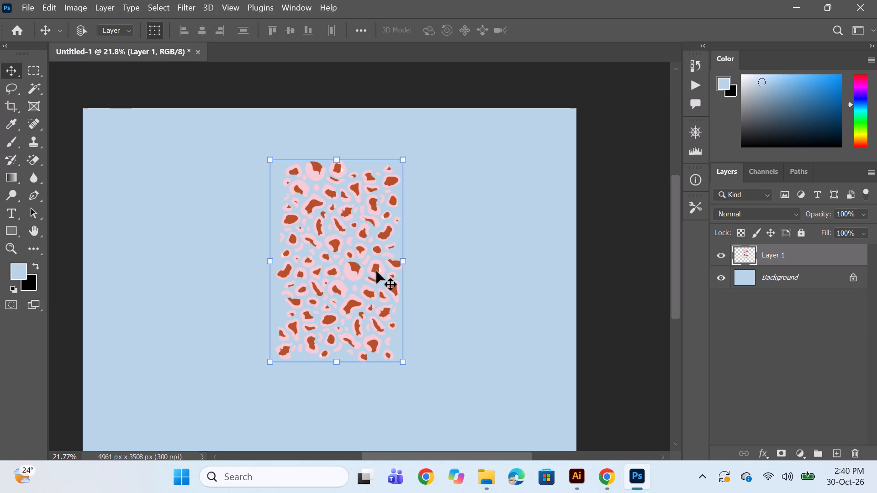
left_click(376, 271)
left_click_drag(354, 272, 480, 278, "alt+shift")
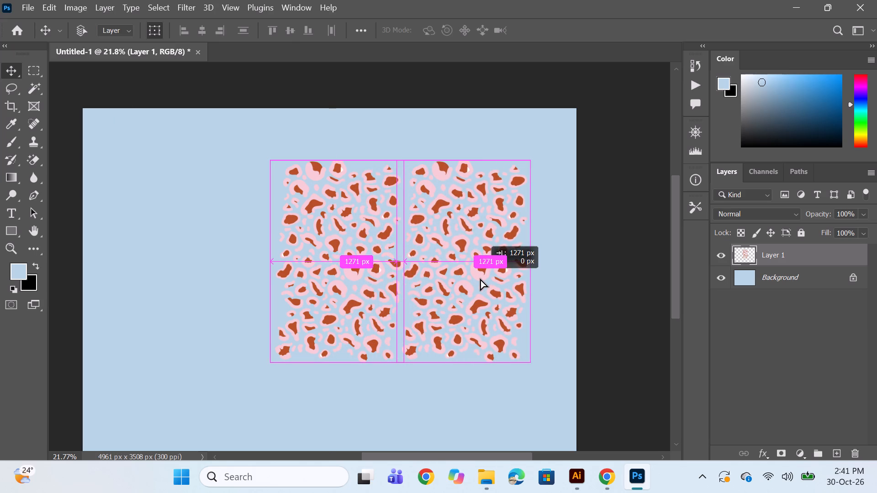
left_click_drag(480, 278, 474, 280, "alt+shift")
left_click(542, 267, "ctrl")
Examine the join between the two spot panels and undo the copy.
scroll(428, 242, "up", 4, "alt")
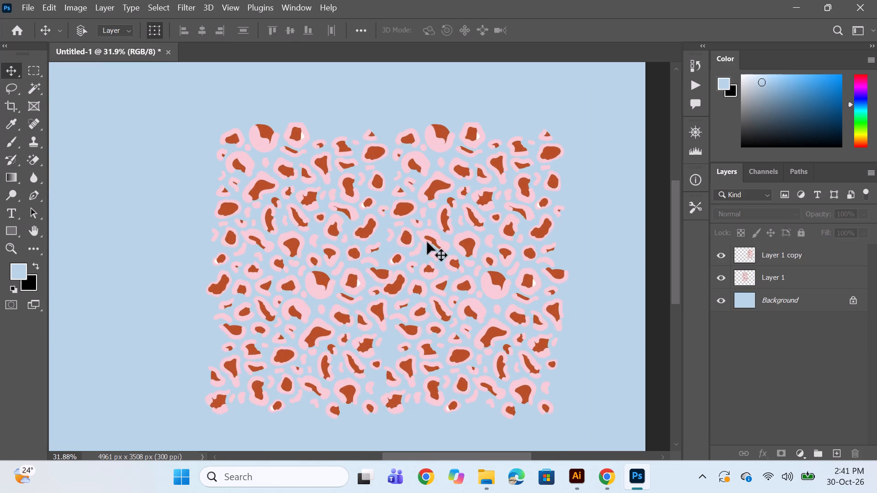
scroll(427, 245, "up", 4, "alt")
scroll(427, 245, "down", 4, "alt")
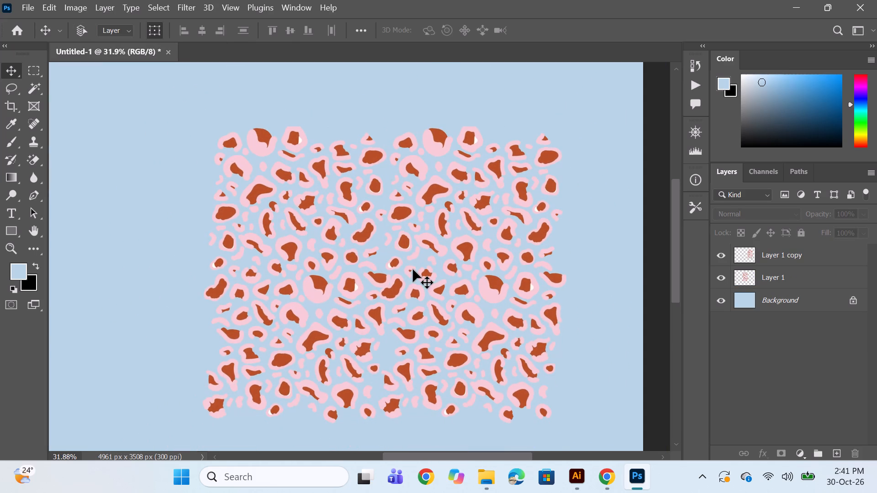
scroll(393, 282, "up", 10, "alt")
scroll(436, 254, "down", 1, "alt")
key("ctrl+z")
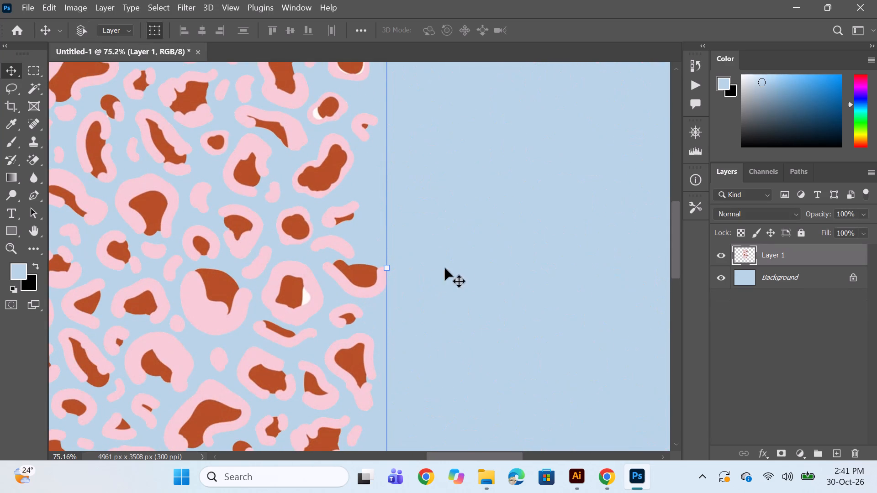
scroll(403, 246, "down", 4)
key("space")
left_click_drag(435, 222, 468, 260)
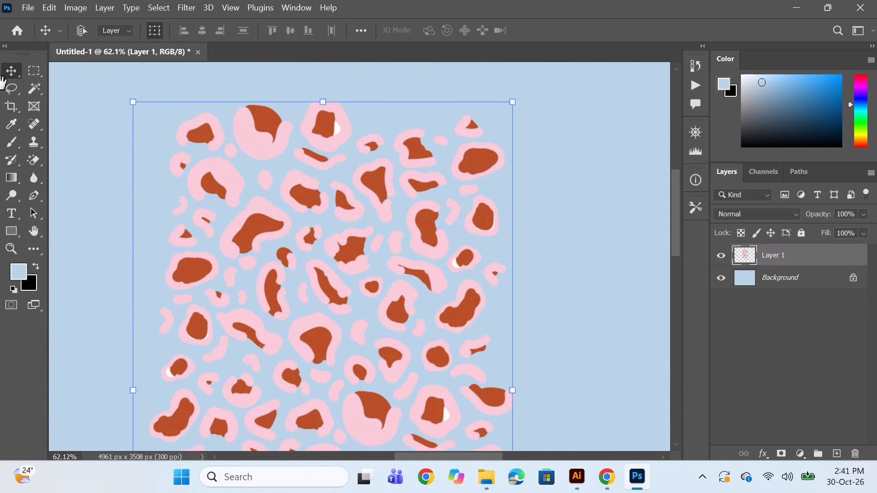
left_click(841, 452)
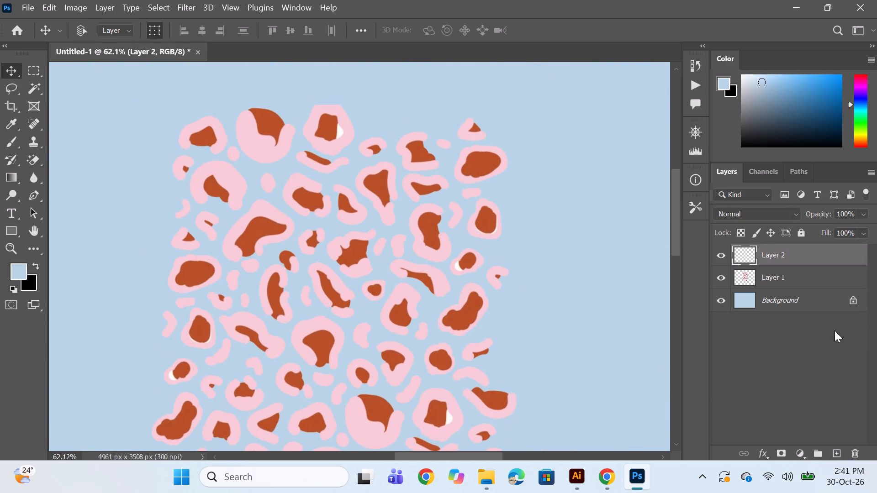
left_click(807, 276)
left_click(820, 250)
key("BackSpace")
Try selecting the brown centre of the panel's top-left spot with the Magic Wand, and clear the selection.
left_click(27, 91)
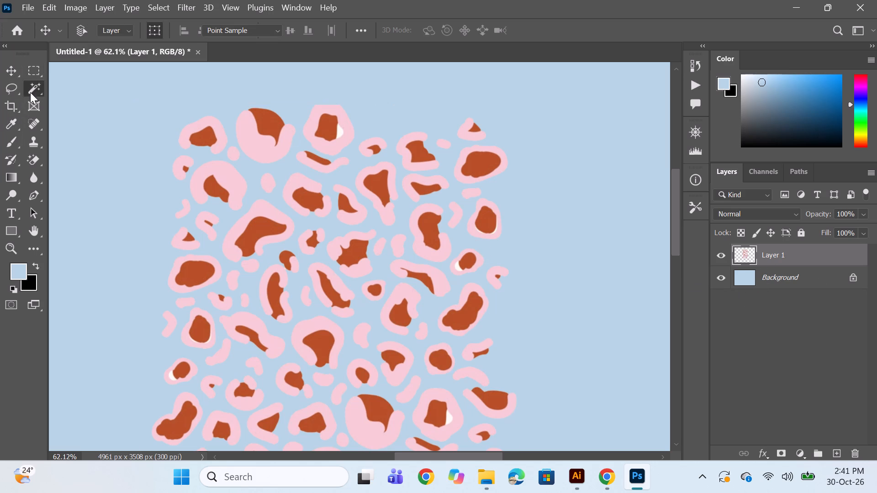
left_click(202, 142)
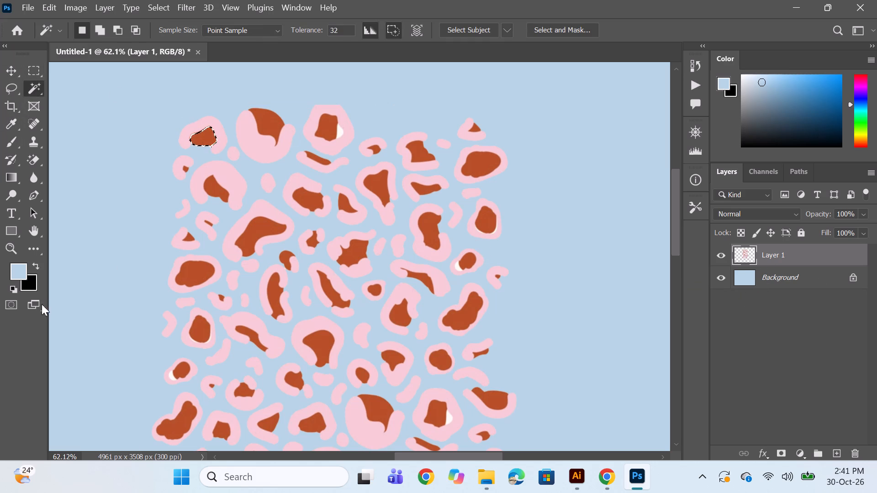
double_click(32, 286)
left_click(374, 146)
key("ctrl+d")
Set the background colour to brown b94f28, sampled from the centre of the panel's top-left spot.
key("space")
key("space")
key("space")
key("space")
key("space")
key("space")
key("space")
key("space")
key("space")
key("space")
key("space")
key("space")
key("space")
left_click_drag(225, 309, 211, 299)
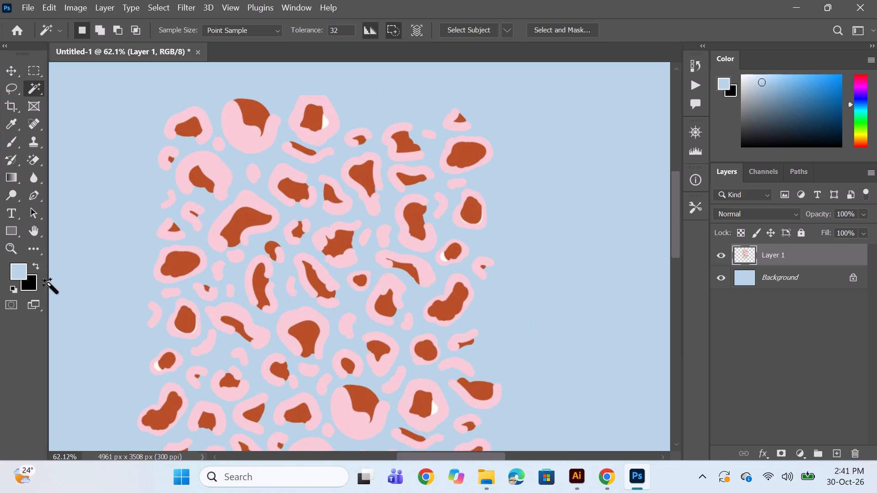
double_click(29, 287)
left_click_drag(249, 148, 481, 168)
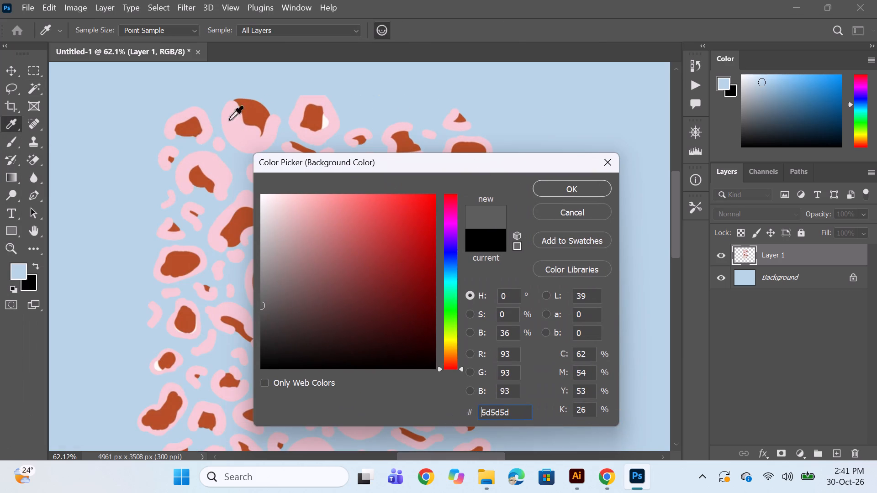
left_click(191, 129)
left_click(564, 189)
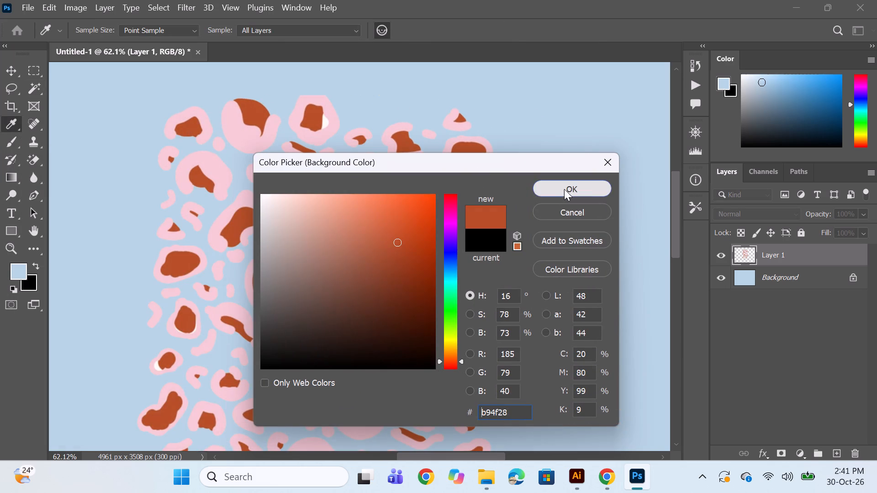
Select the brown centre of the panel's top-left spot with the Magic Wand and fill it with the background colour.
left_click(190, 133)
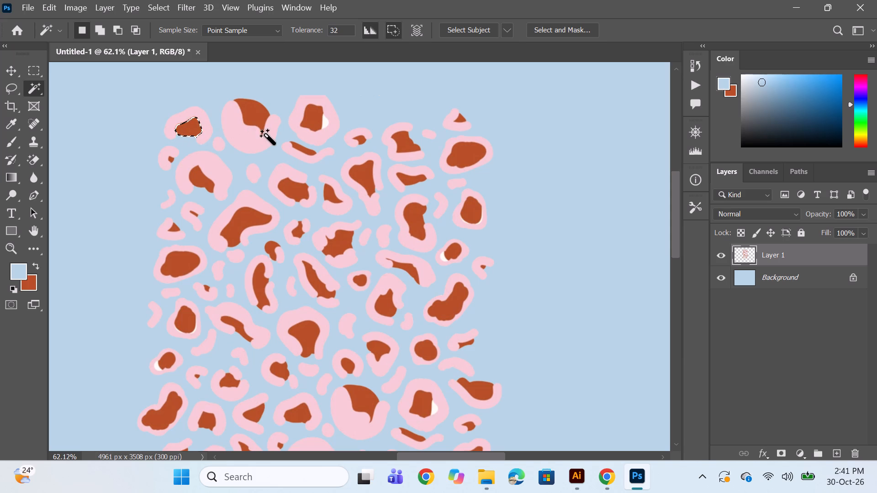
key("ctrl+BackSpace")
key("ctrl+BackSpace")
Select and refill with the brown background colour the centres of the large round top spot, the wide spot below it, and the small left-edge spot.
left_click(256, 114)
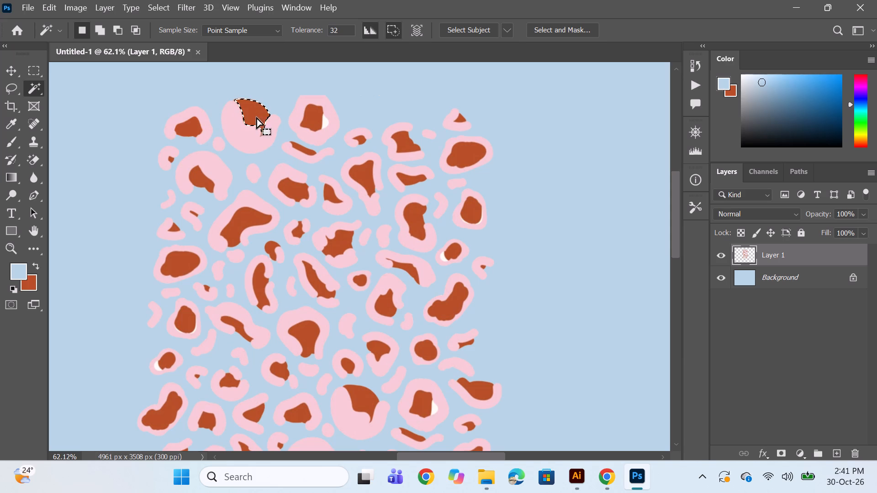
key("ctrl+BackSpace")
left_click(209, 186)
key("ctrl+BackSpace")
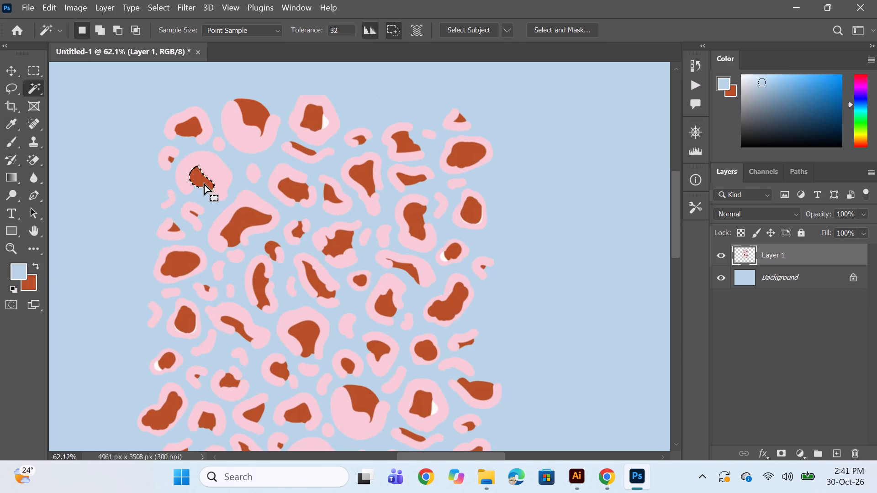
scroll(180, 178, "up", 10, "alt")
scroll(187, 187, "up", 10)
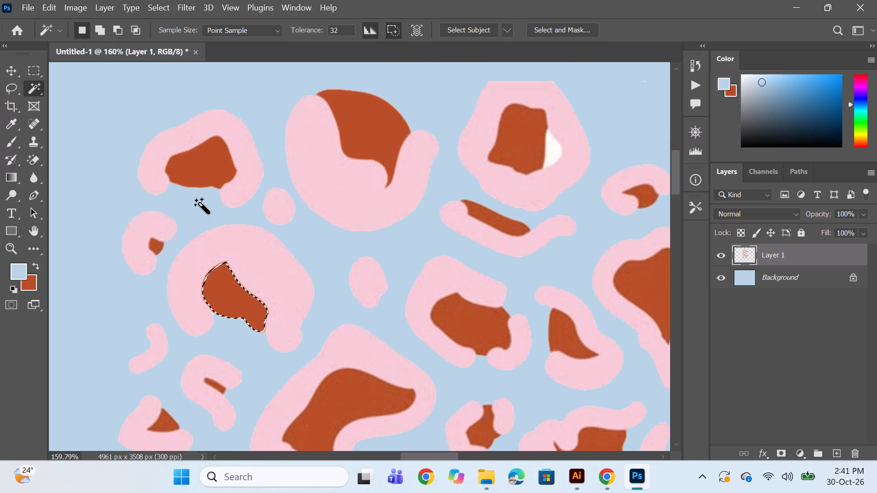
scroll(220, 160, "up", 15, "alt")
scroll(291, 172, "down", 10, "alt")
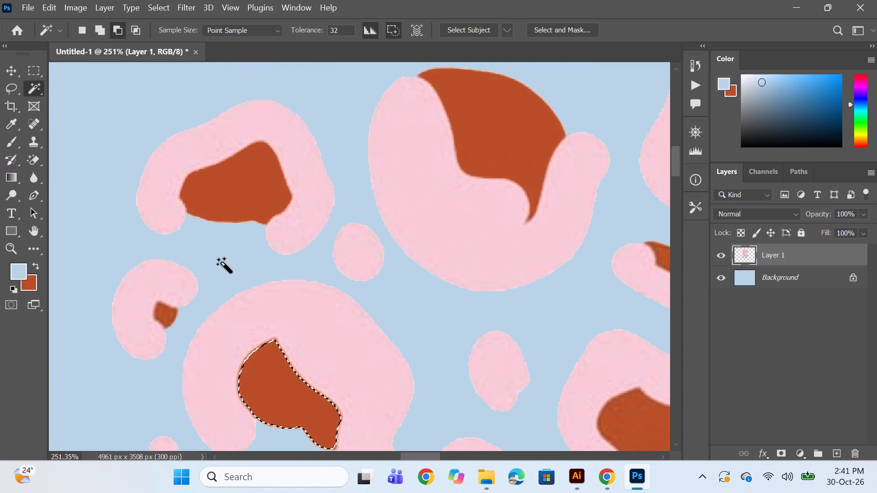
left_click(167, 315)
key("ctrl+BackSpace")
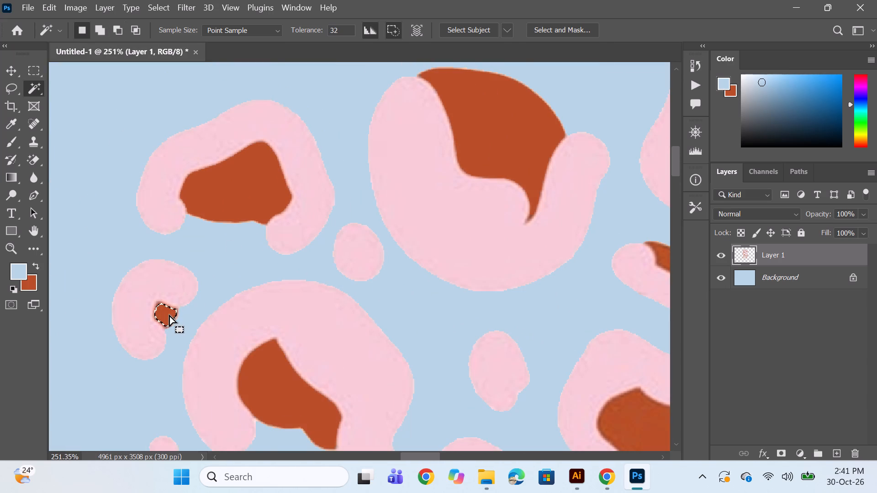
Refill four brown centres down the left edge: the thin sliver, the small triangle, the large oval, and the small wedge below it.
scroll(155, 306, "down", 17)
left_click(262, 350)
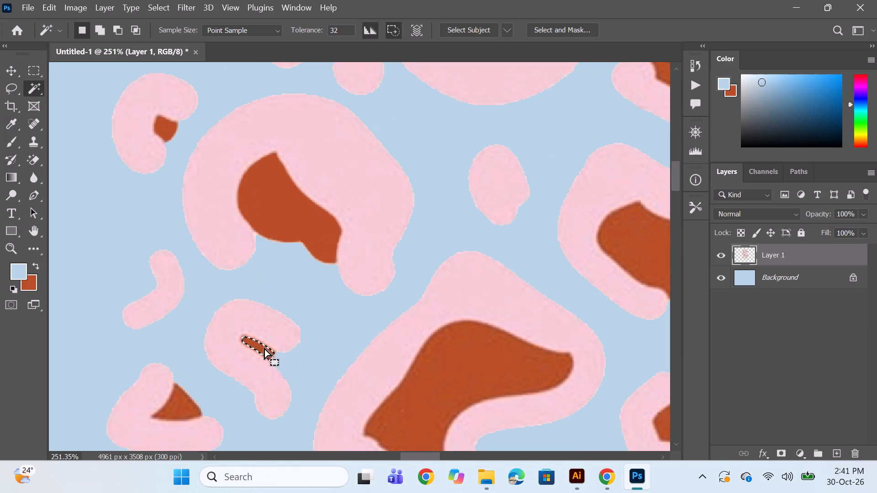
key("ctrl+BackSpace")
scroll(249, 355, "down", 7)
left_click(174, 332)
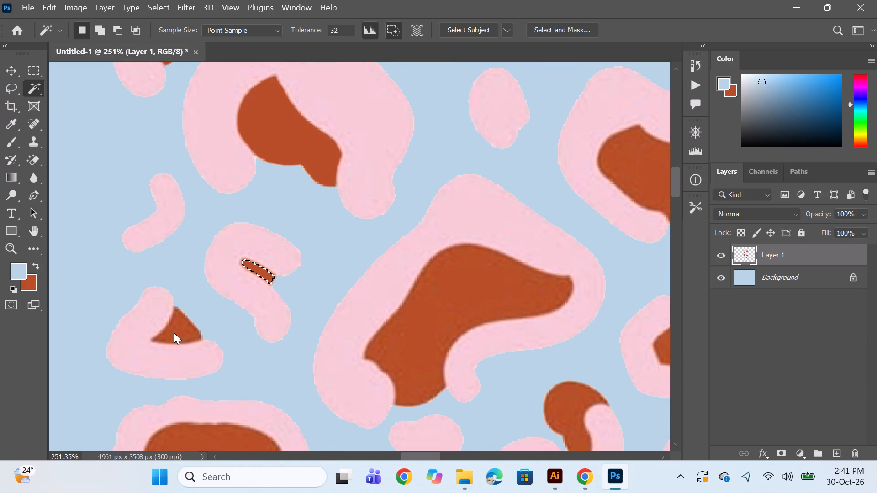
key("ctrl+BackSpace")
scroll(316, 339, "down", 8)
left_click(207, 376)
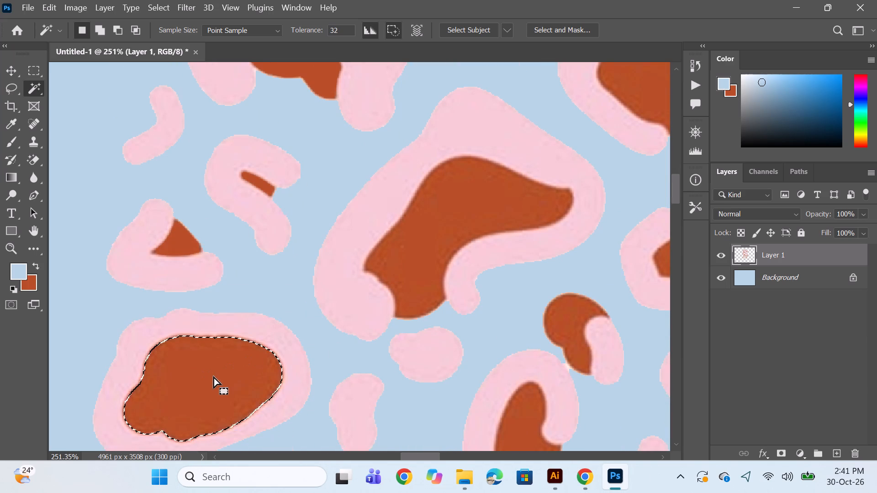
key("ctrl+BackSpace")
scroll(214, 376, "down", 14)
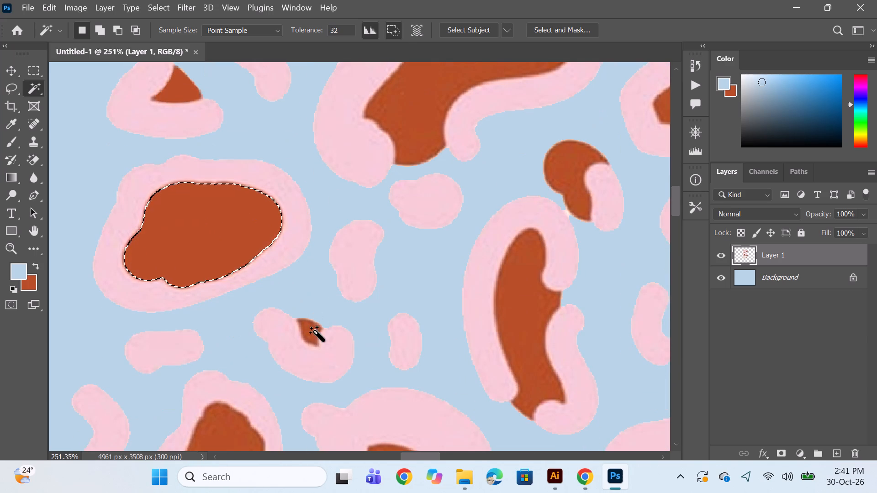
left_click(316, 331)
key("ctrl+BackSpace")
Refill the brown centres of the white-rimmed oval spot, the long diagonal spot, the spot with a white crescent, and the tiny C-shaped spot.
scroll(316, 331, "down", 7)
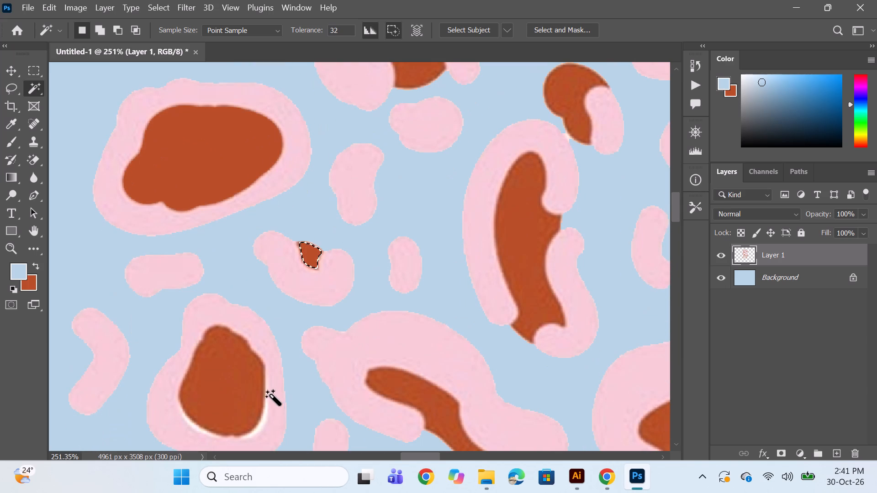
left_click(237, 390)
key("ctrl+BackSpace")
scroll(237, 390, "down", 7)
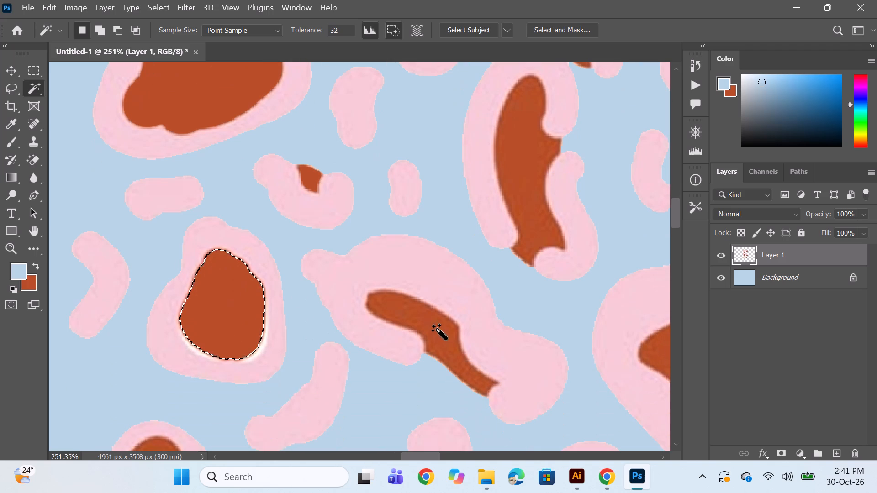
left_click(437, 331)
key("ctrl+BackSpace")
scroll(419, 360, "down", 9)
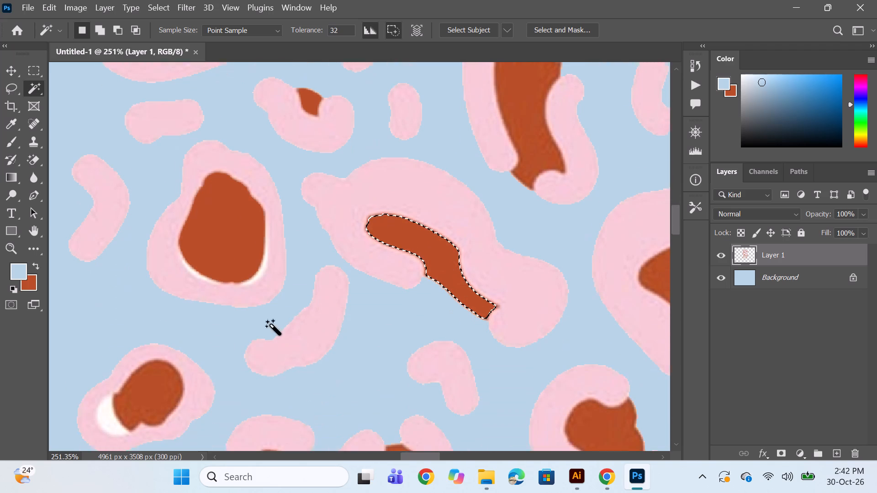
scroll(272, 325, "down", 1)
left_click(166, 362)
key("ctrl+BackSpace")
scroll(171, 360, "down", 9)
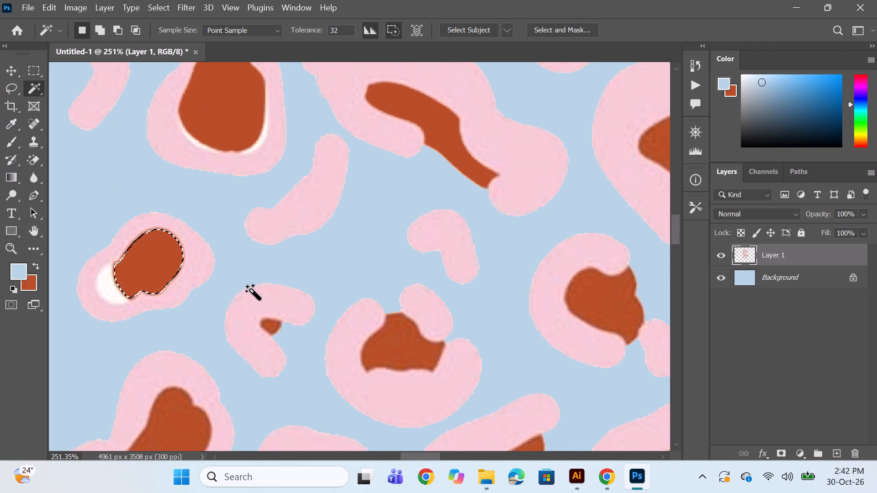
left_click(272, 330)
key("ctrl+BackSpace")
Select and refill the brown centres of the large bean-shaped left-edge spot, the round notched spot, and the arch-shaped spot with the background colour.
scroll(273, 333, "down", 7)
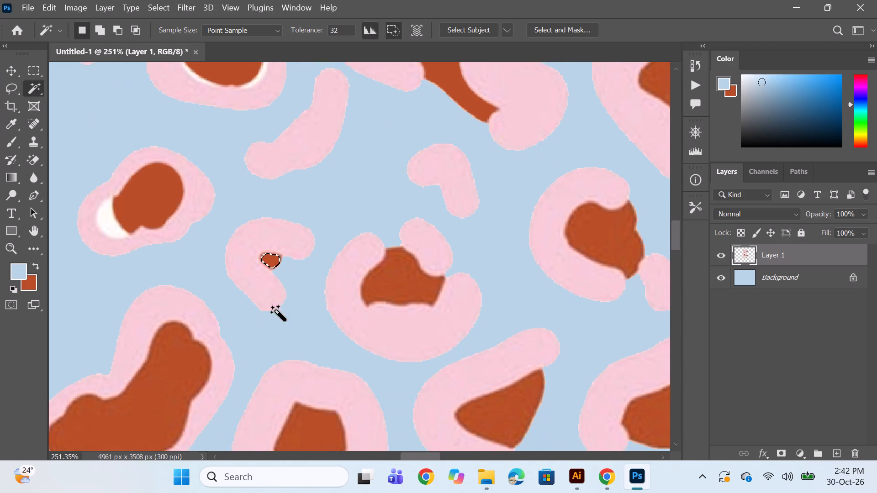
left_click(137, 353)
key("ctrl+z")
left_click(162, 368)
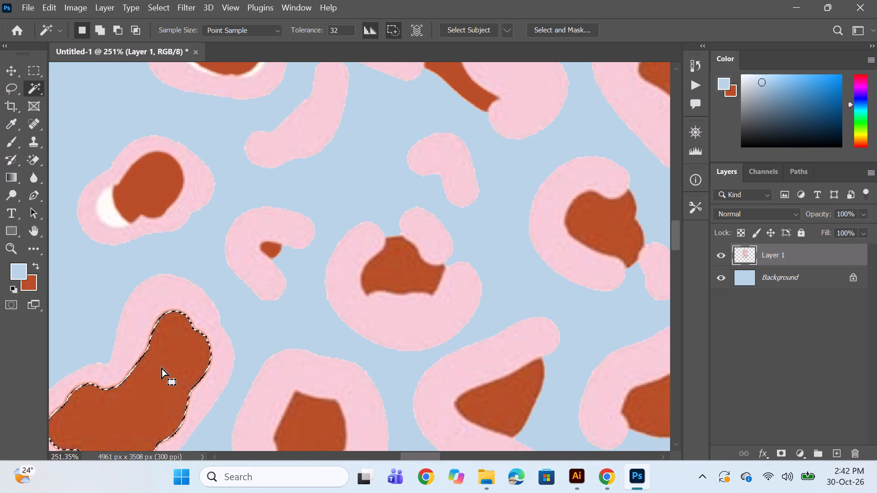
key("BackSpace")
key("ctrl+z")
key("ctrl+BackSpace")
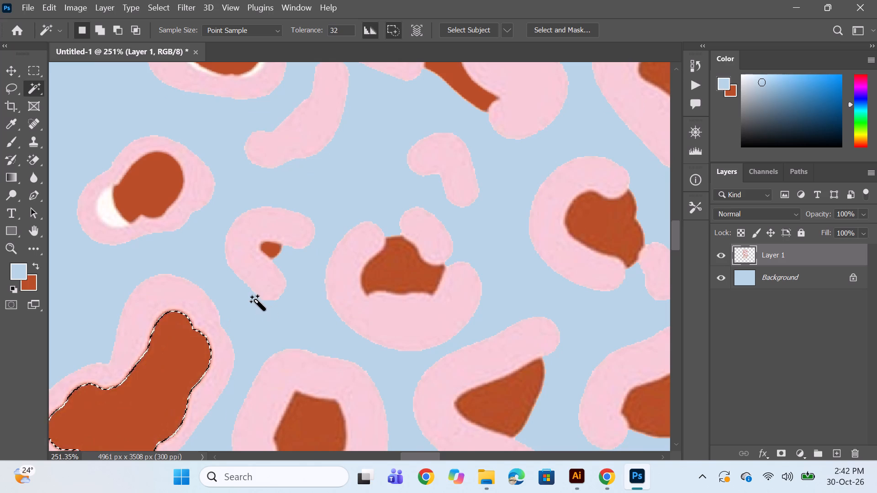
scroll(255, 306, "down", 6)
left_click(387, 222)
key("ctrl+BackSpace")
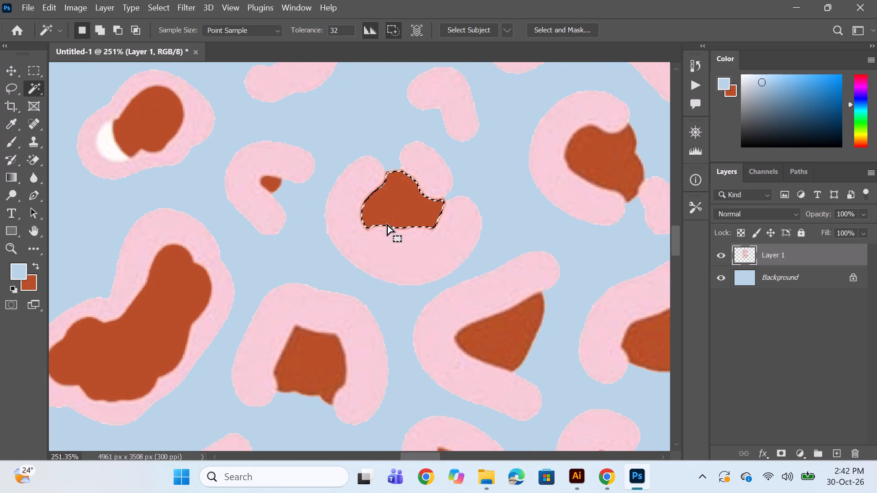
scroll(386, 224, "down", 6)
left_click(325, 295)
key("ctrl+BackSpace")
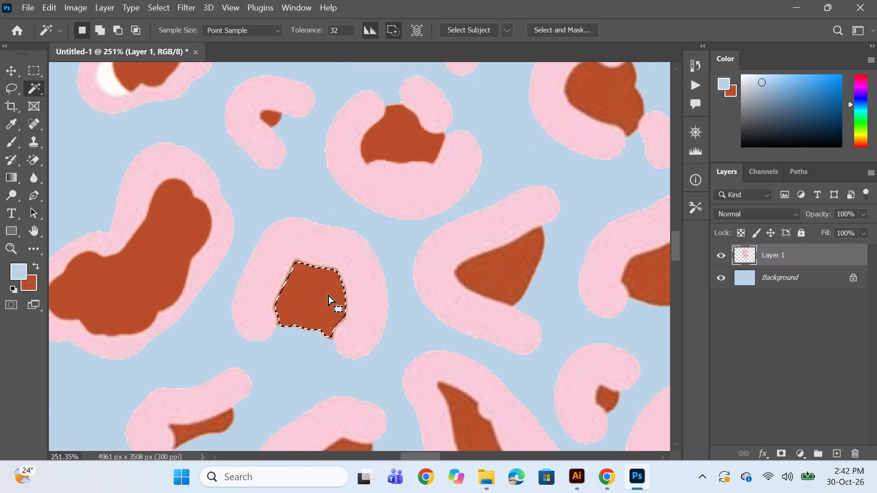
Refill the thin brown centre of the small curved left-edge spot and the centre of the larger C-shaped spot beside it with the background colour.
scroll(330, 294, "down", 8)
left_click(190, 351)
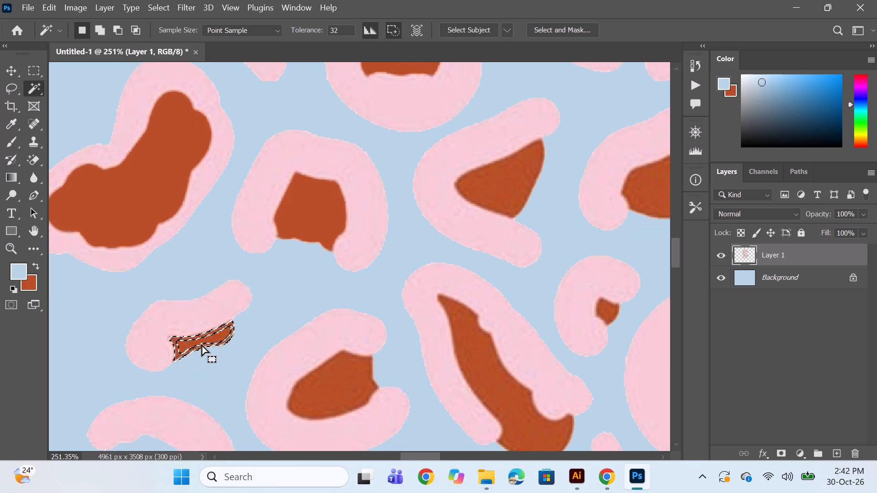
key("ctrl+z")
left_click(201, 343)
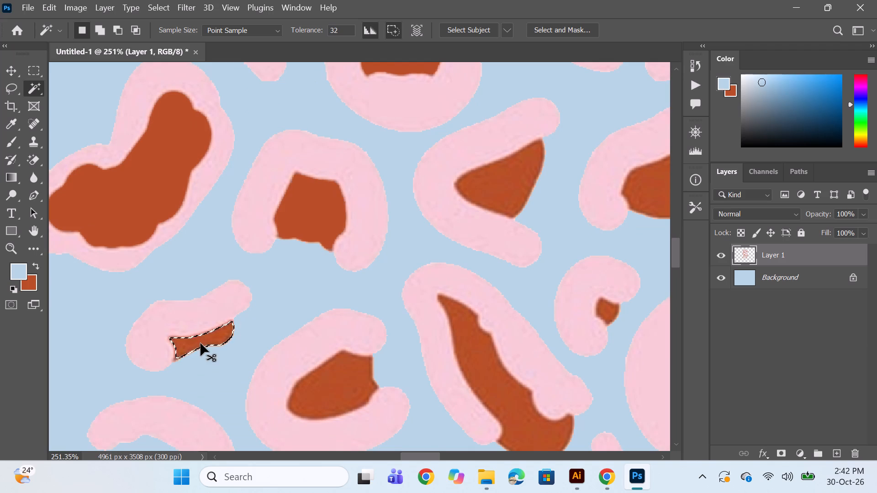
key("ctrl+BackSpace")
scroll(201, 343, "down", 6)
left_click(319, 335, "ctrl")
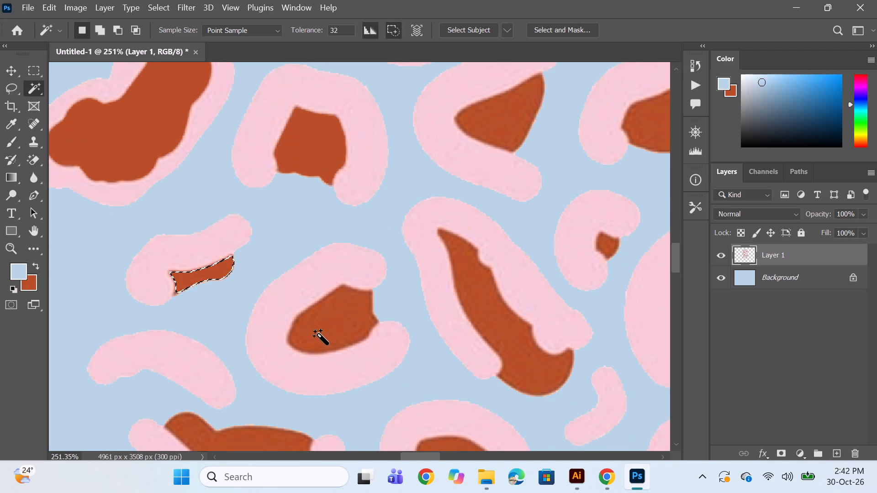
left_click(319, 335)
key("ctrl+BackSpace")
scroll(319, 335, "down", 5)
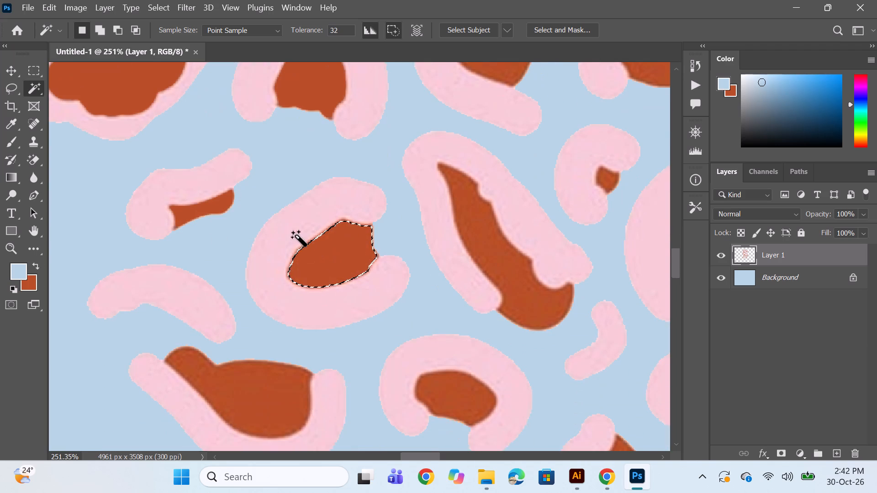
Refill the brown centres of the open pear-shaped spot, the horseshoe-shaped spot beside it, and the long diagonal spot above with the background colour.
scroll(297, 236, "down", 3)
left_click(271, 379)
key("ctrl+BackSpace")
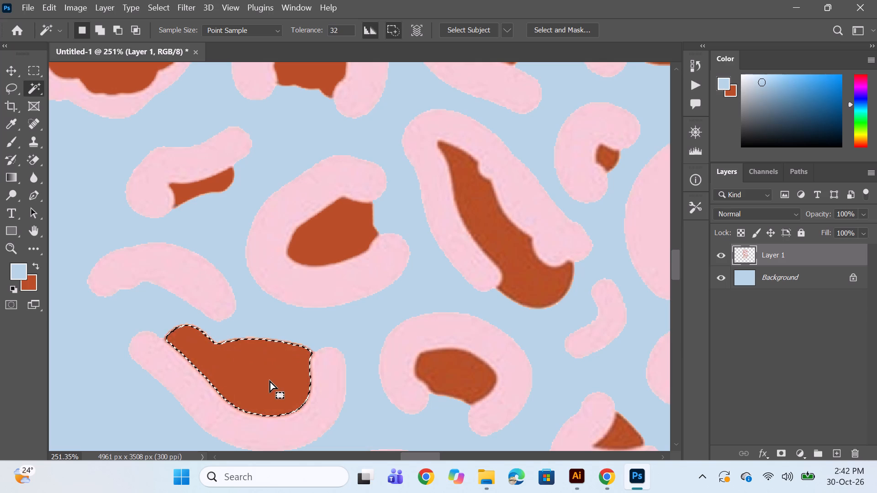
left_click(478, 389)
key("ctrl+BackSpace")
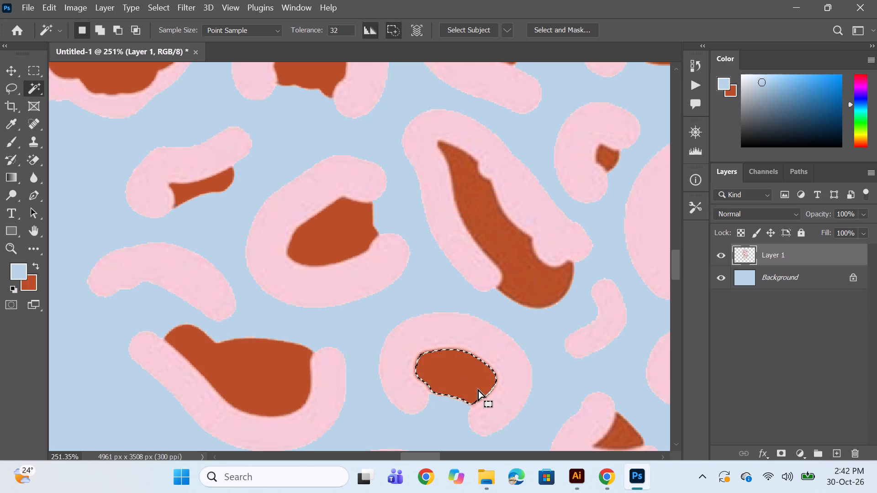
left_click(536, 278)
key("ctrl+BackSpace")
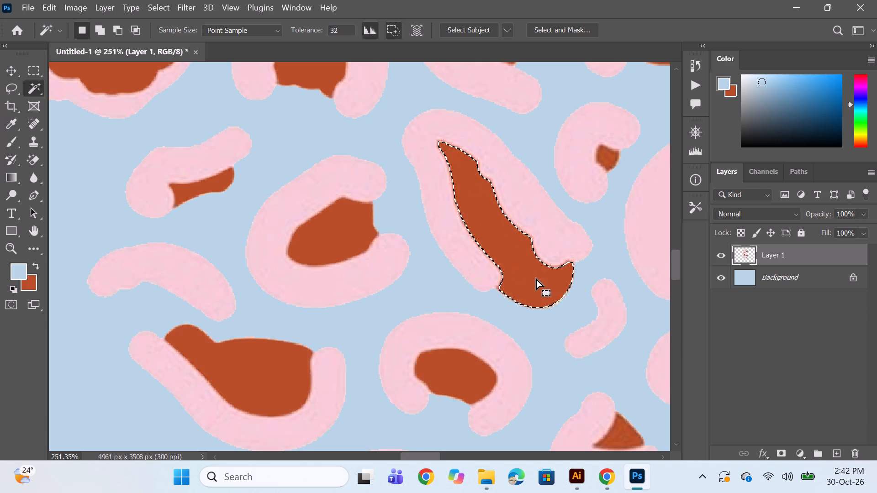
Refill with the background colour the triangular brown centre, the boot-shaped centre, and the small curved spot's centre beside it.
scroll(539, 275, "down", 5)
left_click(629, 379)
key("ctrl+BackSpace")
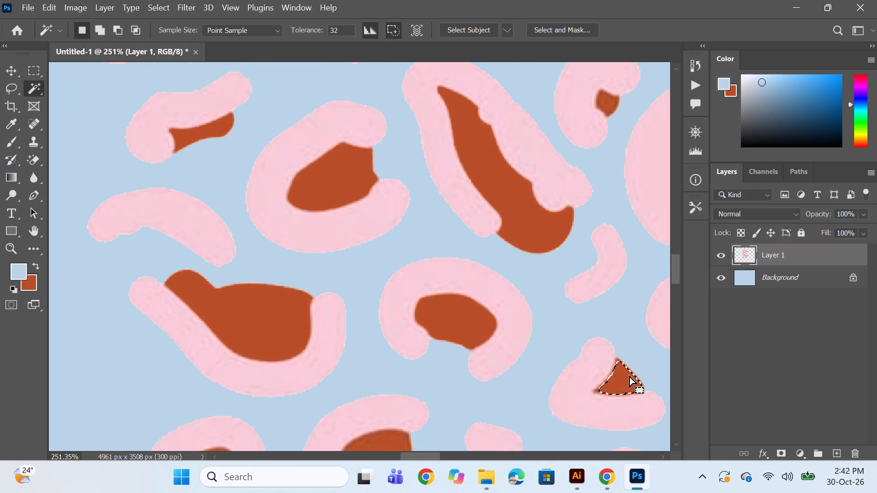
scroll(589, 407, "down", 5)
left_click(396, 410)
key("ctrl+BackSpace")
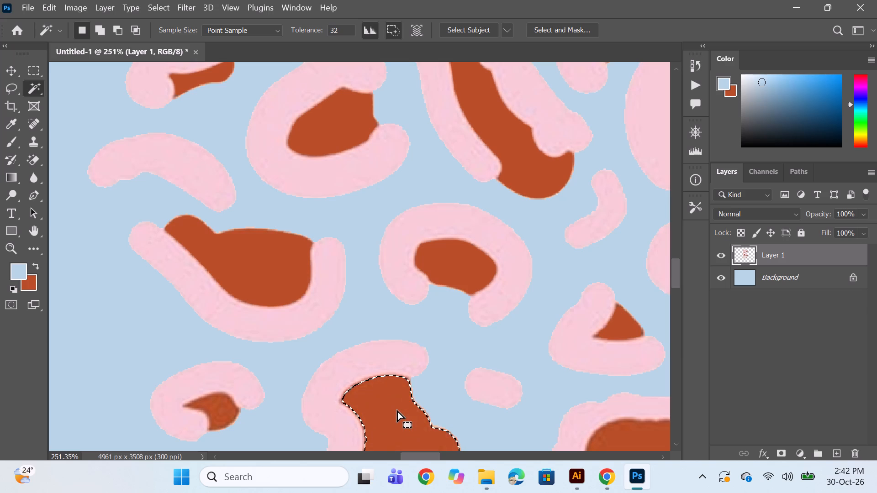
scroll(375, 367, "down", 2)
left_click(234, 390)
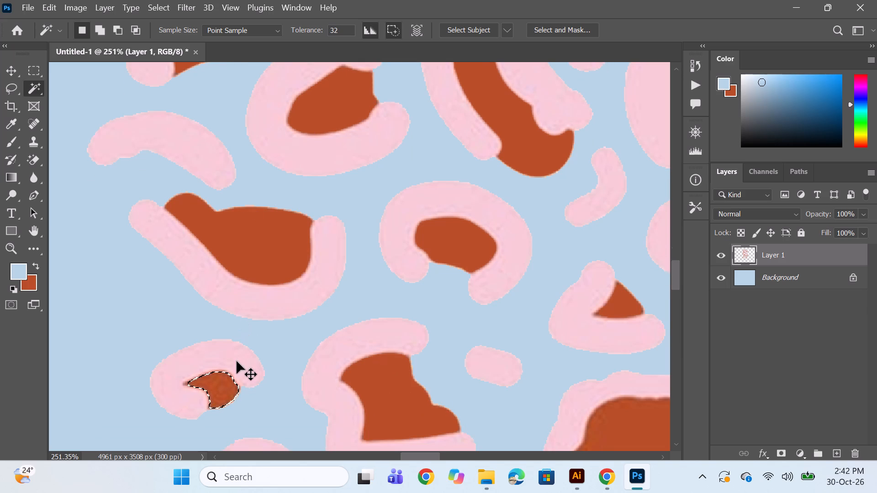
key("ctrl+BackSpace")
Refill the brown centres of the large triangular spot, the curved left-edge spot, and the boomerang-shaped spot with the background colour.
scroll(237, 361, "down", 14)
left_click(217, 371)
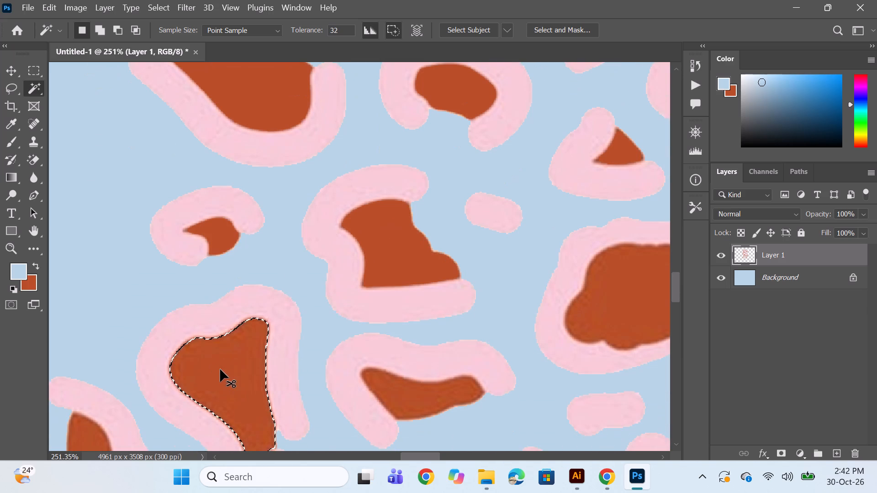
key("ctrl+BackSpace")
scroll(220, 369, "down", 10)
left_click(90, 334)
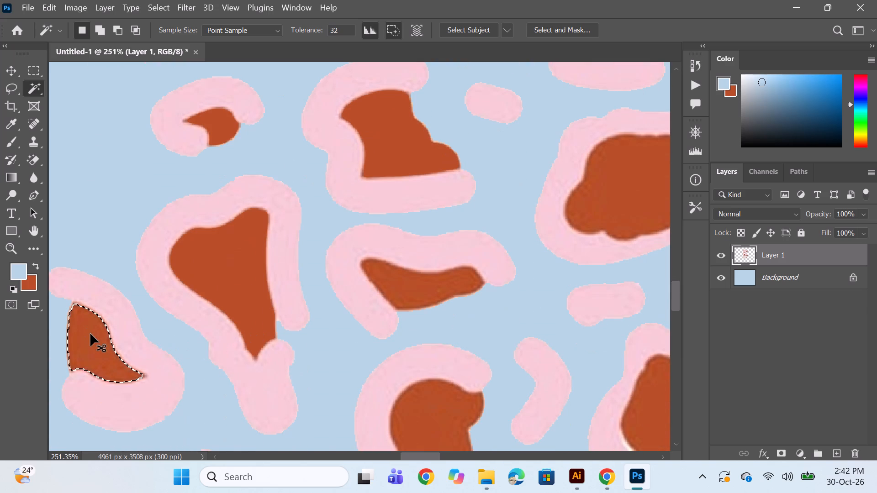
key("ctrl+BackSpace")
left_click(433, 294)
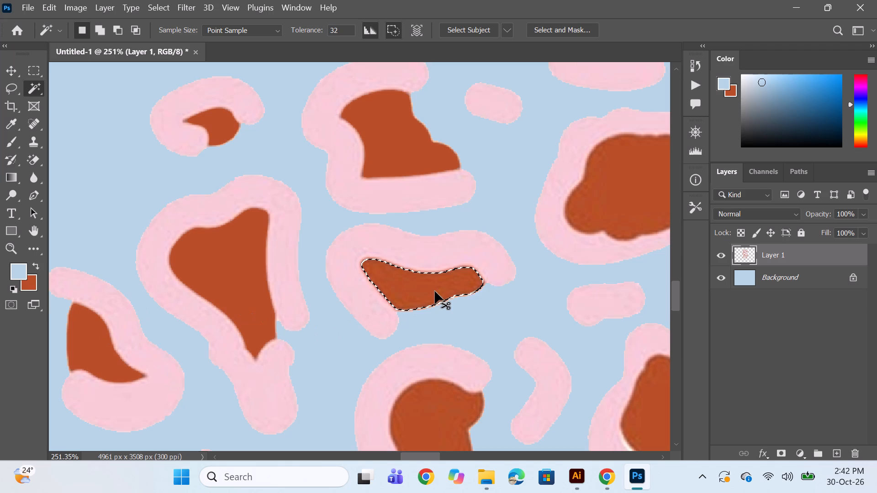
key("ctrl+BackSpace")
Refill the tall brown centre near the panel's bottom edge and the jagged centre of the bottom-left spot with the background colour.
left_click(452, 425)
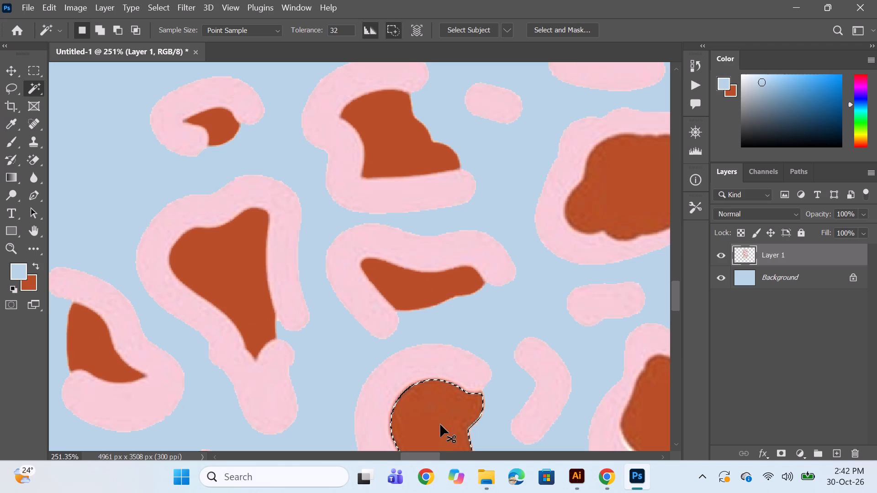
key("ctrl+BackSpace")
scroll(440, 425, "down", 18)
scroll(462, 196, "down", 2, "alt")
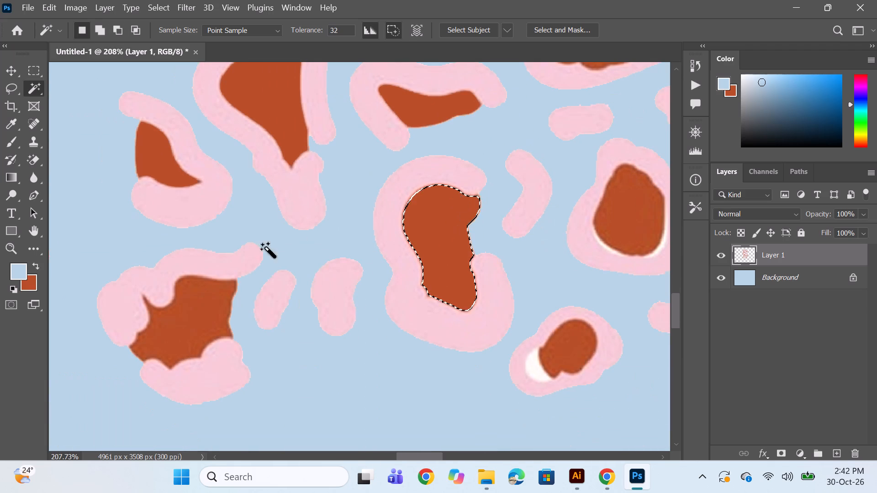
left_click(203, 312)
key("ctrl+BackSpace")
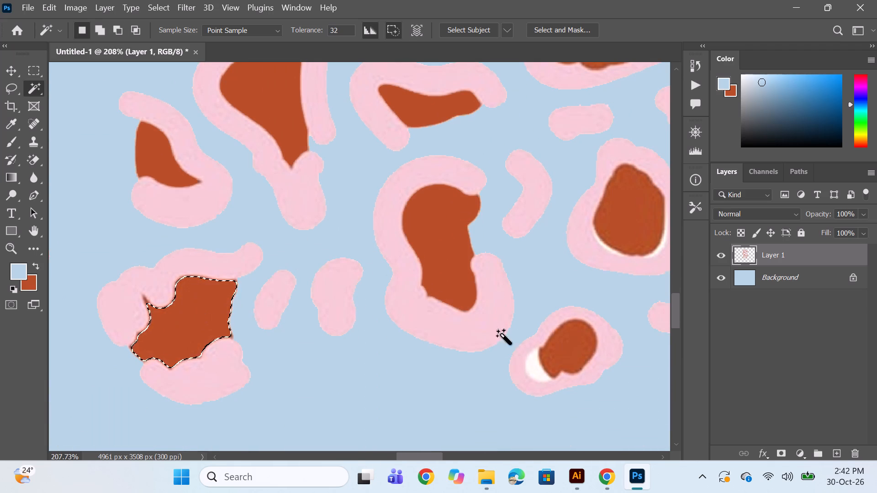
Refill with the background colour the brown centres of the small white-edged oval spot, the pear-shaped spot, and the long diagonal spot beside it.
left_click(573, 354)
key("ctrl+BackSpace")
key("space")
key("space")
key("space")
key("space")
key("space")
left_click_drag(553, 256, 347, 301)
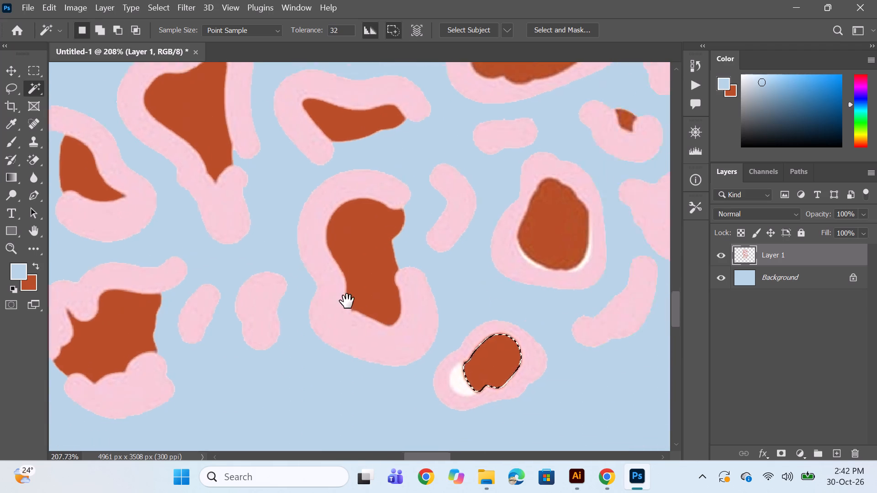
left_click_drag(347, 301, 346, 302)
left_click(375, 277)
key("ctrl+BackSpace")
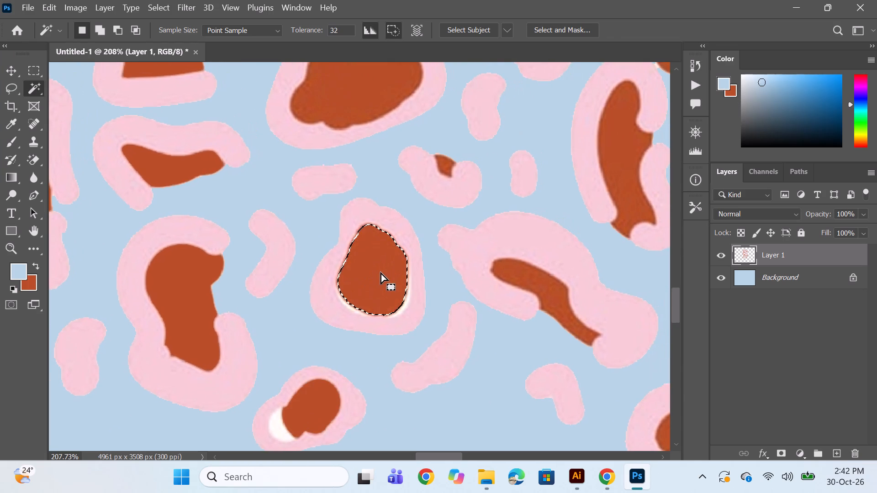
left_click(546, 280)
key("ctrl+BackSpace")
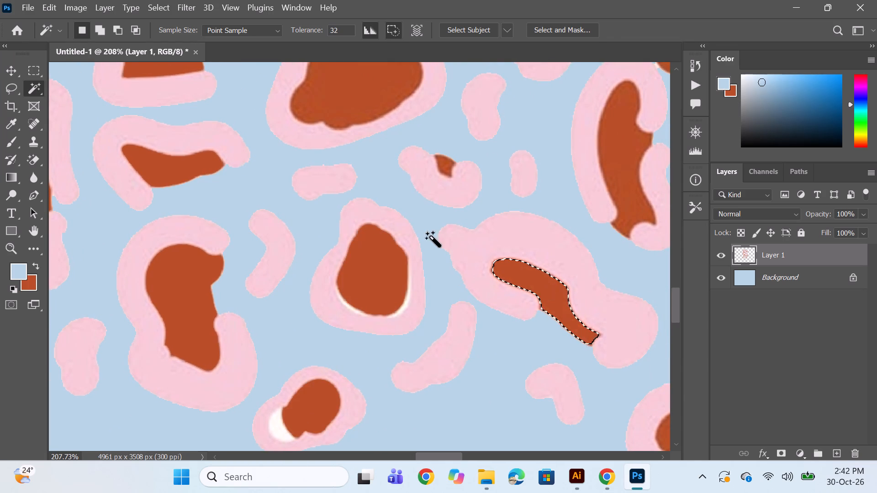
Refill the brown centres of the large oval spot, the small crescent spot below it, and the tall curved spot with the background colour.
scroll(432, 235, "up", 5)
left_click(380, 160)
key("ctrl+BackSpace")
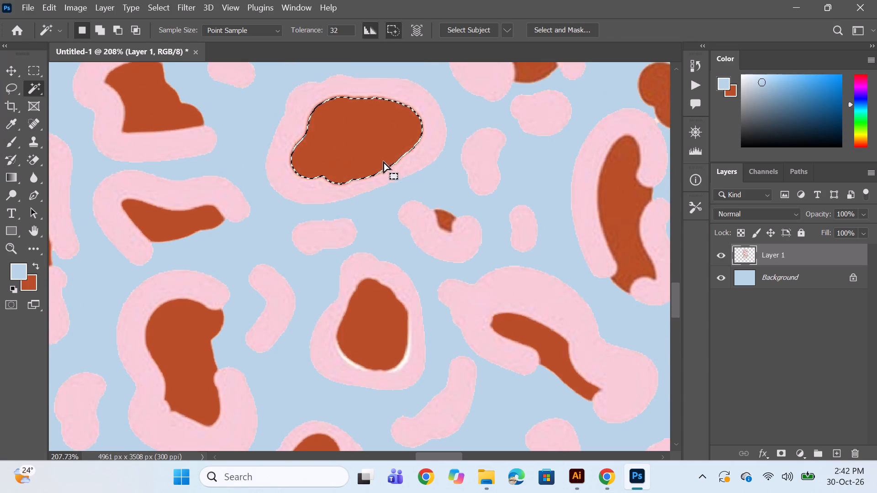
left_click(449, 223)
key("ctrl+BackSpace")
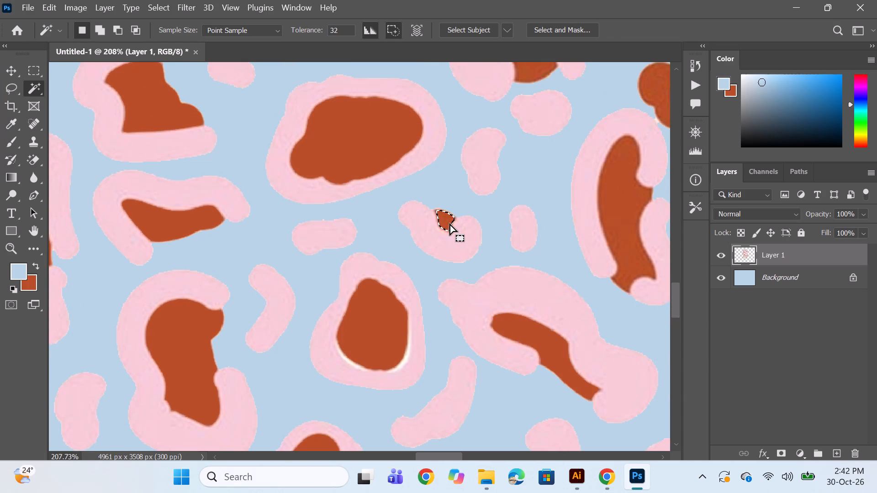
left_click(619, 214)
key("ctrl+BackSpace")
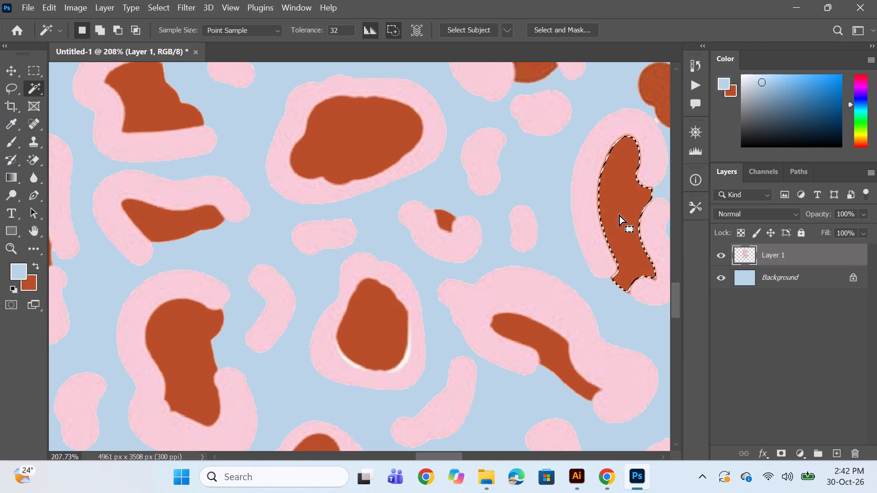
Refill with the background colour the small triangular centre, the thin sliver centre beside it, and the large boomerang-shaped centre.
scroll(619, 214, "up", 12)
left_click(332, 165)
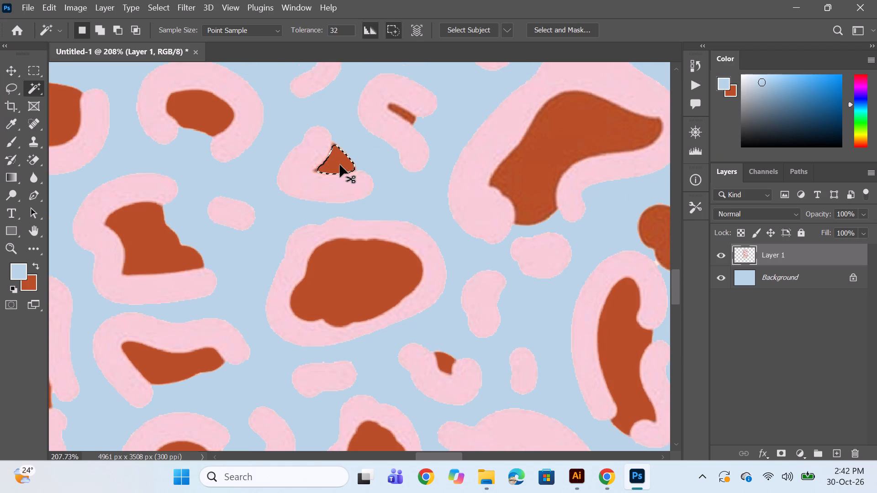
key("ctrl+BackSpace")
left_click(408, 115)
key("ctrl+BackSpace")
left_click(574, 130)
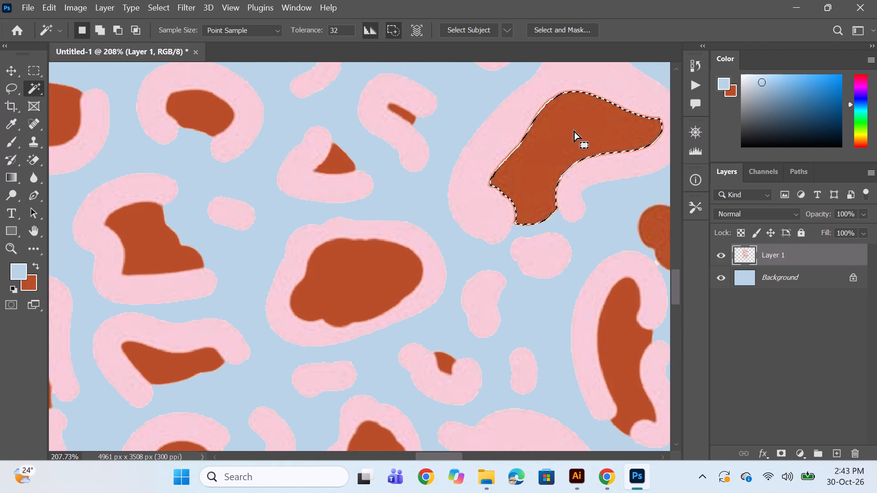
key("ctrl+BackSpace")
Refill the centre of the large arched spot above the boomerang and the tiny centre of the hook-shaped spot with the background colour.
scroll(574, 130, "up", 13)
left_click(418, 143)
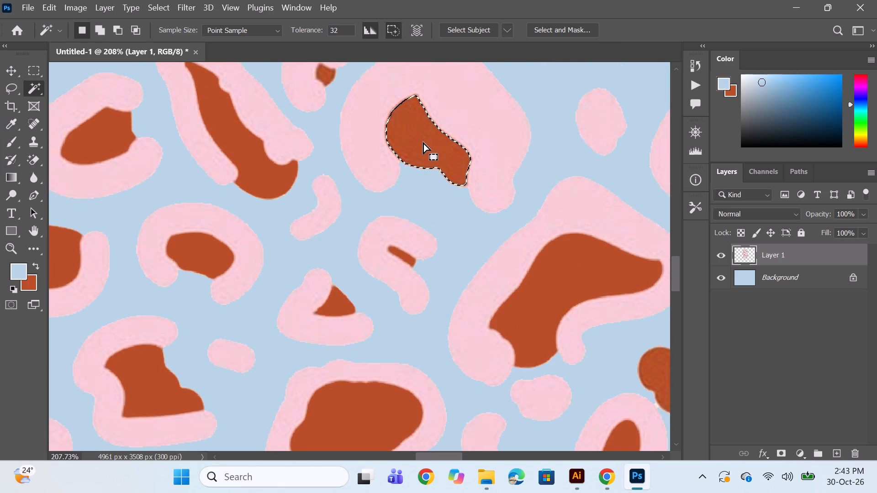
key("ctrl+BackSpace")
scroll(423, 142, "up", 10)
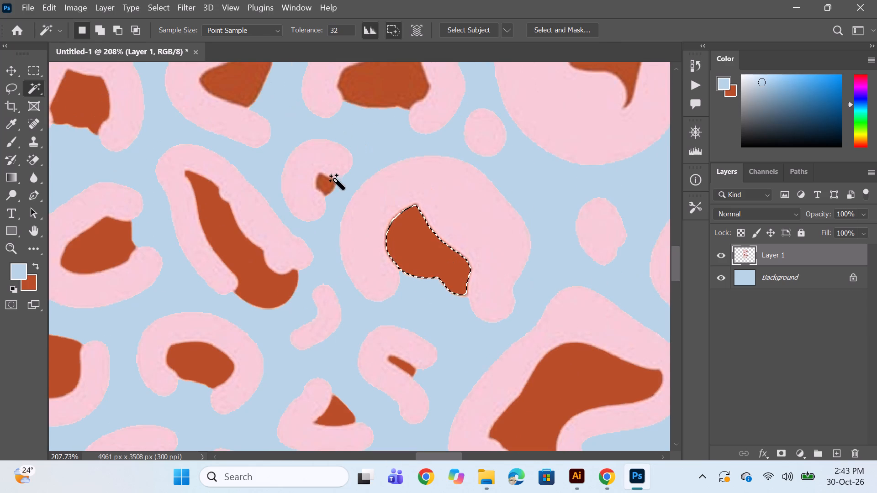
left_click(328, 189)
key("ctrl+BackSpace")
Refill the four-sided centre of the arch-shaped spot and the triangular centre of the open spot beside it with the background colour.
scroll(331, 185, "up", 3)
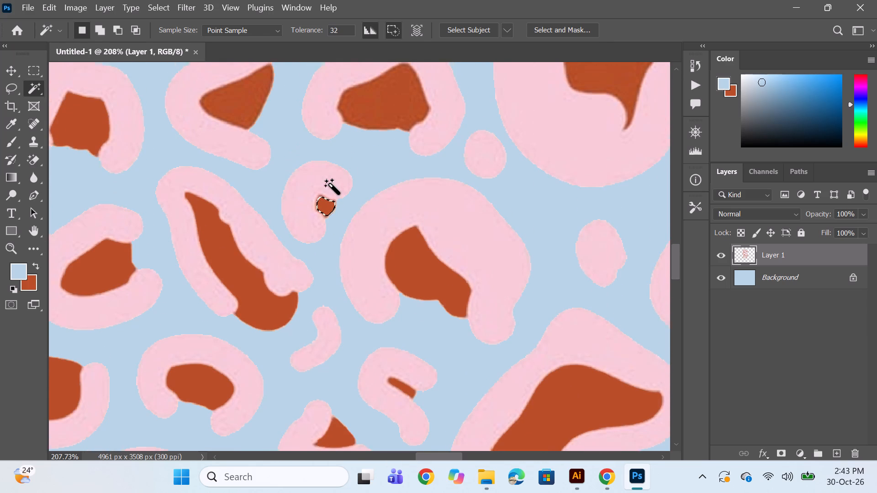
scroll(331, 184, "up", 6)
left_click(412, 196)
key("ctrl+BackSpace")
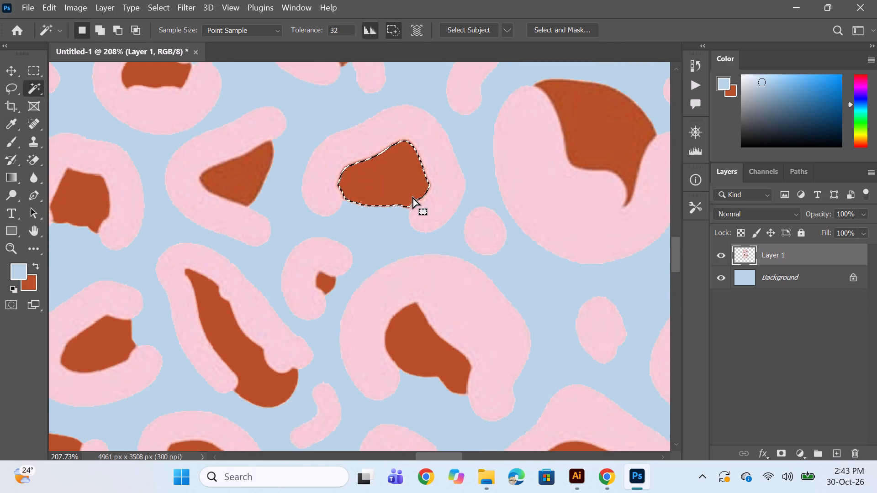
left_click(233, 171)
key("ctrl+BackSpace")
Refill the brown centres of the C-shaped spot and the large bell-shaped spot above it with the background colour.
scroll(233, 171, "up", 8)
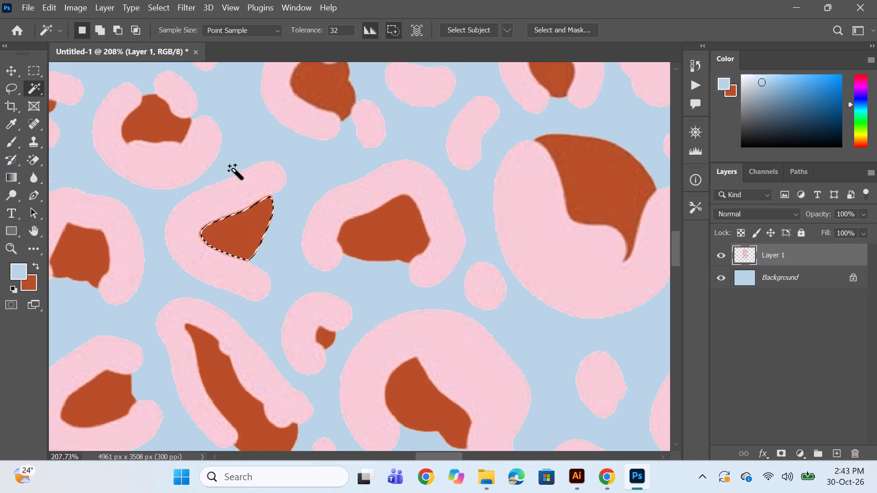
scroll(234, 169, "up", 1)
left_click(326, 139)
key("ctrl+BackSpace")
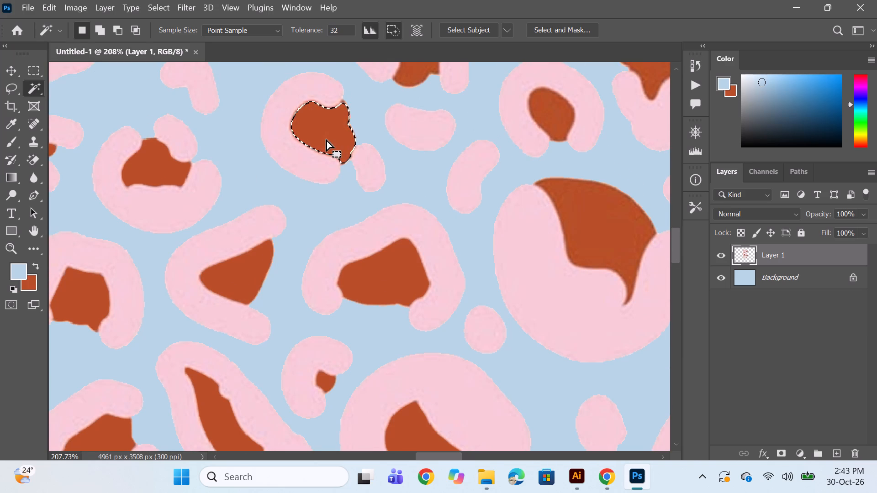
scroll(355, 134, "up", 8)
left_click(416, 128)
key("ctrl+BackSpace")
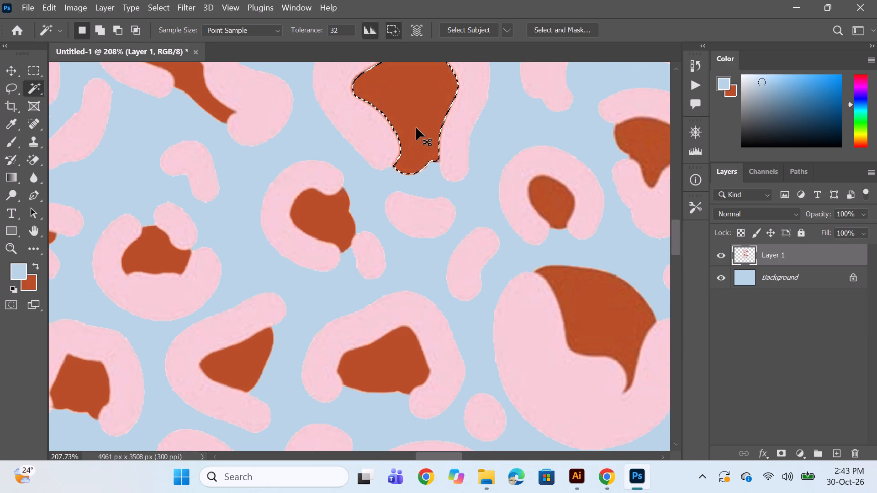
Refill the tall curved brown centre and the comma-shaped brown centre just above it with the background colour.
scroll(380, 156, "up", 17)
left_click(252, 121)
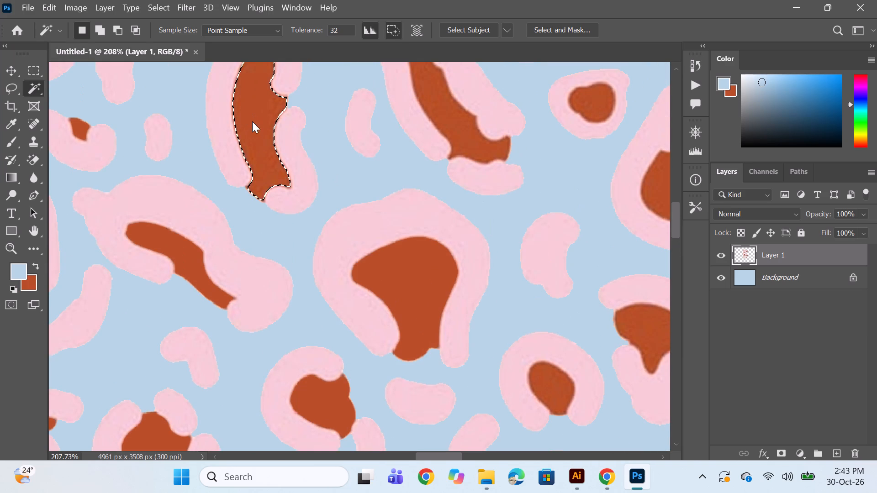
key("ctrl+BackSpace")
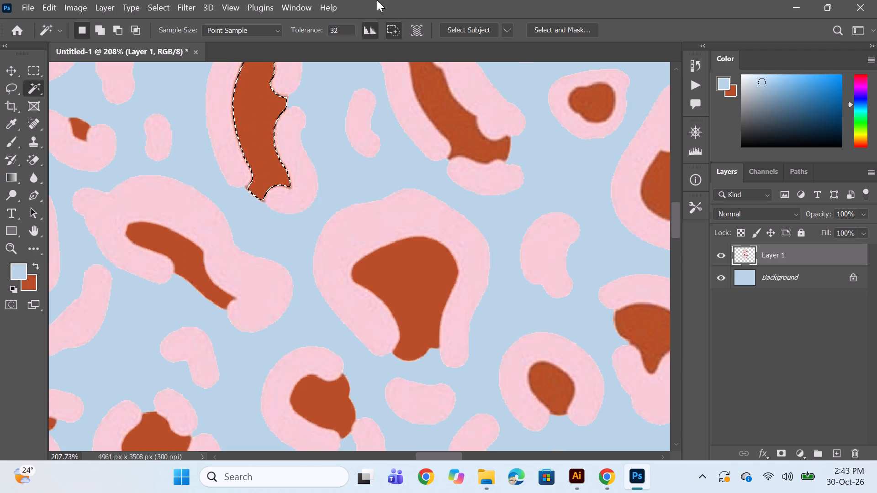
scroll(400, 224, "up", 16)
scroll(307, 177, "up", 2)
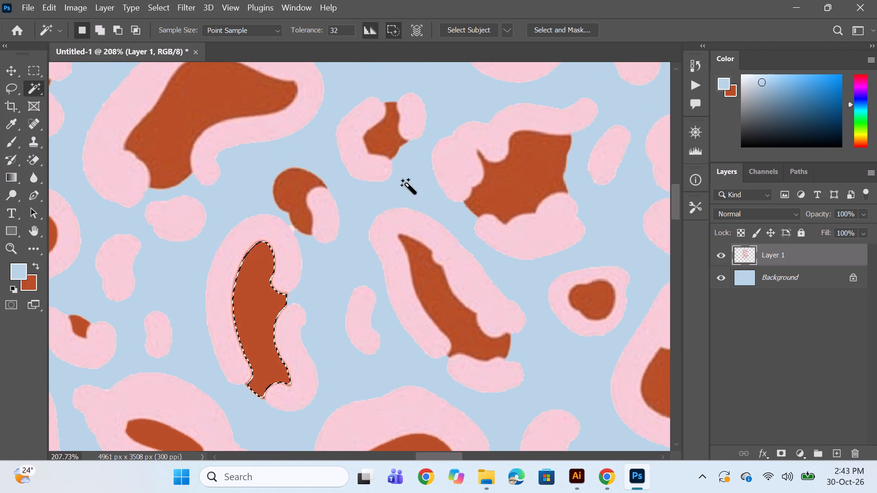
scroll(286, 189, "up", 2)
left_click(288, 207)
key("ctrl+BackSpace")
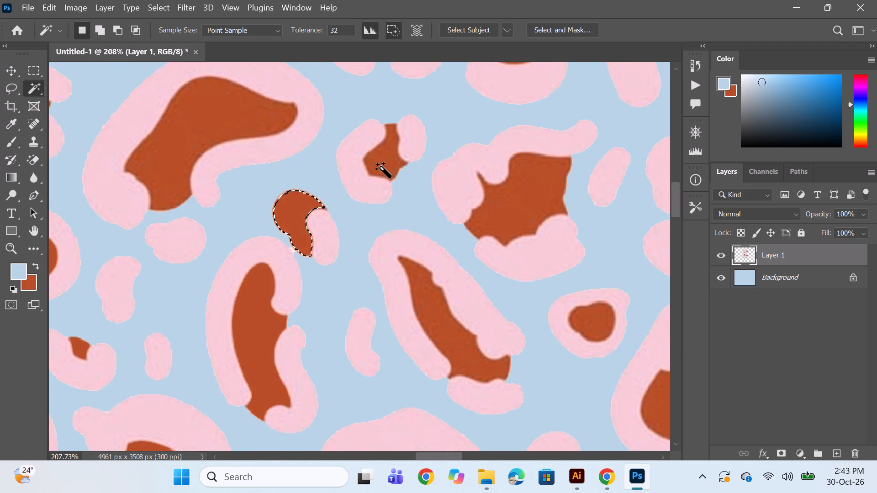
Refill with the background colour the small notched centre, the wide centre of the spot above, and the slanted strip in the smile-shaped spot.
left_click(386, 168)
key("ctrl+BackSpace")
scroll(396, 157, "up", 13)
left_click(395, 154)
key("ctrl+BackSpace")
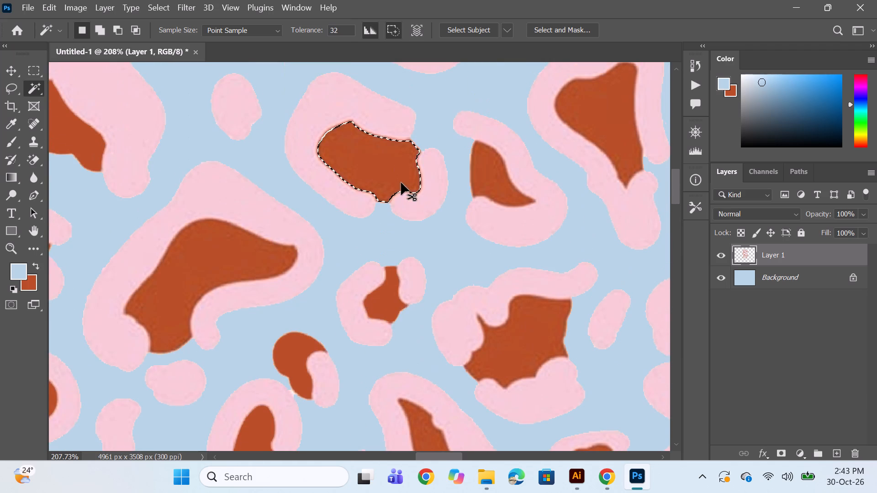
scroll(401, 180, "up", 14, "ctrl")
left_click(435, 163)
key("ctrl+BackSpace")
Refill the centres of the flat-topped spot with the white patch, the small arched spot, and the large funnel-shaped spot with the background colour.
scroll(417, 175, "up", 6)
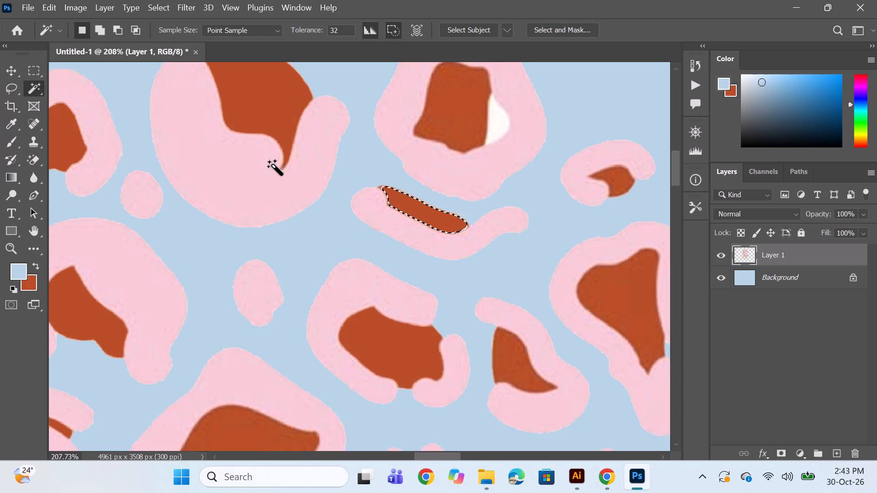
scroll(274, 165, "up", 4)
left_click(443, 160)
key("ctrl+BackSpace")
left_click(628, 237)
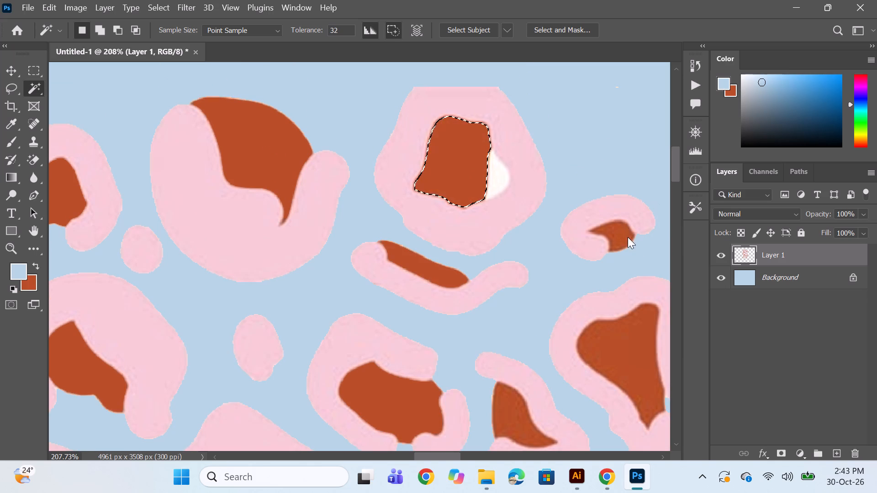
key("ctrl+BackSpace")
scroll(627, 223, "down", 6)
left_click(633, 274)
key("ctrl+BackSpace")
Refill with the background colour the curved leaf-shaped centre, the large jagged centre, and the small notched centre beside it.
left_click(526, 344)
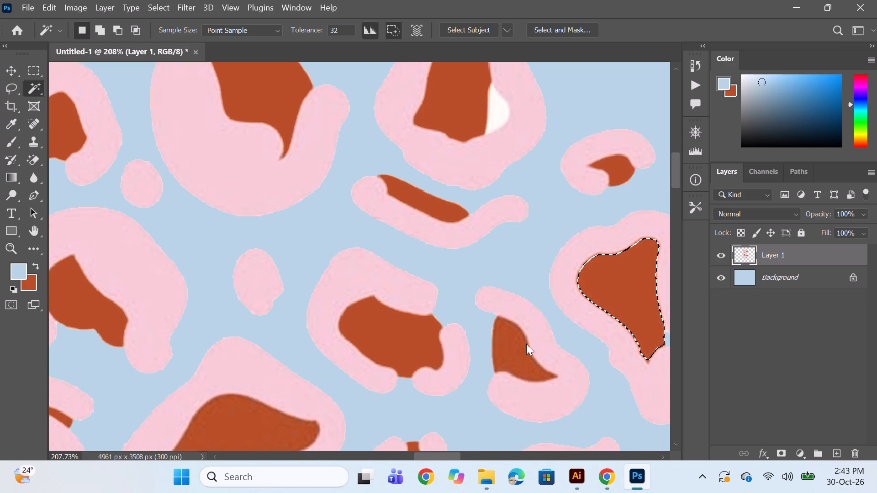
key("ctrl+BackSpace")
scroll(587, 256, "down", 14)
left_click(548, 378)
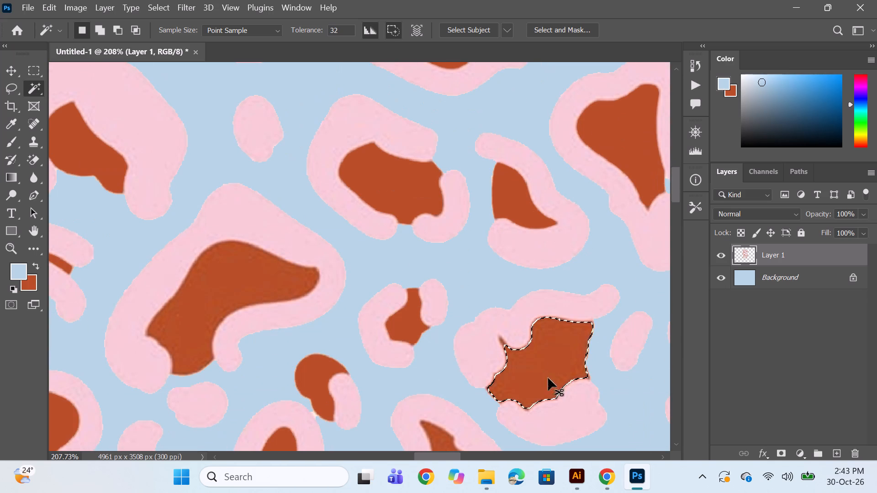
key("ctrl+BackSpace")
left_click(415, 328)
key("ctrl+BackSpace")
Refill the long diagonal brown centre and the small closed spot's rounded centre beside it with the background colour.
scroll(466, 318, "down", 9)
left_click(478, 401)
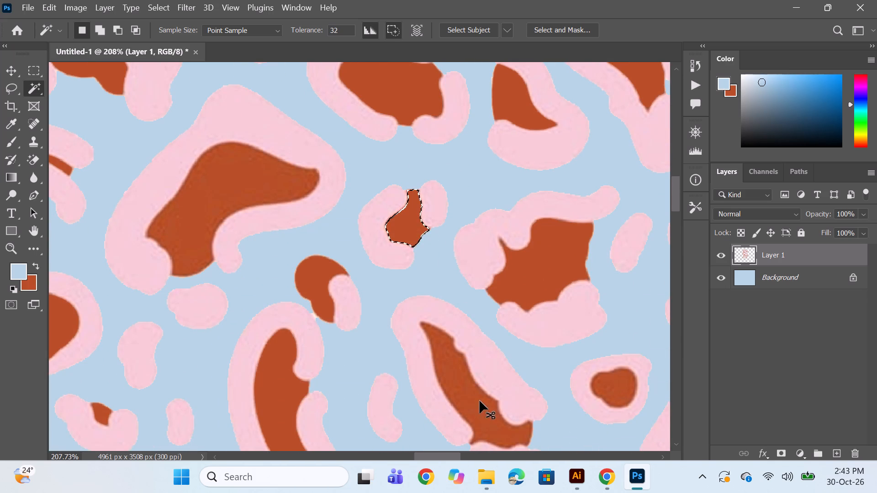
key("ctrl+BackSpace")
scroll(499, 345, "down", 5)
left_click(628, 336)
key("ctrl+BackSpace")
Refill the tall curved brown centre and the large bell-shaped centre below it with the background colour.
scroll(572, 332, "down", 12, "ctrl")
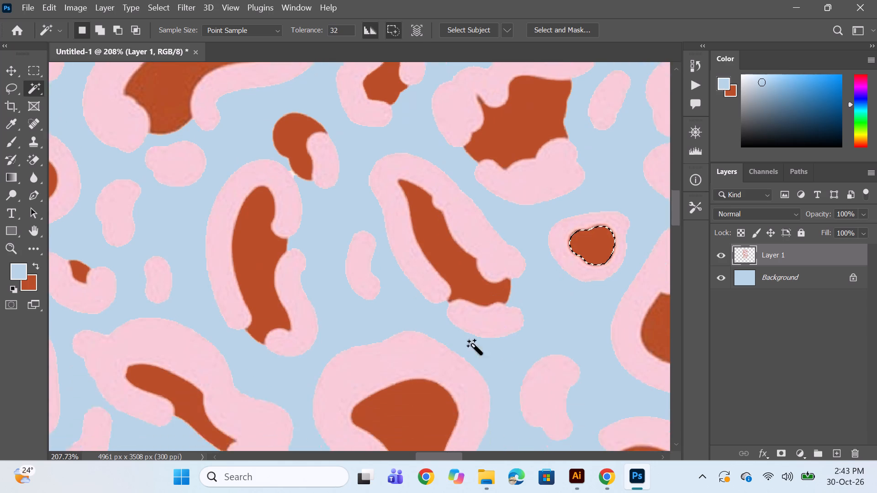
scroll(473, 345, "down", 7, "ctrl")
left_click(259, 173)
key("ctrl+BackSpace")
scroll(461, 312, "down", 4)
left_click(433, 302)
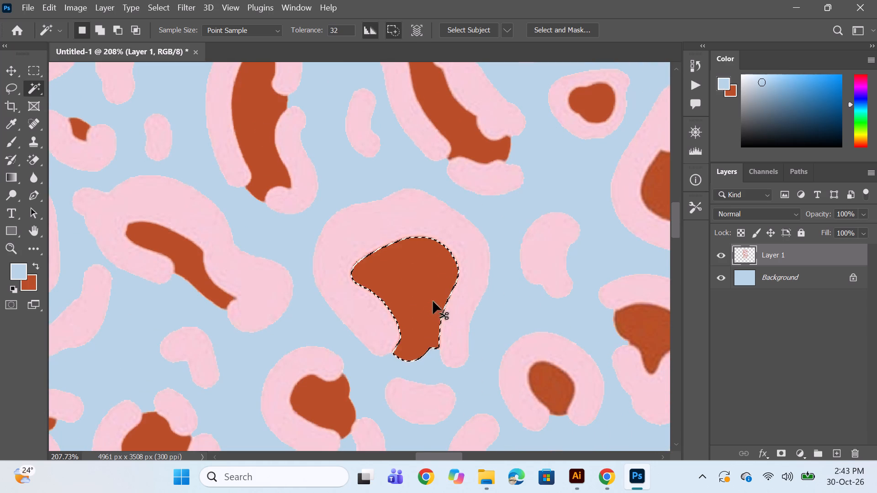
key("ctrl+BackSpace")
Refill with the background colour the small ring-shaped spot's oval centre, the huge round spot's brown area, and the arch-shaped spot's four-sided centre.
scroll(424, 356, "down", 5, "ctrl")
left_click(498, 398)
key("ctrl+BackSpace")
scroll(505, 367, "down", 16, "ctrl")
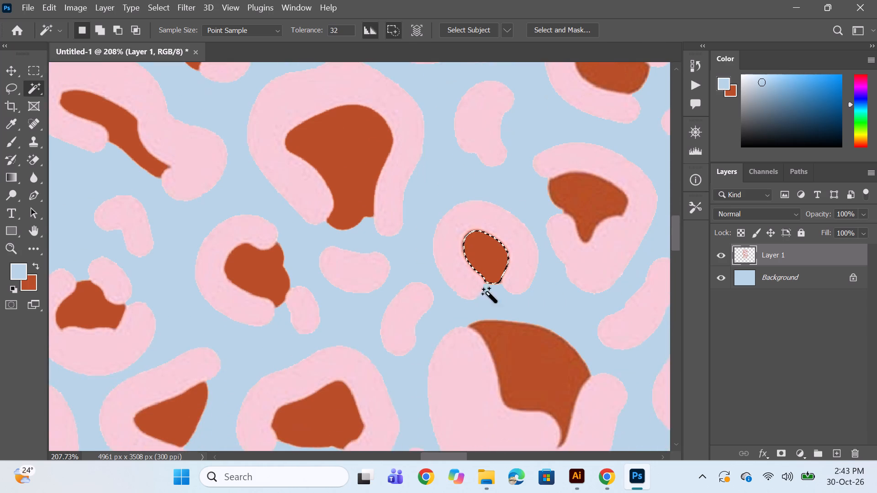
left_click(537, 325)
key("ctrl+BackSpace")
left_click(333, 387)
key("ctrl+BackSpace")
Refill the slanted strip in the smile-shaped spot and the large boomerang-shaped centre with the background colour.
scroll(429, 325, "down", 15, "ctrl")
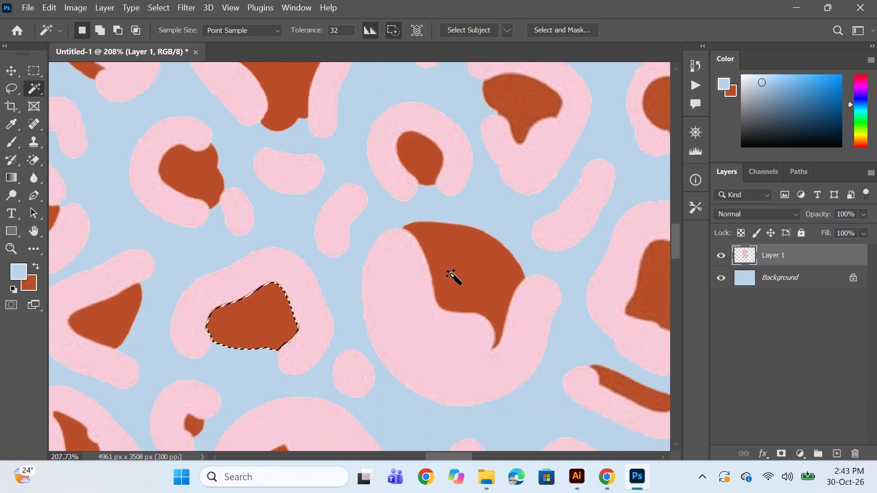
scroll(452, 274, "down", 14, "ctrl")
left_click(594, 340)
key("ctrl+BackSpace")
scroll(559, 315, "down", 12, "ctrl")
left_click(408, 342)
key("ctrl+BackSpace")
Refill the thin sliver centre and the comma-shaped brown centre on either side of the boomerang spot with the background colour.
scroll(411, 322, "down", 13)
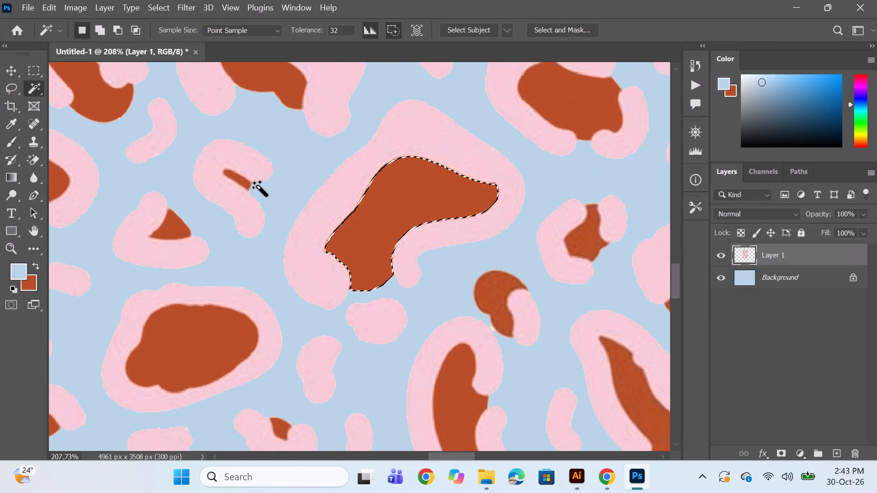
left_click(246, 186)
key("ctrl+BackSpace")
scroll(505, 288, "down", 4, "ctrl")
left_click(457, 291)
key("ctrl+BackSpace")
Refill the tall curved brown centre below the comma shape and the small notched centre above with the background colour.
scroll(465, 303, "down", 6)
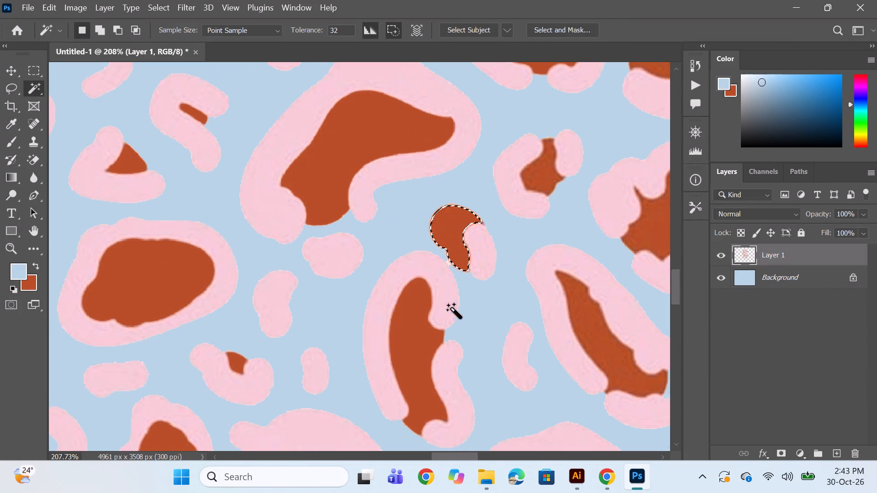
left_click(409, 341)
key("ctrl+BackSpace")
left_click(544, 183)
key("ctrl+BackSpace")
Refill the brown centres of the long diagonal spot, the jagged spot above it, and the large bell-shaped spot below with the background colour.
scroll(574, 230, "down", 5)
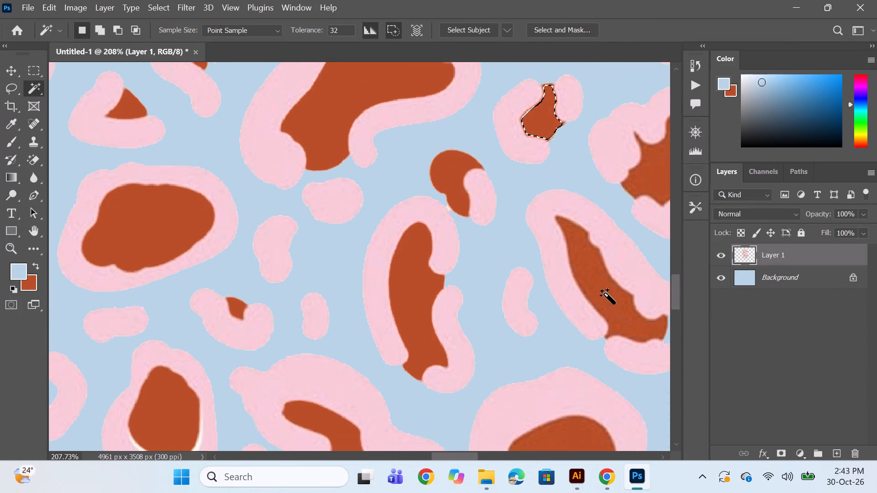
left_click(606, 294)
key("ctrl+BackSpace")
left_click(655, 180)
key("ctrl+BackSpace")
scroll(619, 212, "down", 11)
left_click(572, 345)
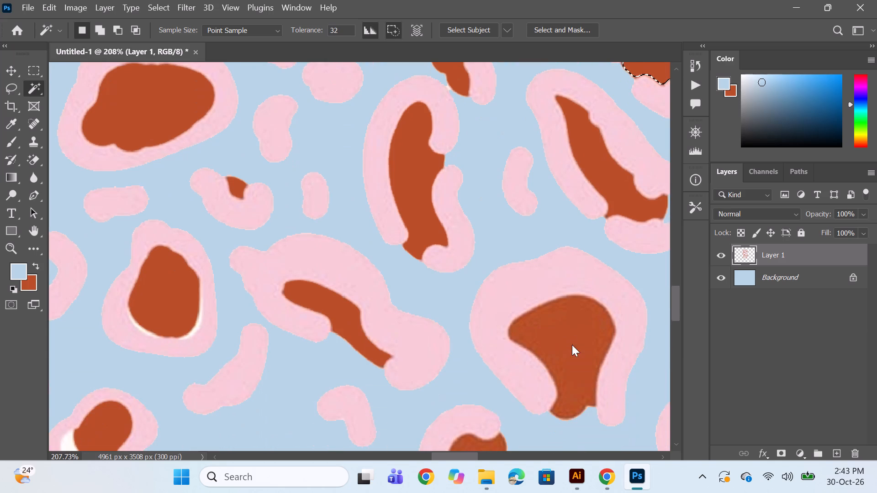
key("ctrl+BackSpace")
Select the brown centre of the C-shaped spot below the bell-shaped spot and delete it.
scroll(550, 277, "down", 7)
left_click(497, 394)
key("BackSpace")
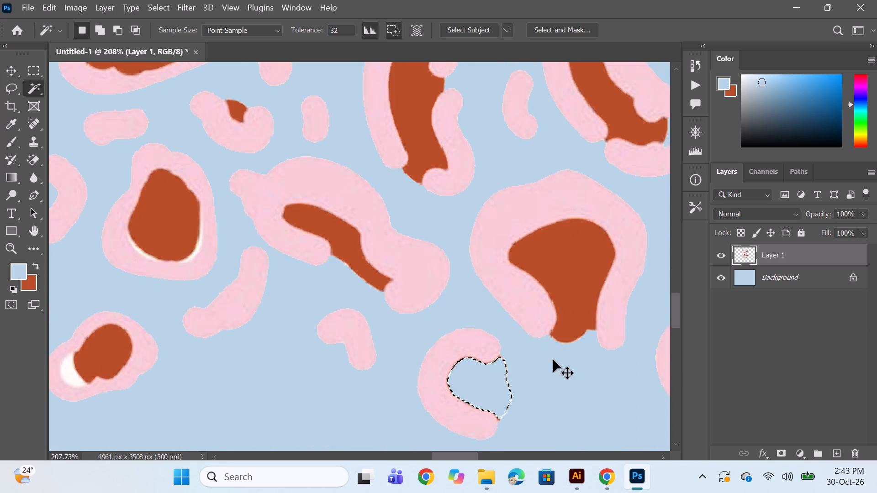
Undo the deletion of the C-shaped spot's centre and refill that centre with the brown background colour.
key("ctrl+z")
key("BackSpace")
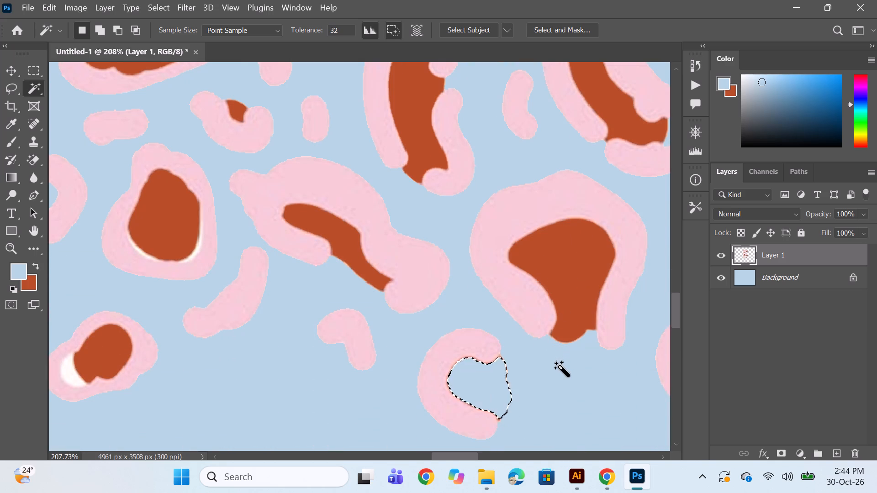
key("ctrl+z")
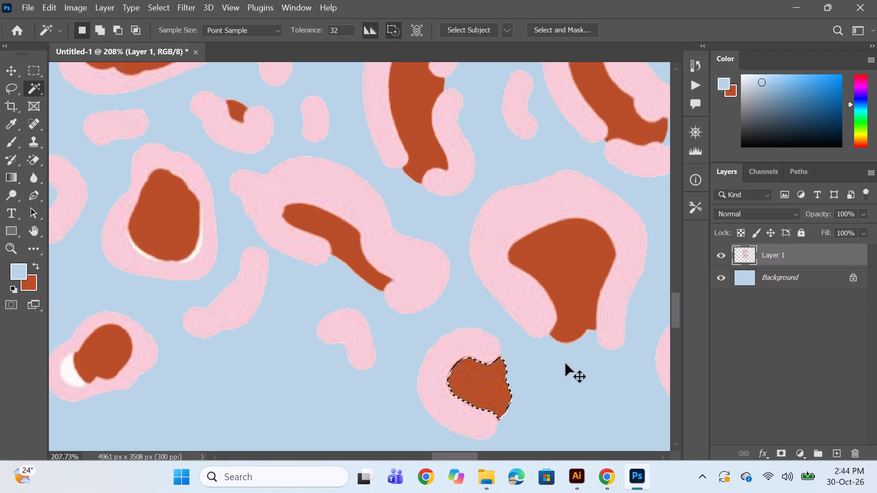
key("ctrl+BackSpace")
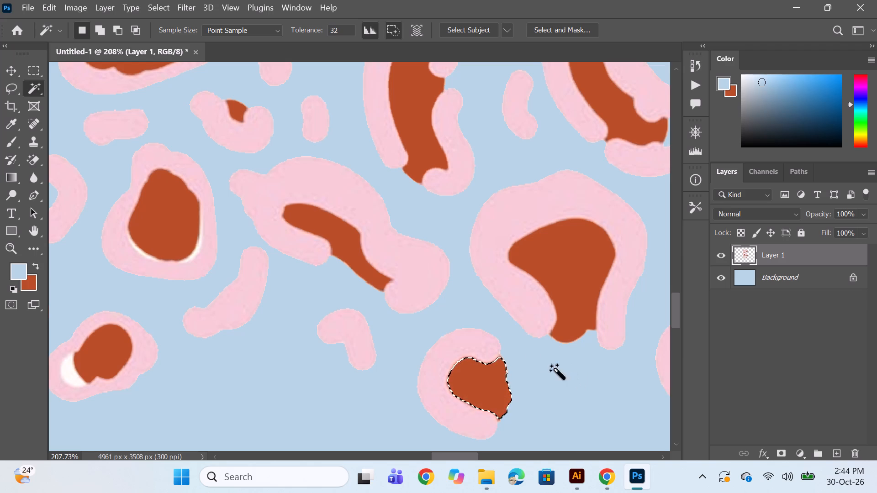
Refill the oval brown centre of the horseshoe-shaped spot beside the C-shaped spot with the background colour.
key("space")
key("space")
key("space")
key("space")
key("space")
key("space")
key("space")
key("space")
key("space")
key("space")
key("space")
key("space")
key("space")
key("space")
key("space")
key("space")
key("space")
key("space")
key("space")
key("space")
left_click_drag(567, 379, 630, 373)
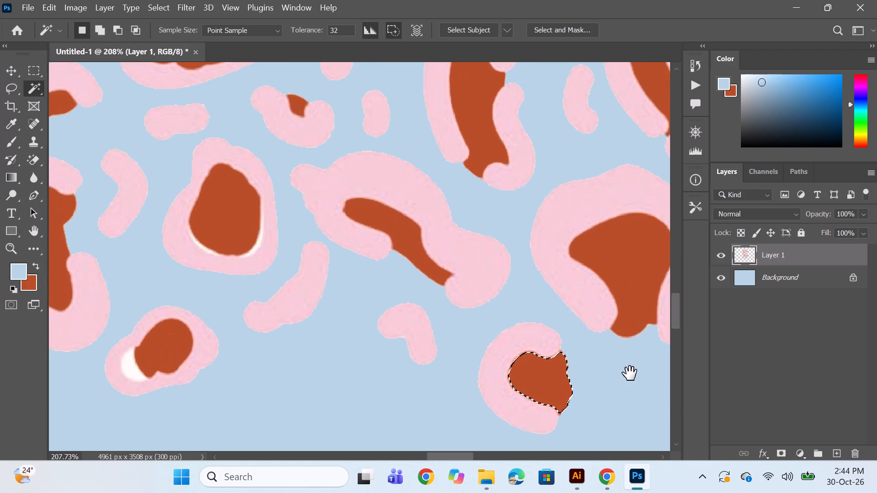
key("space")
key("space")
key("space")
key("space")
key("space")
key("space")
key("space")
key("space")
key("space")
key("space")
key("space")
key("space")
key("space")
key("space")
key("space")
key("space")
key("space")
left_click_drag(585, 388, 302, 364)
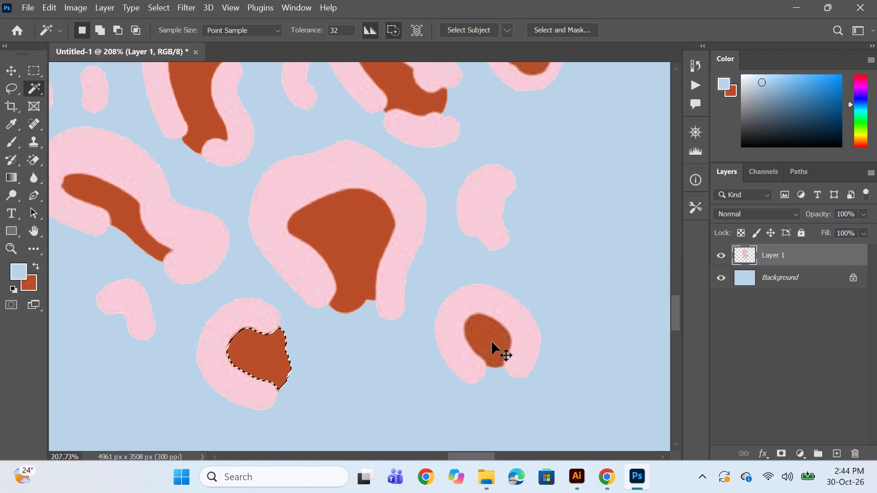
key("ctrl+BackSpace")
key("ctrl+BackSpace")
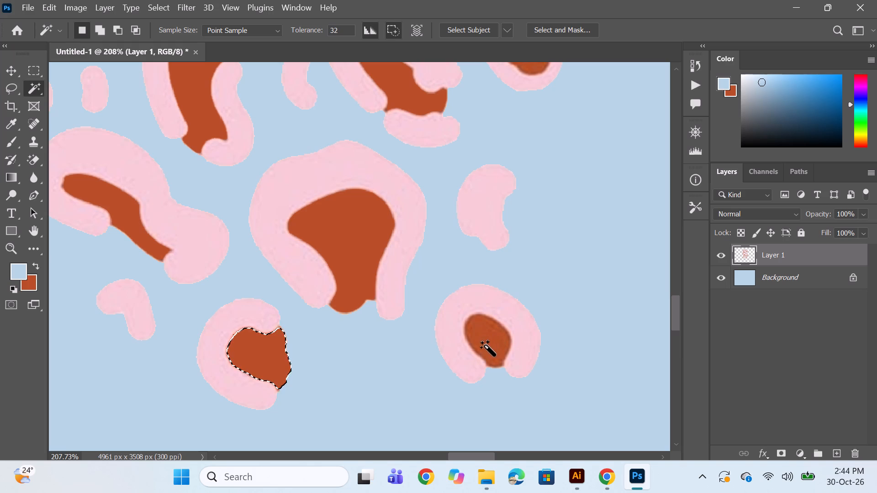
left_click(486, 346)
key("ctrl+BackSpace")
Refill the brown centres of the long diagonal spot, the small rounded spot beside it, and the jagged star-shaped spot above with the background colour.
scroll(489, 342, "up", 19)
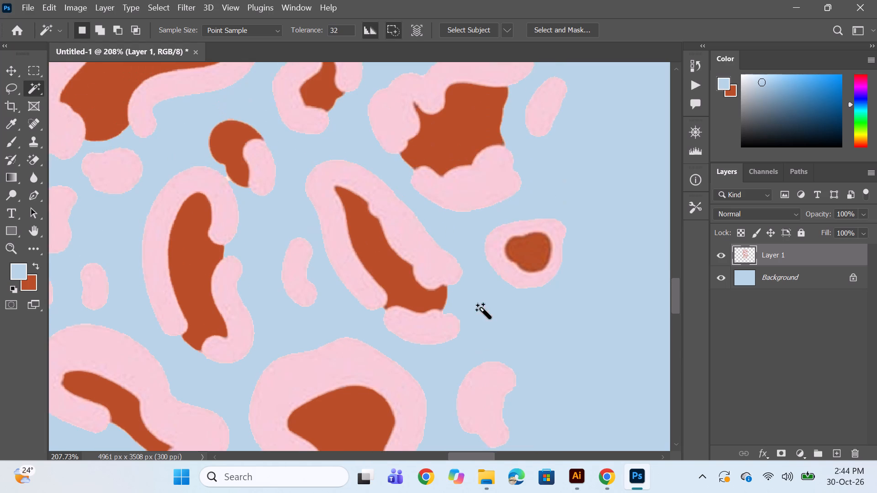
key("ctrl+BackSpace")
left_click(393, 290, "ctrl")
key("ctrl+BackSpace")
left_click(538, 274, "ctrl")
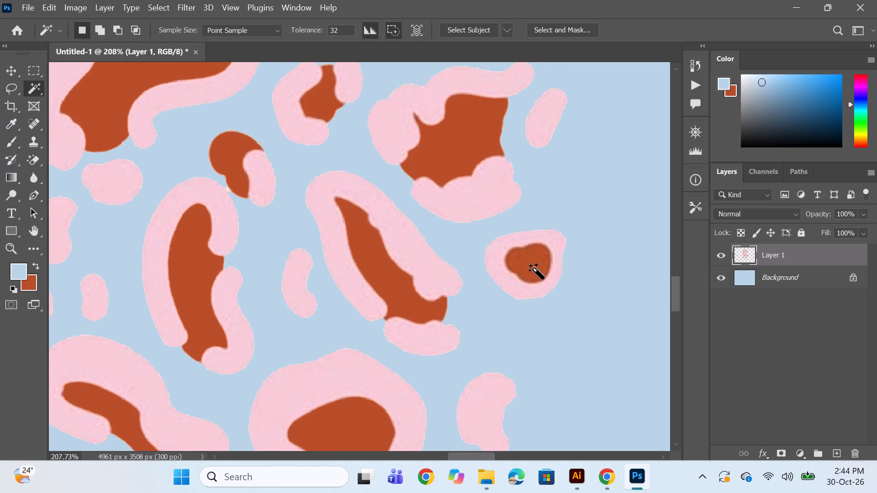
left_click(535, 269)
key("ctrl+BackSpace")
scroll(473, 252, "up", 6)
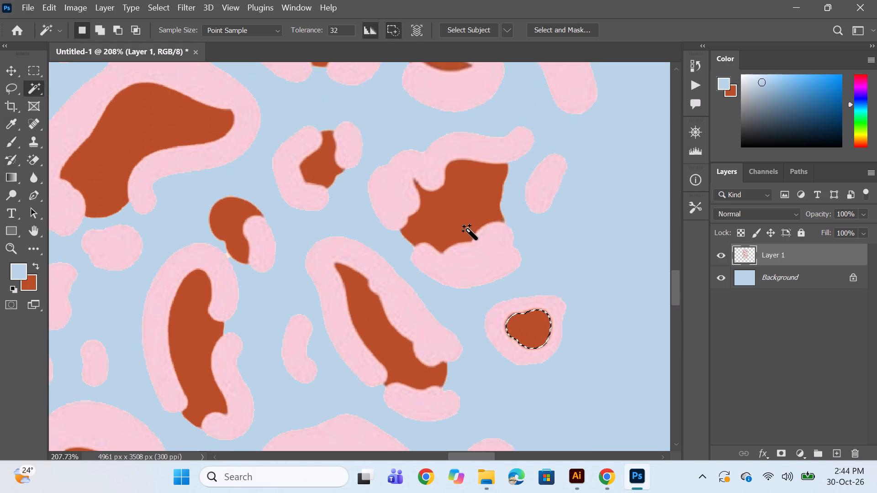
left_click(468, 229)
key("ctrl+BackSpace")
Refill the centre of the small cup-shaped spot, the wedge-shaped centre above it, and the large heart-shaped centre with the background colour.
scroll(365, 230, "up", 10)
left_click(321, 286)
key("ctrl+BackSpace")
scroll(375, 268, "up", 6)
left_click(435, 233)
key("ctrl+BackSpace")
scroll(497, 238, "up", 6)
left_click(551, 237)
key("ctrl+BackSpace")
Refill the small hooked centre above the heart-shaped one and the slanted sliver centre across from it with the background colour.
scroll(535, 250, "up", 5)
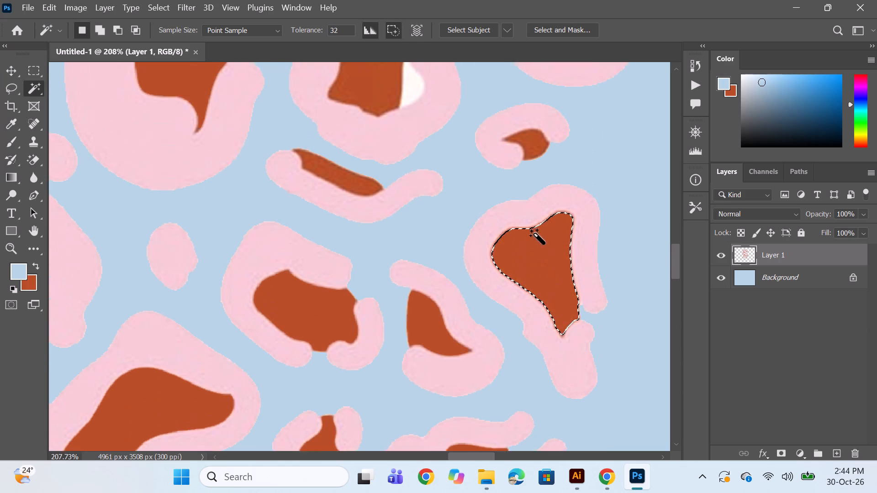
scroll(536, 234, "up", 2)
left_click(538, 192)
left_click(538, 184)
key("ctrl+BackSpace")
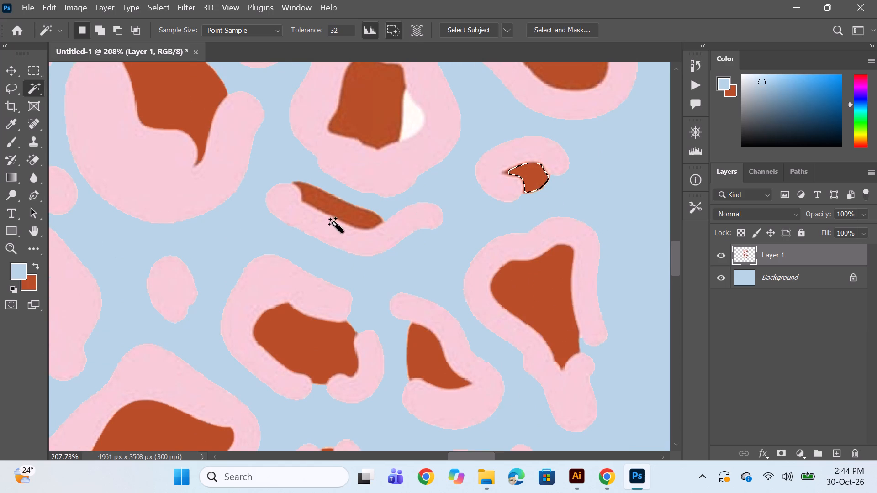
left_click(345, 216)
key("ctrl+BackSpace")
Refill the angular centre beside the white patch, the bowl-shaped centre, and the rounded centre above them with the background colour.
scroll(396, 238, "up", 12)
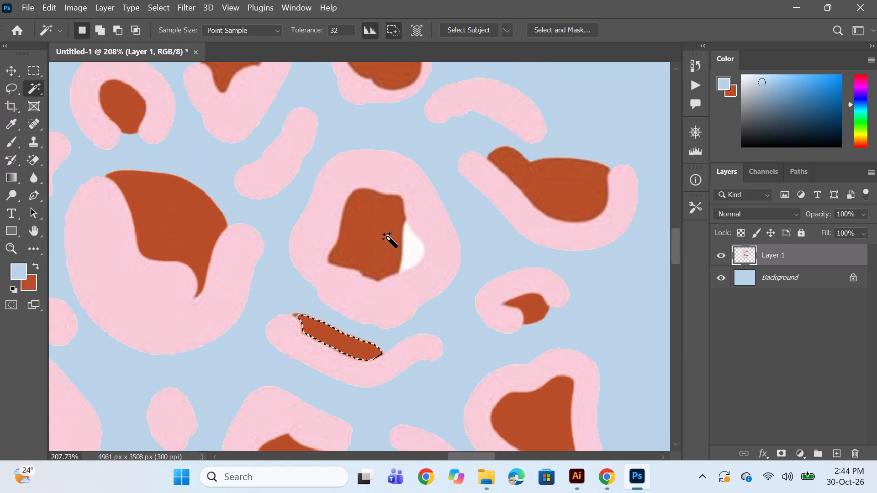
left_click(384, 238)
key("BackSpace")
key("ctrl+BackSpace")
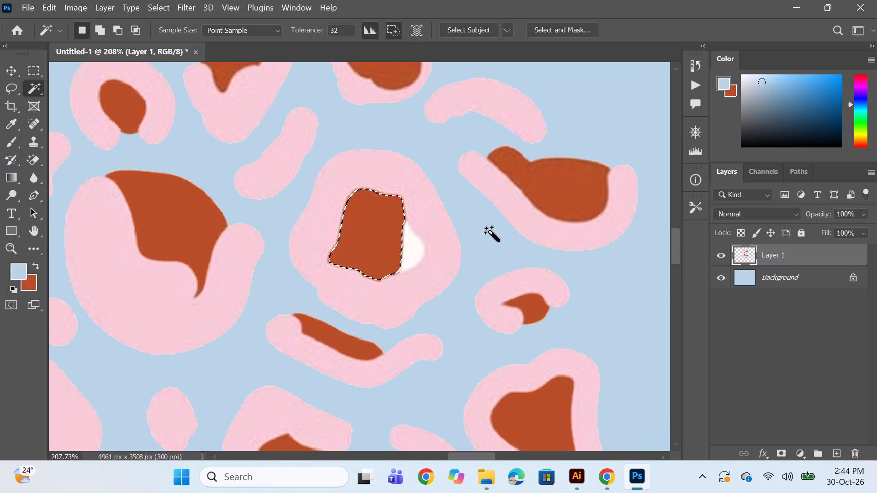
left_click(561, 198)
key("ctrl+BackSpace")
scroll(477, 217, "up", 13)
left_click(386, 213)
key("ctrl+BackSpace")
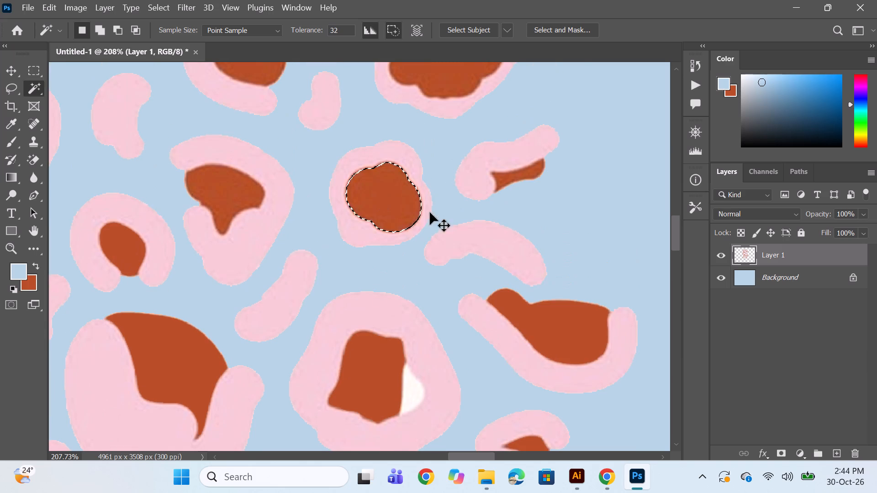
Refill the thin brown sliver and the shield-shaped centre on either side of the rounded centre with the background colour.
left_click(532, 177)
key("ctrl+BackSpace")
left_click(248, 202)
key("ctrl+BackSpace")
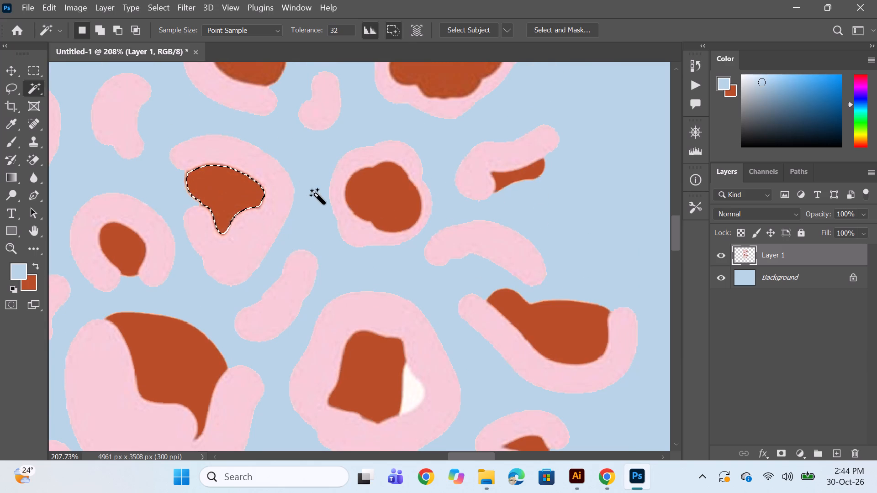
Refill the large bean-shaped centre and the teardrop-shaped centre in the row above with the background colour.
scroll(317, 194, "up", 7)
scroll(333, 195, "down", 1)
scroll(333, 195, "up", 5)
left_click(437, 189)
key("ctrl+BackSpace")
left_click(252, 179)
key("ctrl+BackSpace")
Refill the centres of the long arched spot, the oval spot with the white patch, and the small C-shaped spot with the background colour.
scroll(320, 185, "up", 3)
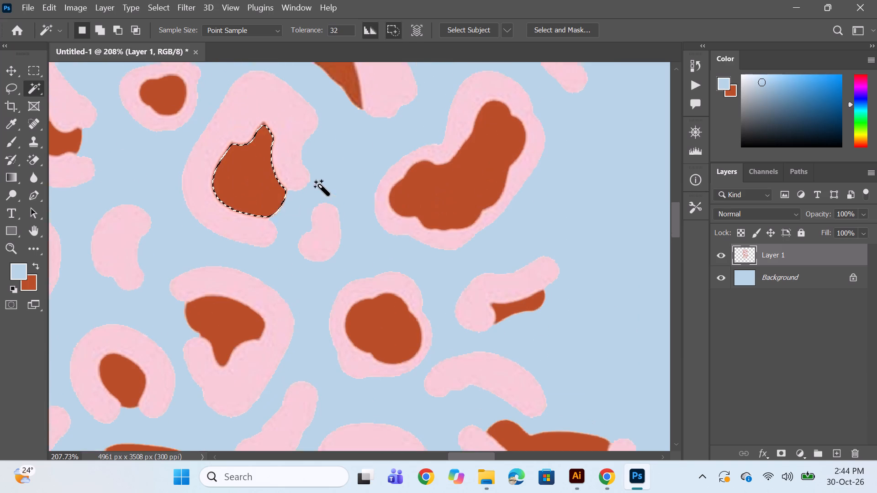
scroll(320, 185, "up", 9)
left_click(328, 176)
key("ctrl+BackSpace")
left_click(488, 123)
key("ctrl+BackSpace")
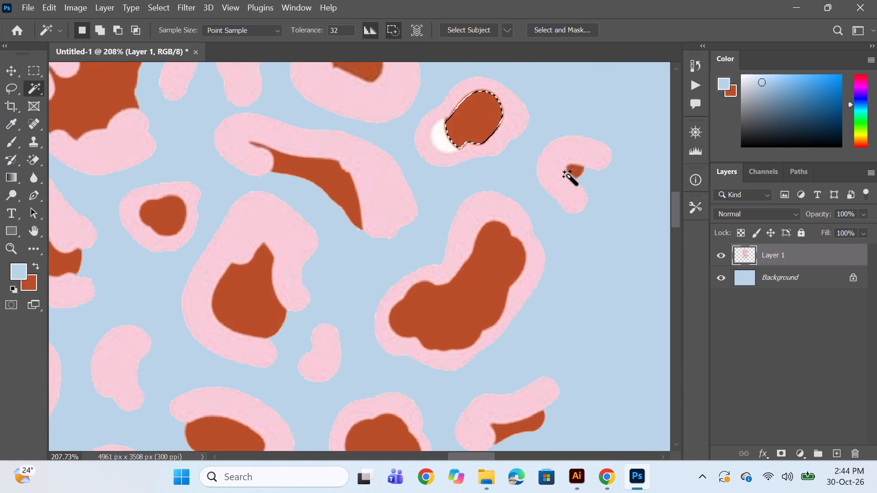
left_click(573, 176)
key("ctrl+BackSpace")
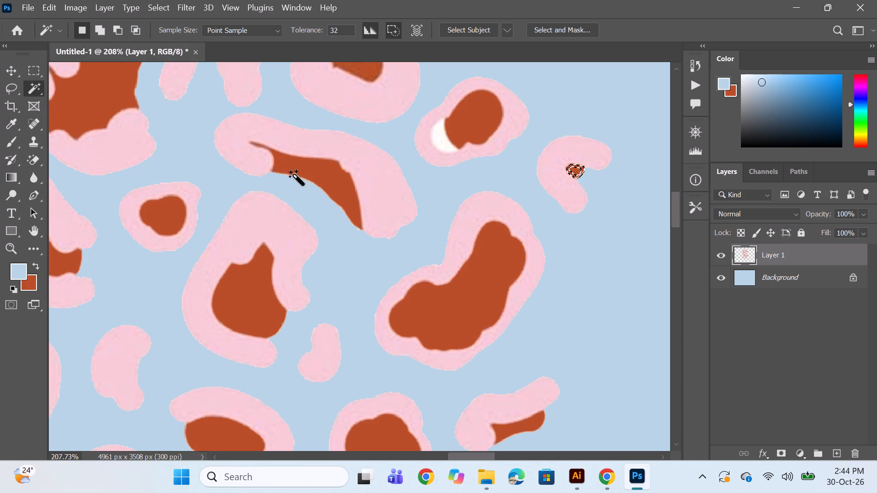
key("ctrl+BackSpace")
left_click(578, 171)
key("ctrl+BackSpace")
Refill the arched spot's centre again, its thin brown tail, and the small rounded centre nearby with the background colour.
left_click(296, 163)
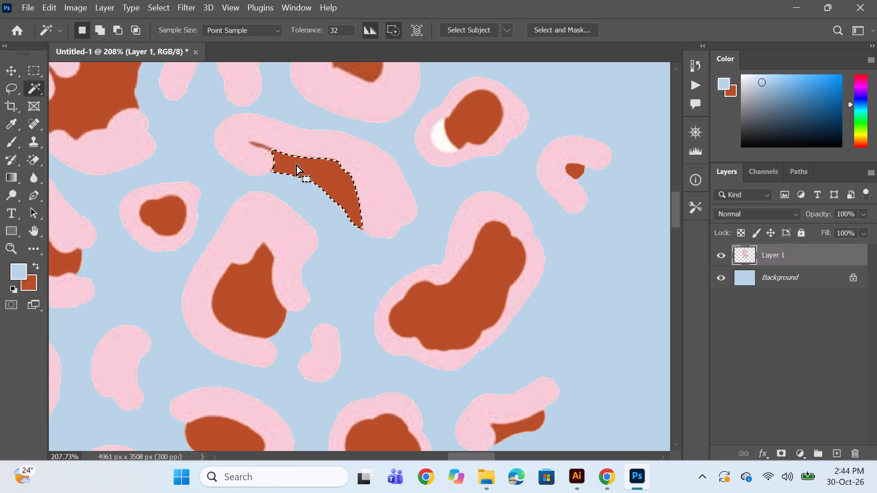
key("ctrl+BackSpace")
left_click(265, 147)
key("ctrl+BackSpace")
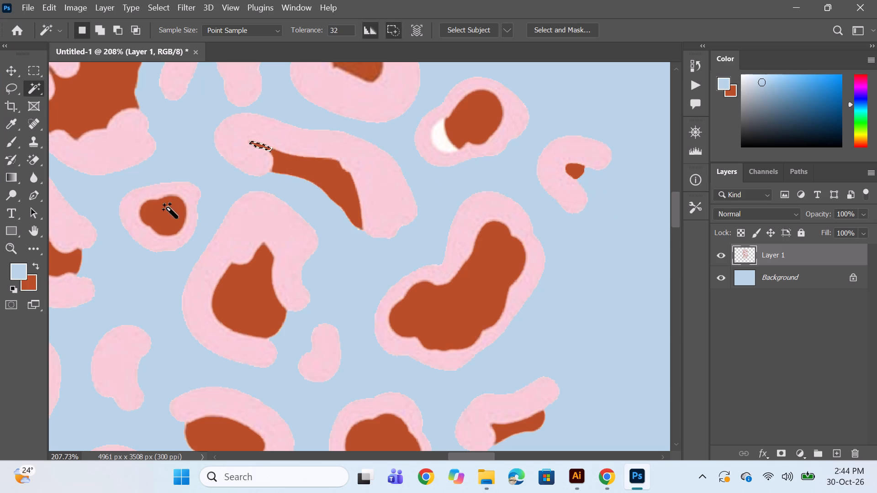
left_click(166, 213)
key("ctrl+BackSpace")
Refill the tall boot-shaped centre, the egg-shaped centre with the white edge, and the boomerang-shaped centre above with the background colour.
scroll(316, 200, "up", 11)
left_click(354, 167)
key("ctrl+BackSpace")
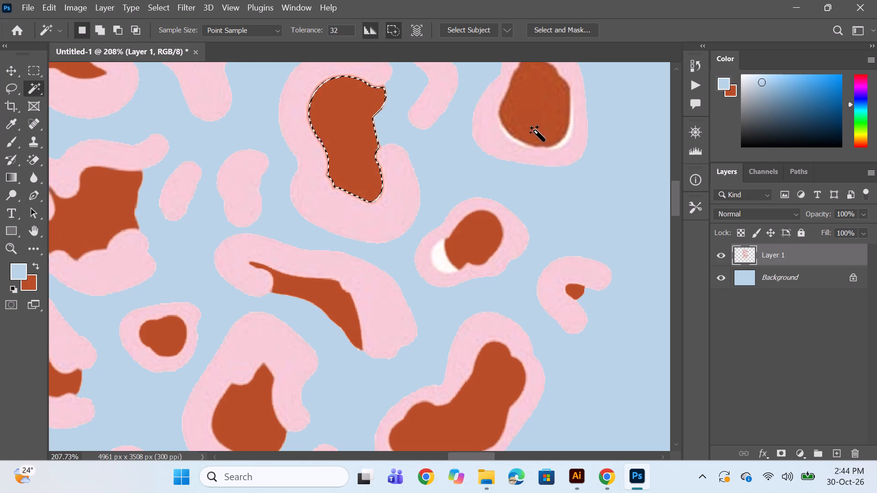
left_click(536, 132)
key("ctrl+BackSpace")
scroll(419, 187, "up", 17)
left_click(332, 195)
key("ctrl+BackSpace")
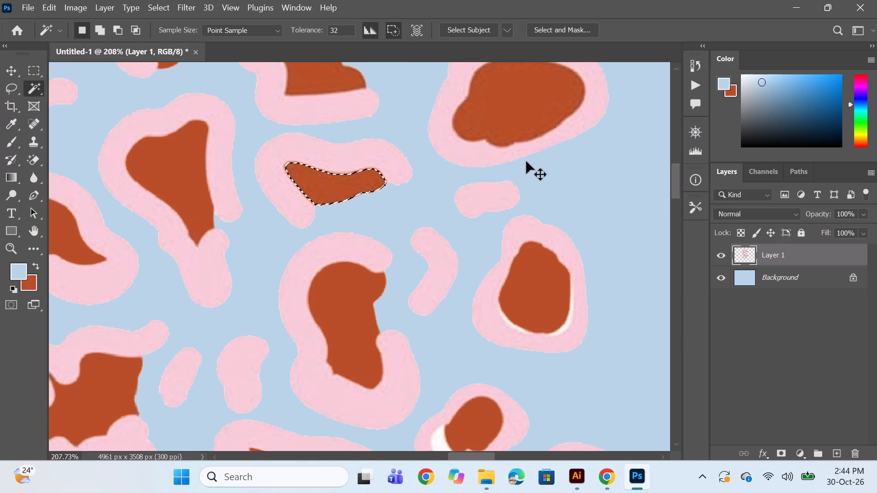
Refill the large blob-shaped centre and the heart-shaped centre on either side of the boomerang-shaped one with the background colour.
left_click(535, 127)
key("ctrl+BackSpace")
left_click(163, 187)
key("ctrl+BackSpace")
Refill the stepped block centre, the small triangular centre, and the small hooked centre along the pattern's upper edge with the background colour.
scroll(238, 190, "up", 8)
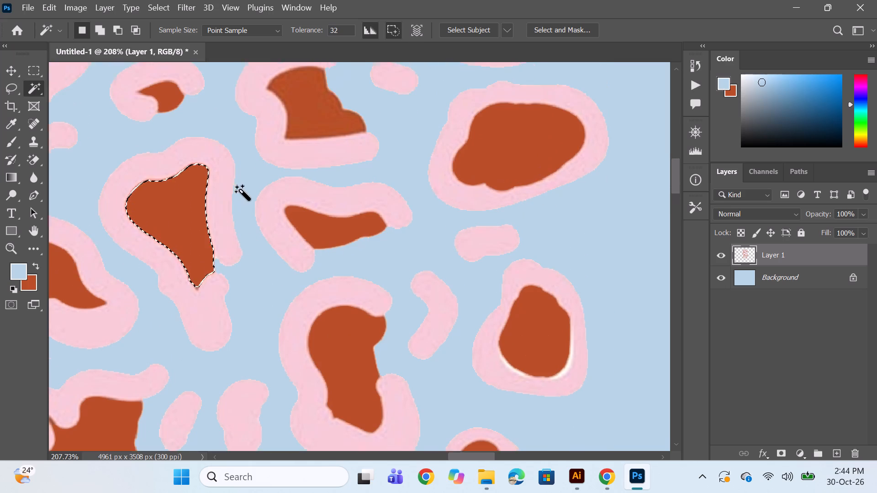
scroll(241, 190, "up", 4)
left_click(296, 202)
key("ctrl+BackSpace")
left_click(509, 123)
key("ctrl+BackSpace")
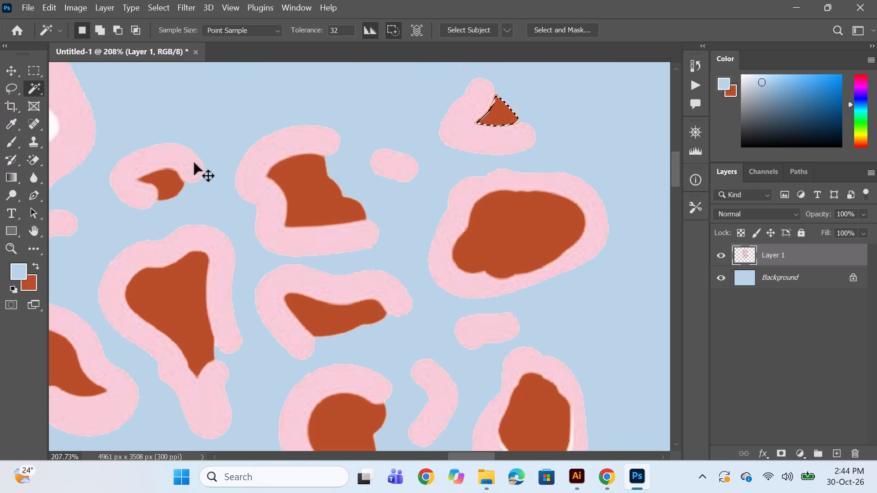
left_click(172, 182)
key("ctrl+BackSpace")
Refill the angular centre of the flat-topped spot with the white patch and the slanted sliver centre below it with the background colour.
scroll(368, 220, "down", 3)
key("space")
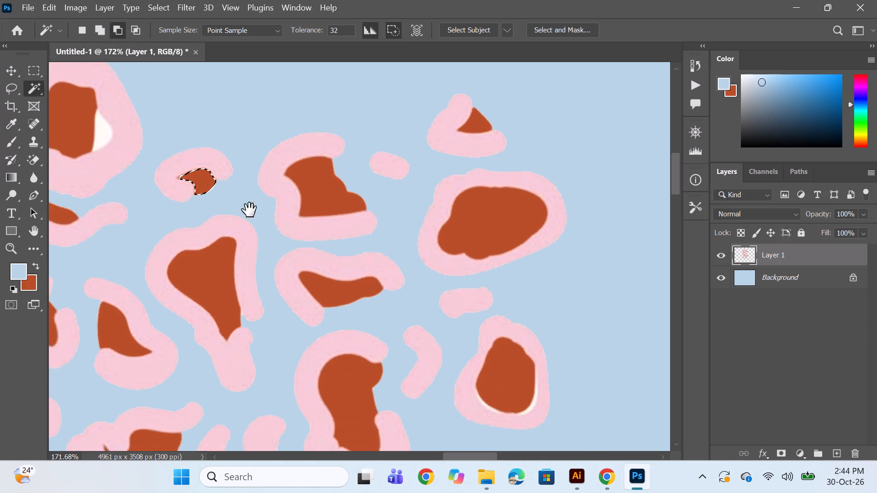
left_click_drag(254, 214, 415, 259)
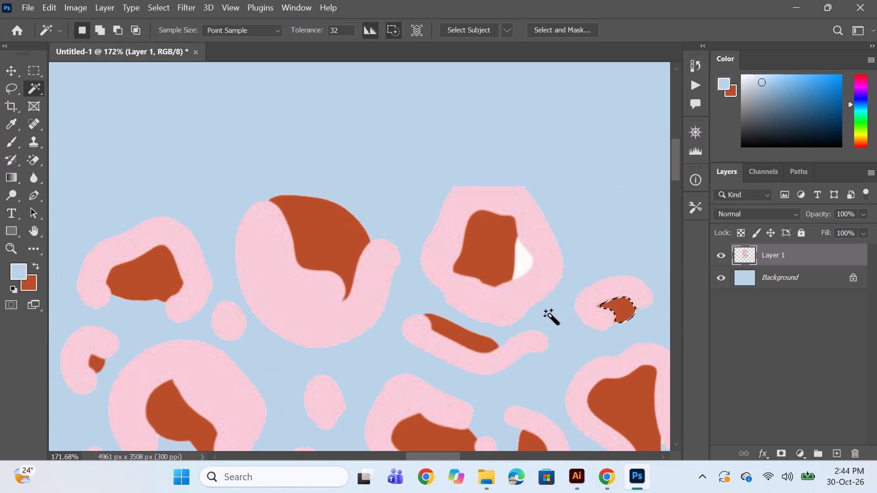
left_click(508, 266)
key("ctrl+BackSpace")
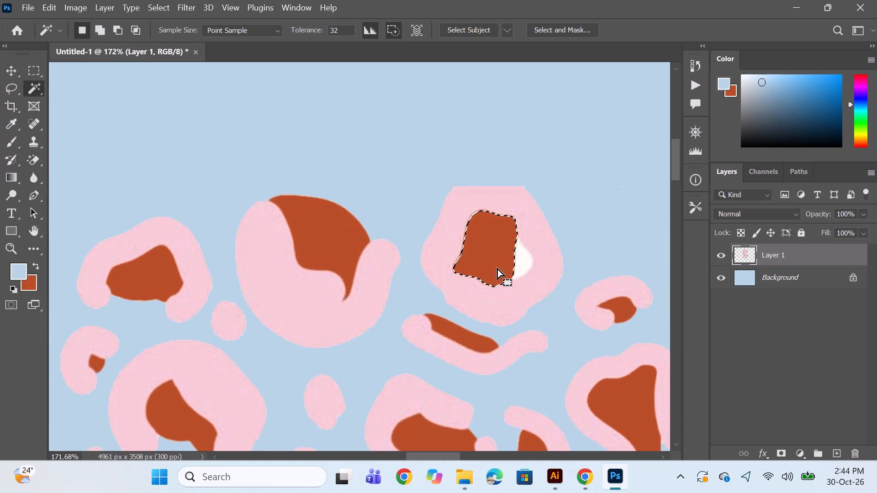
scroll(497, 267, "down", 5, "alt")
scroll(475, 305, "up", 10, "alt")
left_click(486, 304)
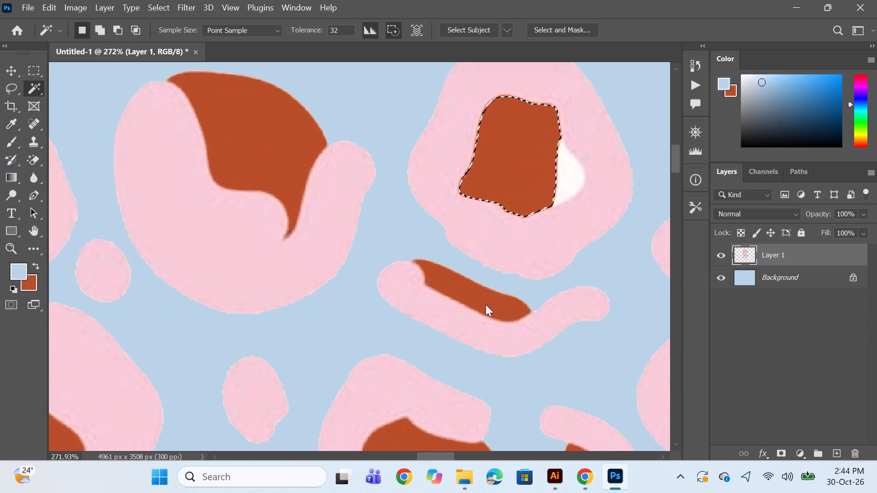
key("ctrl+BackSpace")
Set the background colour to pink f5cbd5, sampled from the ring of the pattern's upper-left arch-shaped spot.
scroll(486, 320, "down", 9, "alt")
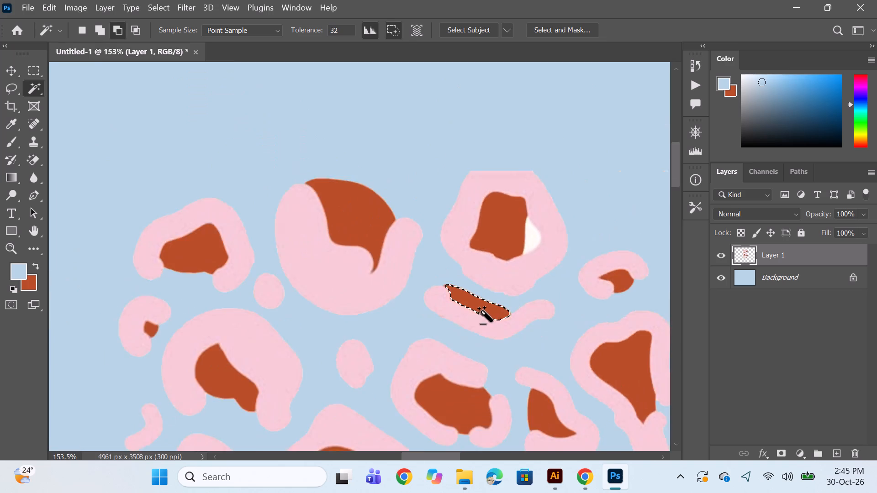
scroll(483, 312, "down", 17, "alt")
scroll(377, 201, "up", 5, "alt")
scroll(376, 200, "down", 1, "alt")
scroll(376, 200, "up", 8, "alt")
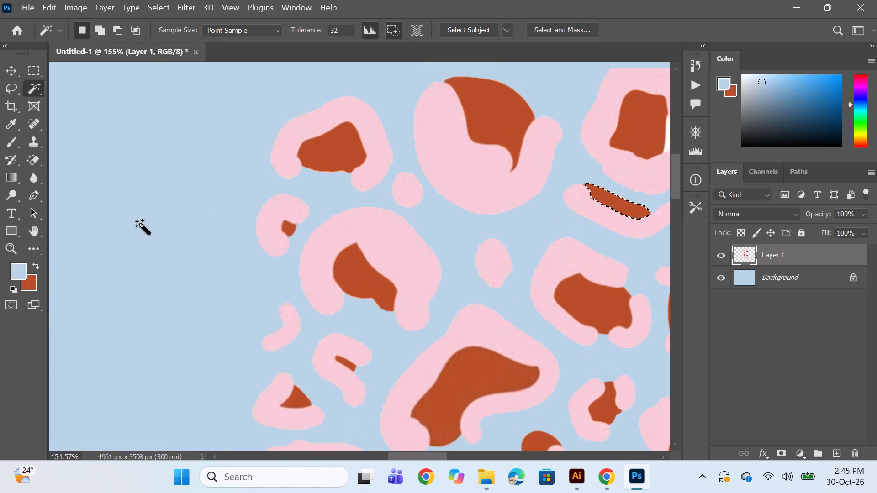
double_click(30, 284)
left_click(364, 136)
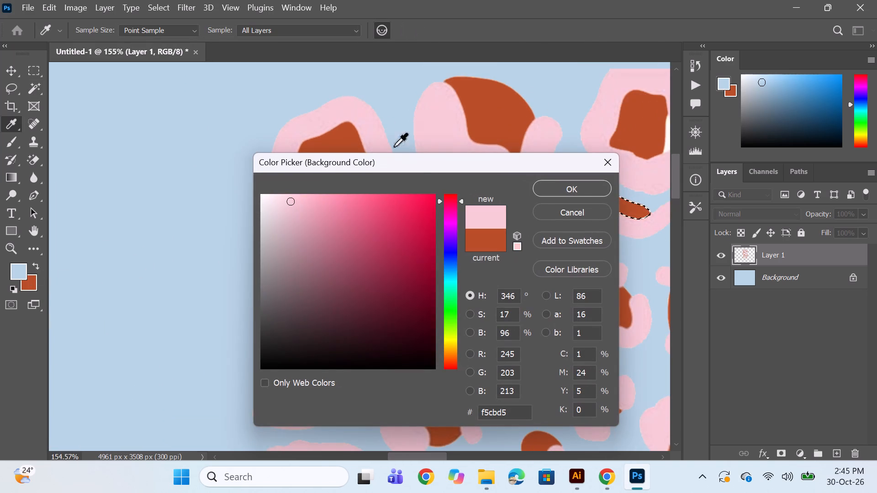
left_click(582, 194)
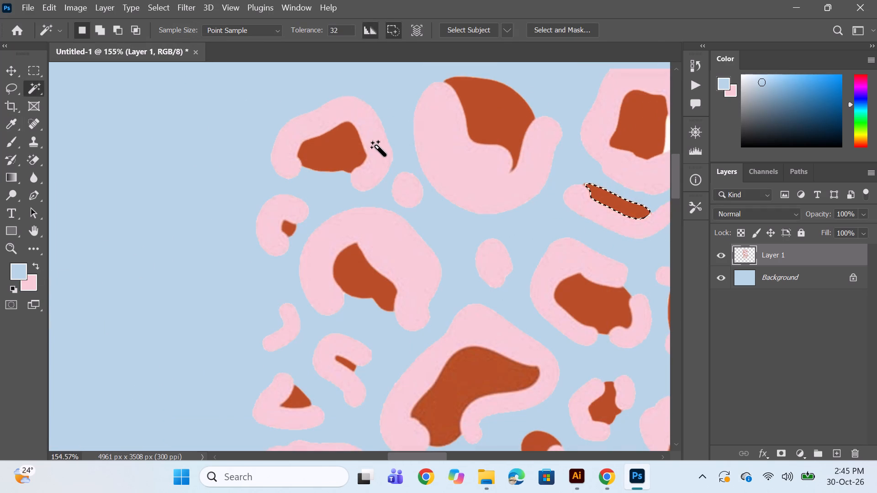
Refill the pink rings of the arch-shaped, small C-shaped and large horseshoe-shaped spots, plus the small curved pink mark, with the background colour.
left_click(377, 146)
key("ctrl+BackSpace")
left_click(300, 206)
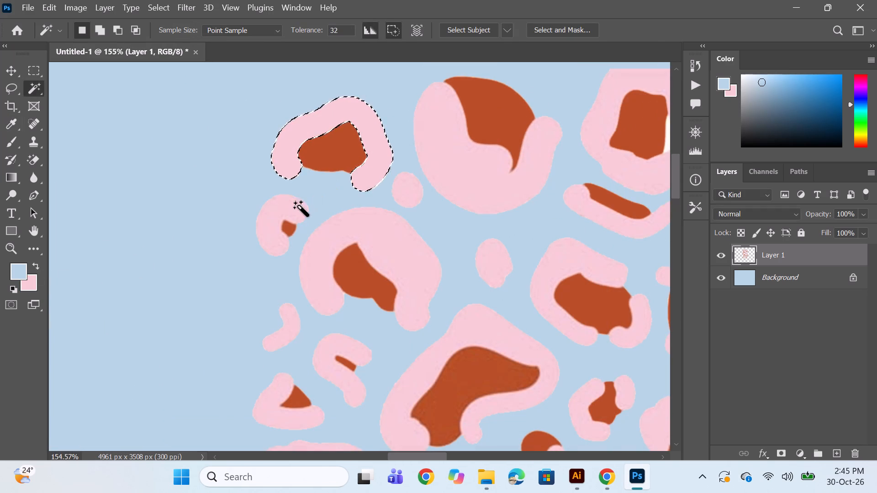
key("ctrl+BackSpace")
left_click(356, 227)
key("ctrl+BackSpace")
left_click(294, 334)
key("ctrl+BackSpace")
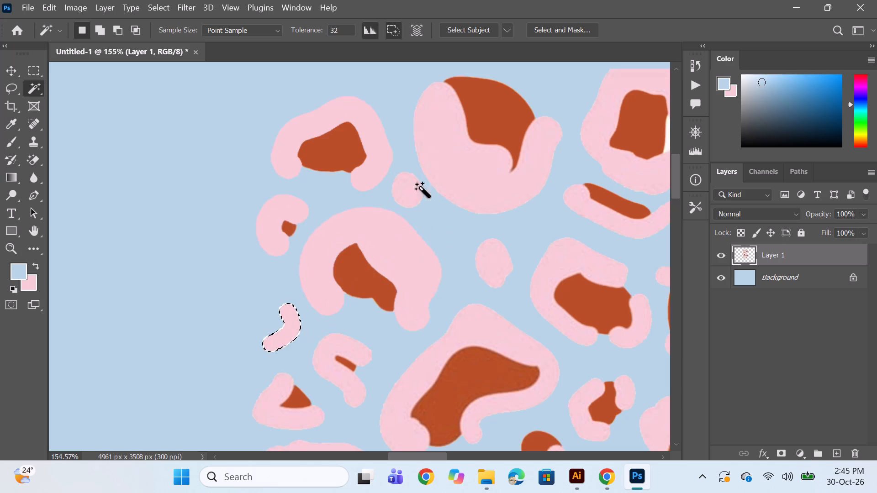
Refill the two small pink oval marks, the large cup-shaped spot's ring and the small hooked ring with the pink background colour.
left_click(412, 193)
key("ctrl+BackSpace")
left_click(473, 176)
key("ctrl+BackSpace")
left_click(497, 267)
key("ctrl+BackSpace")
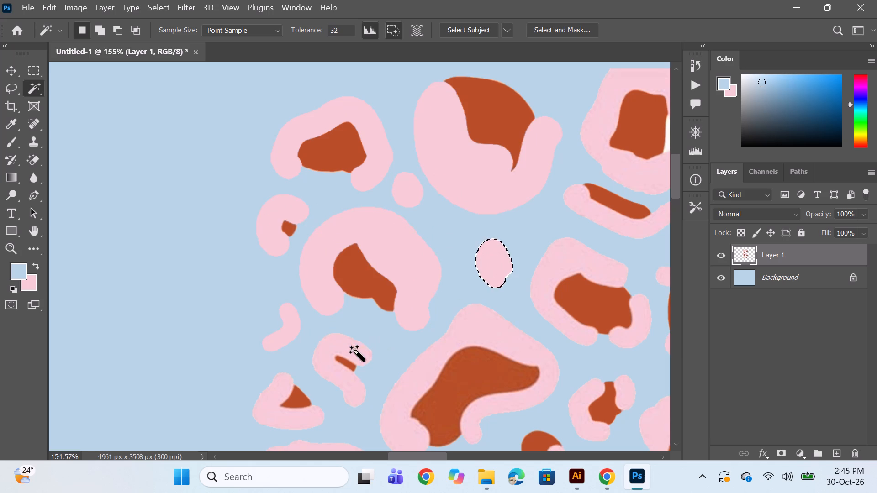
left_click(356, 351)
key("ctrl+BackSpace")
left_click(289, 390)
scroll(423, 283, "down", 11)
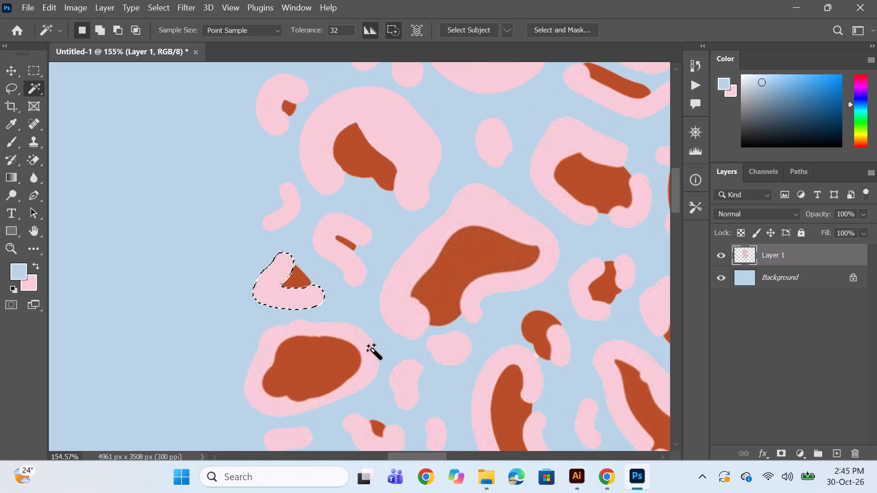
Refill the pink rings of the large oval and large boomerang-shaped spots, plus the two small pink blobs below the boomerang, with the background colour.
left_click(373, 349)
key("ctrl+BackSpace")
left_click(405, 309)
key("ctrl+BackSpace")
left_click(456, 351)
key("ctrl+BackSpace")
left_click(405, 374)
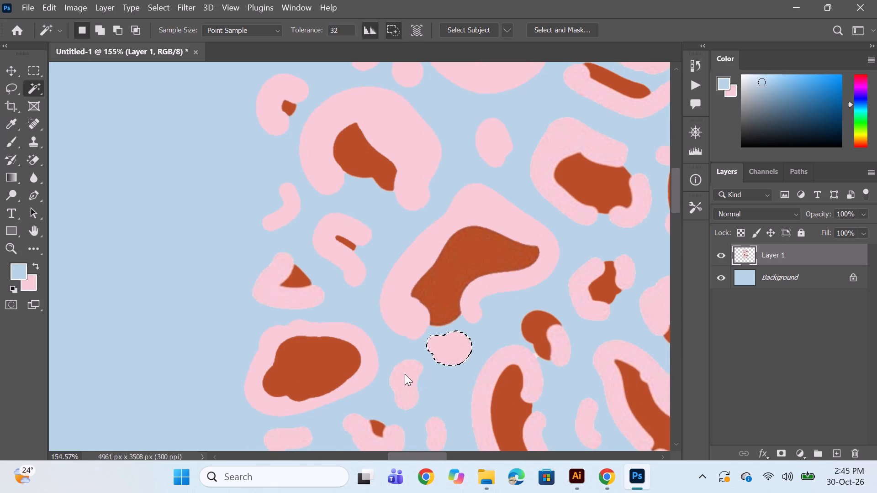
key("ctrl+BackSpace")
Refill the small U-shaped pink ring below the large oval spot and the small pink marks on either side of it with the background colour.
scroll(425, 348, "down", 7)
left_click(393, 369)
key("ctrl+BackSpace")
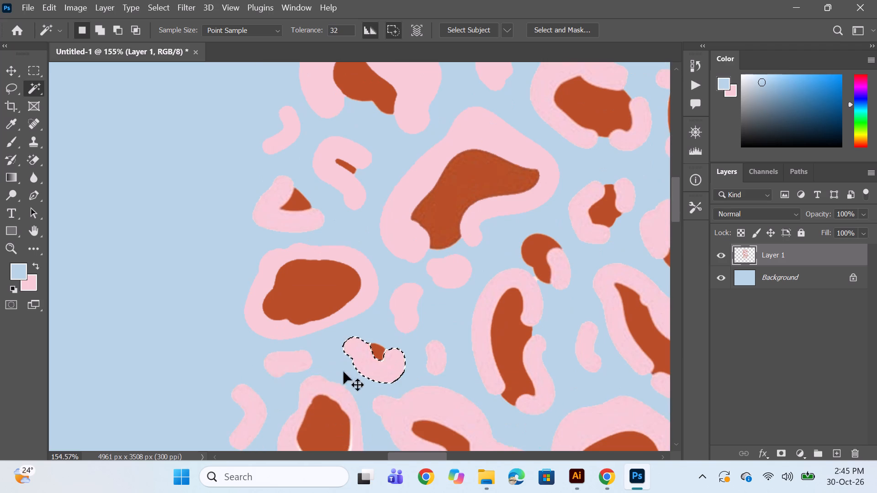
left_click(285, 357)
key("ctrl+BackSpace")
left_click(433, 359)
key("ctrl+BackSpace")
scroll(442, 332, "down", 6)
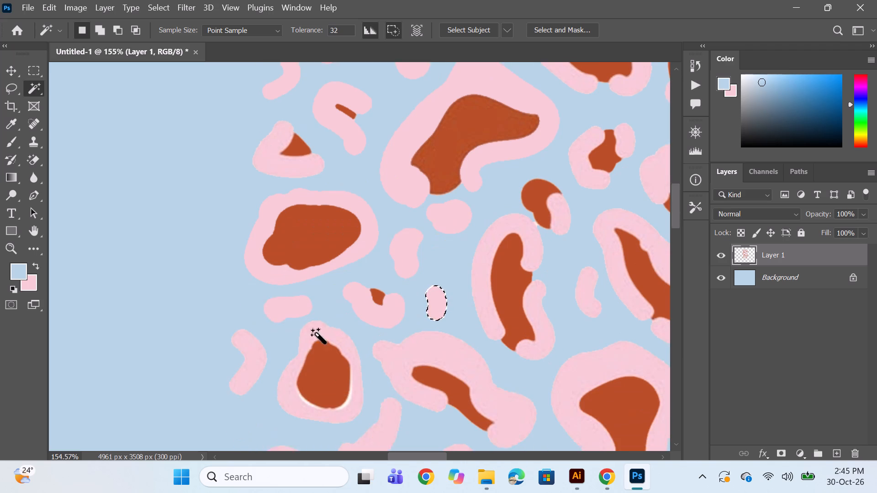
Refill the bent pink mark on the pattern's outer edge and the rings of the adjacent egg-shaped and long wavy spots with the background colour.
left_click(264, 352)
key("ctrl+BackSpace")
left_click(323, 327)
key("ctrl+BackSpace")
left_click(415, 341)
key("ctrl+BackSpace")
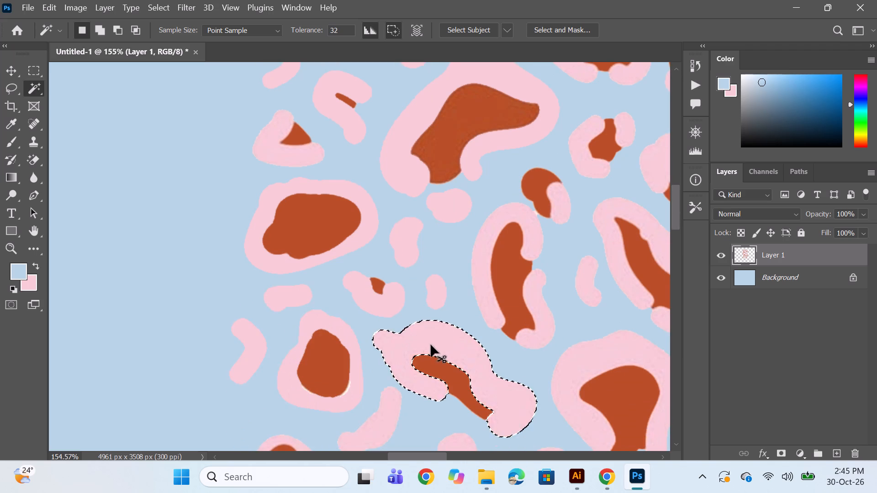
Refill the curved pink mark below the wavy spot, the small oval spot's ring and the white crescent inside it with the background colour.
scroll(435, 341, "down", 6)
left_click(392, 366)
key("ctrl+BackSpace")
left_click(307, 395)
key("ctrl+BackSpace")
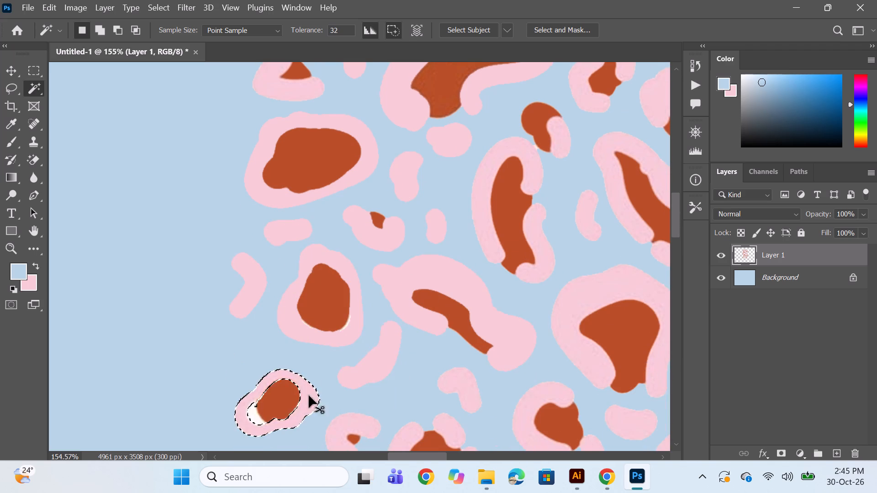
scroll(383, 361, "down", 5)
left_click(258, 363)
key("ctrl+BackSpace")
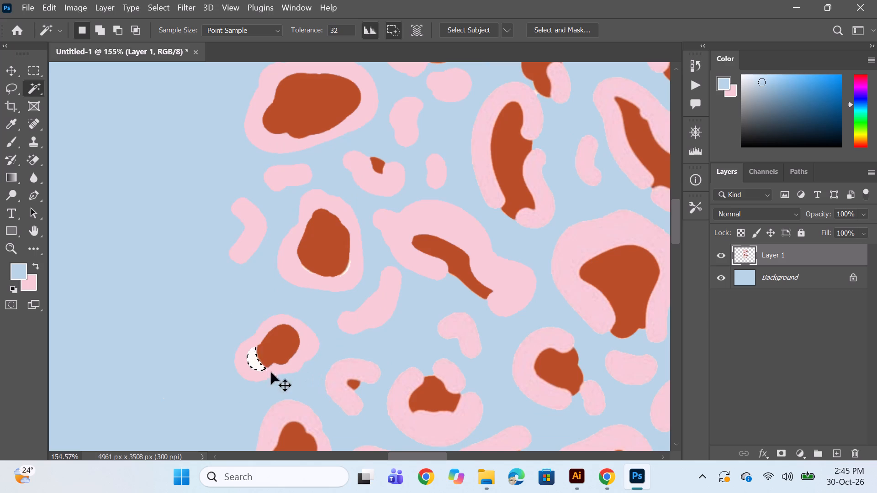
Refill the small C-shaped ring, the two pink pieces of the cup-shaped spot beside it, and the small bent mark above with the background colour.
left_click(353, 373)
key("ctrl+BackSpace")
left_click(408, 424)
key("ctrl+BackSpace")
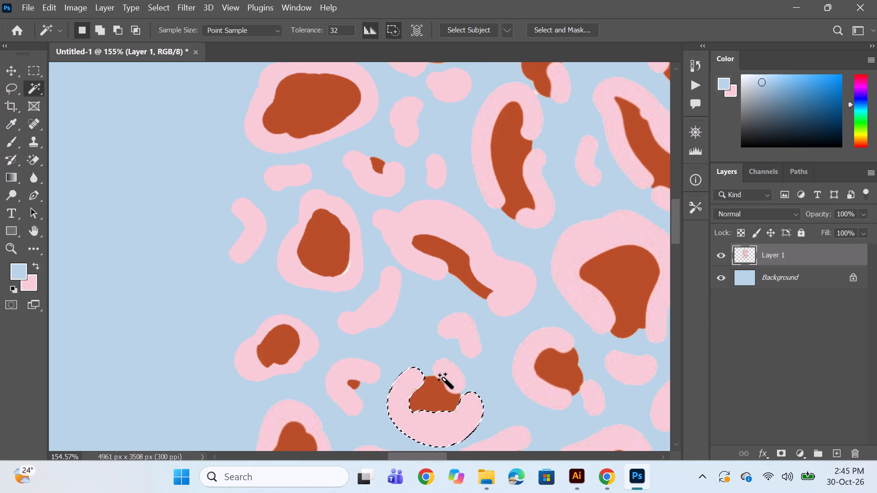
left_click(440, 370)
key("ctrl+BackSpace")
left_click(460, 337)
key("ctrl+BackSpace")
scroll(474, 327, "down", 7)
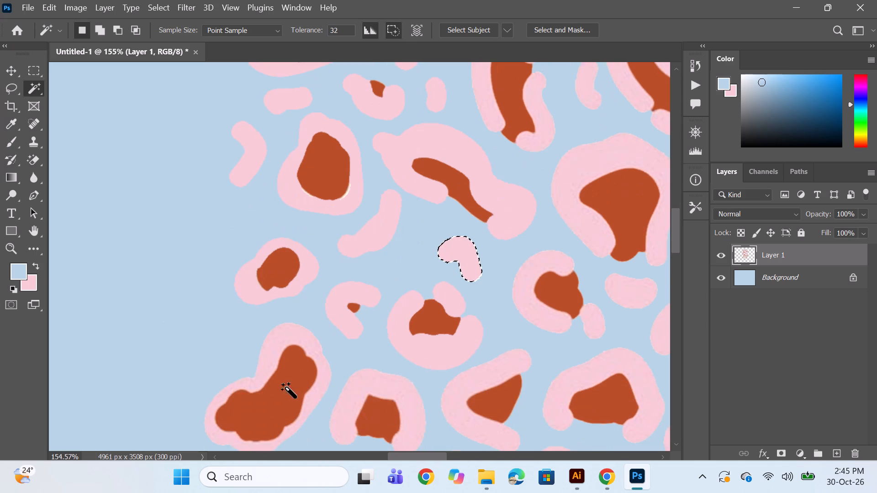
Refill the peanut-shaped spot's pink ring with the background colour and select the arch-shaped ring beside it.
left_click(303, 336)
key("ctrl+BackSpace")
scroll(445, 346, "down", 5)
left_click(410, 345)
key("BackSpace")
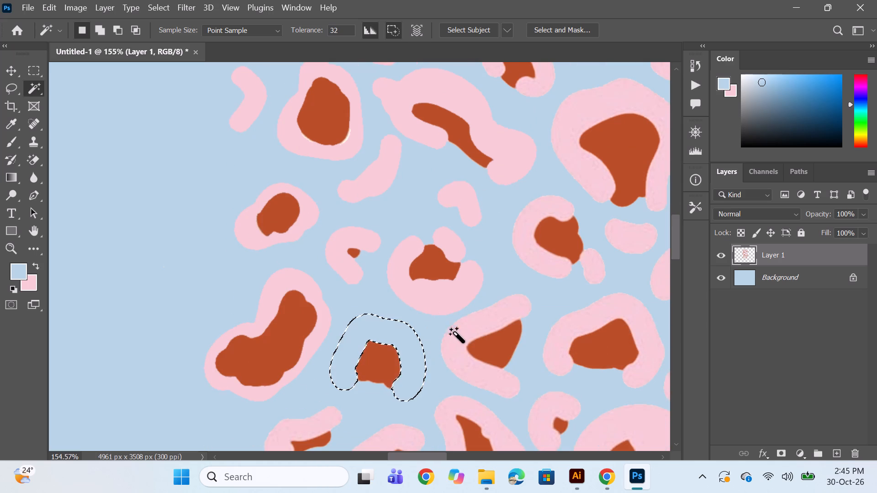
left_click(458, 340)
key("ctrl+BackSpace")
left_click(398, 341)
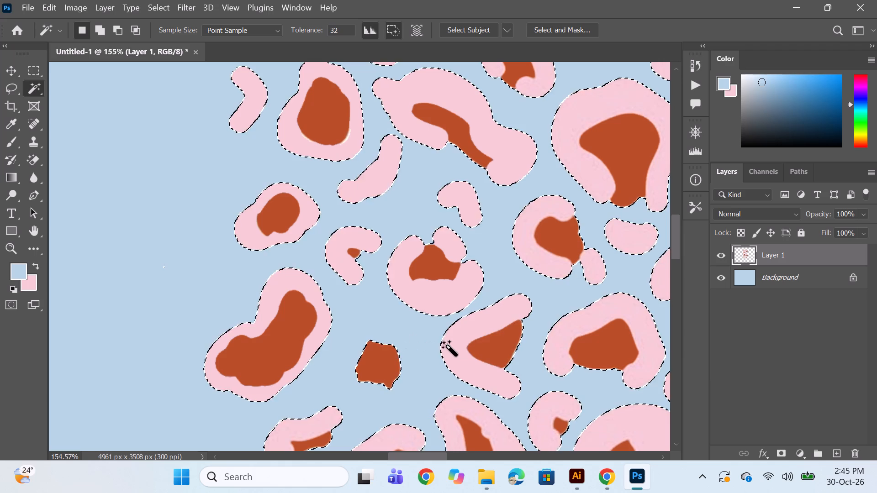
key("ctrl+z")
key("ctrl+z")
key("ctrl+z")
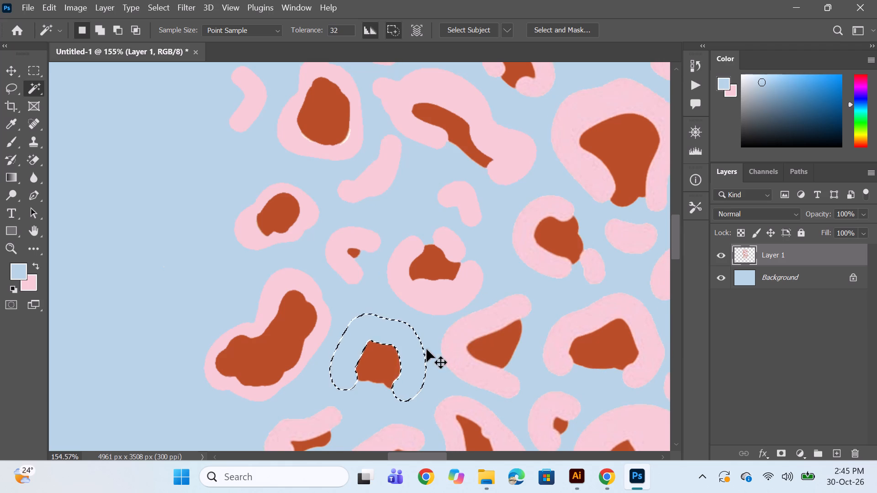
Fill the selected arch-shaped ring, the V-shaped ring, the small slanted-centre ring and the larger C-shaped ring below with the background colour.
key("ctrl+BackSpace")
left_click(469, 336)
key("ctrl+BackSpace")
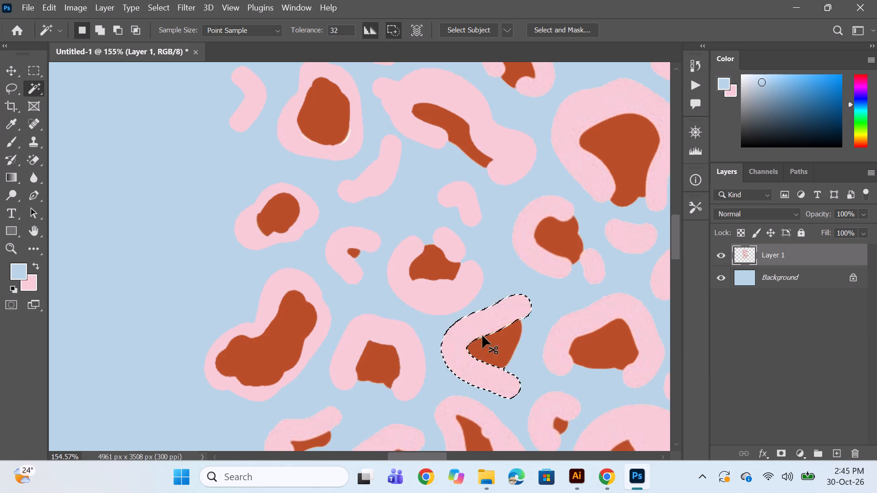
scroll(444, 304, "down", 6)
left_click(338, 359)
key("ctrl+BackSpace")
left_click(398, 383)
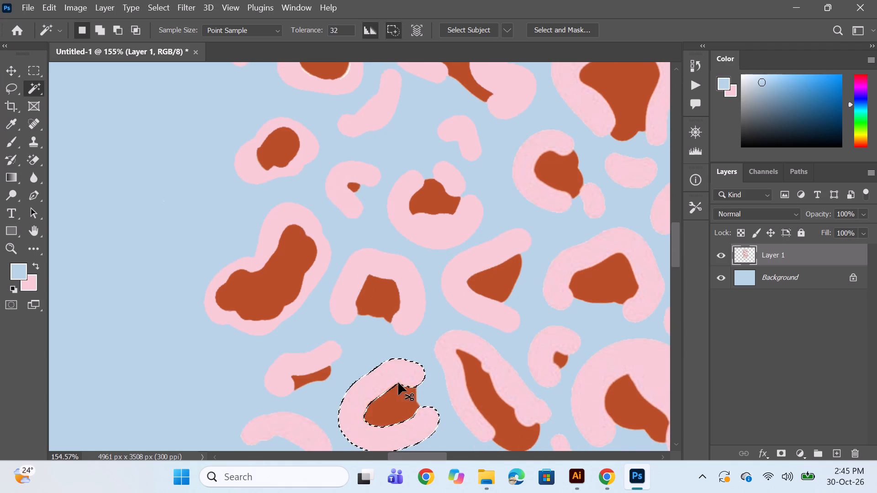
key("ctrl+BackSpace")
Refill the curved pink mark, the long diagonal spot's ring, the small C-shaped ring beside it and the wide arch-shaped ring above with the background colour.
scroll(329, 389, "down", 5)
left_click(305, 383)
key("ctrl+BackSpace")
left_click(492, 308)
key("ctrl+BackSpace")
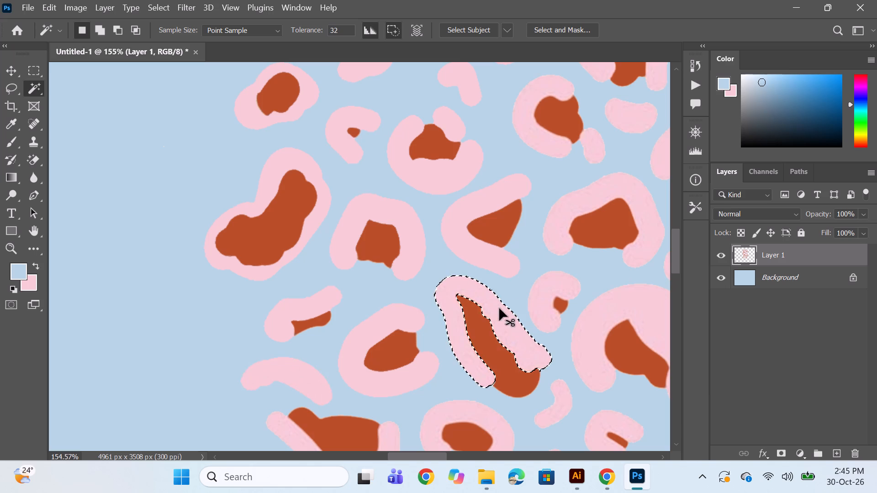
left_click(536, 298)
key("ctrl+BackSpace")
left_click(574, 215)
key("ctrl+BackSpace")
scroll(351, 283, "down", 5)
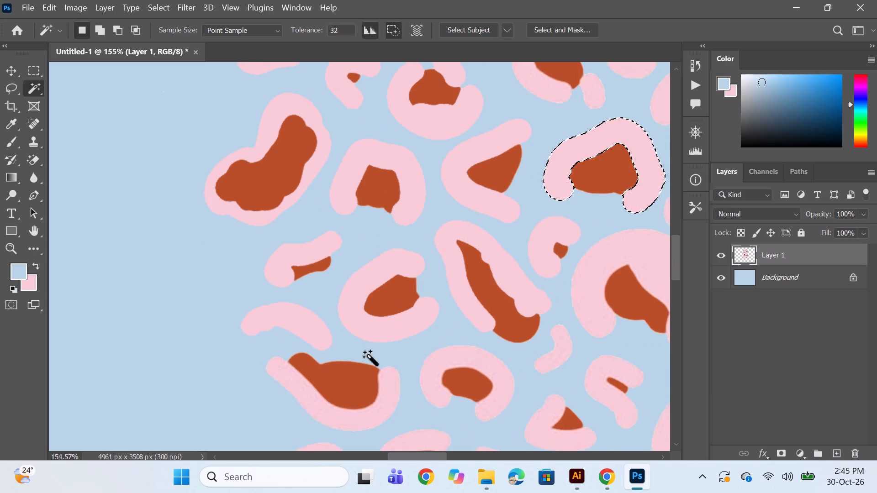
Refill the pink rings of the bowl-shaped, small arch-shaped, stepped-block and small hooked spots with the background colour.
left_click(390, 395)
key("ctrl+BackSpace")
left_click(442, 358)
key("ctrl+BackSpace")
scroll(449, 318, "down", 7, "ctrl")
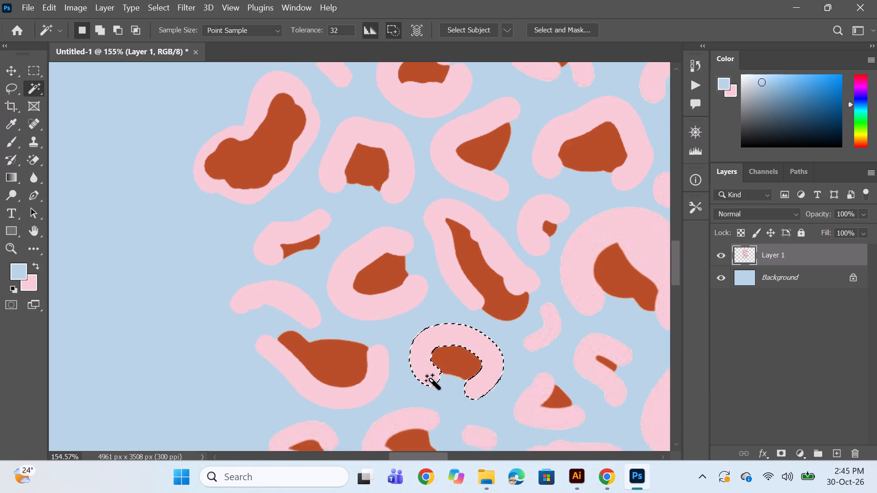
left_click(420, 382)
key("ctrl+BackSpace")
left_click(319, 394)
key("ctrl+BackSpace")
scroll(381, 371, "down", 2)
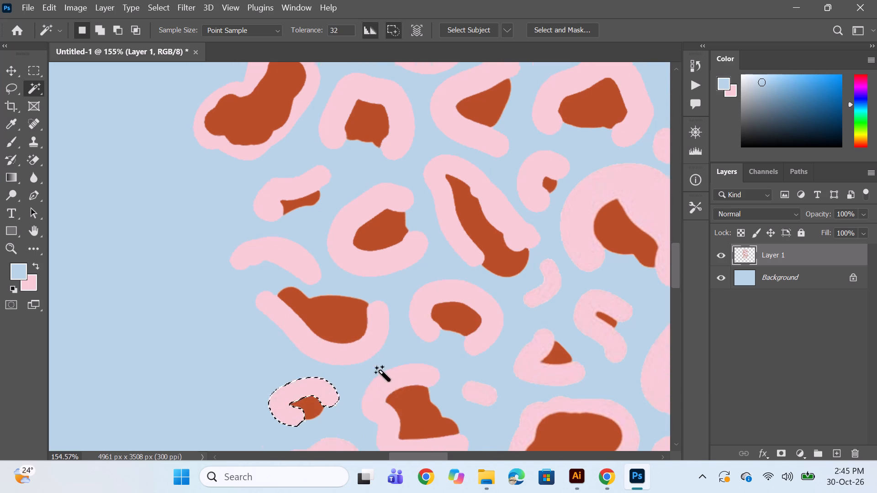
scroll(381, 371, "down", 8)
Refill the pink rings of the funnel-shaped spot, the crescent-centred spot and the bent sliver-centred spot with the background colour.
left_click(349, 362)
key("ctrl+BackSpace")
scroll(282, 369, "down", 6)
left_click(254, 357)
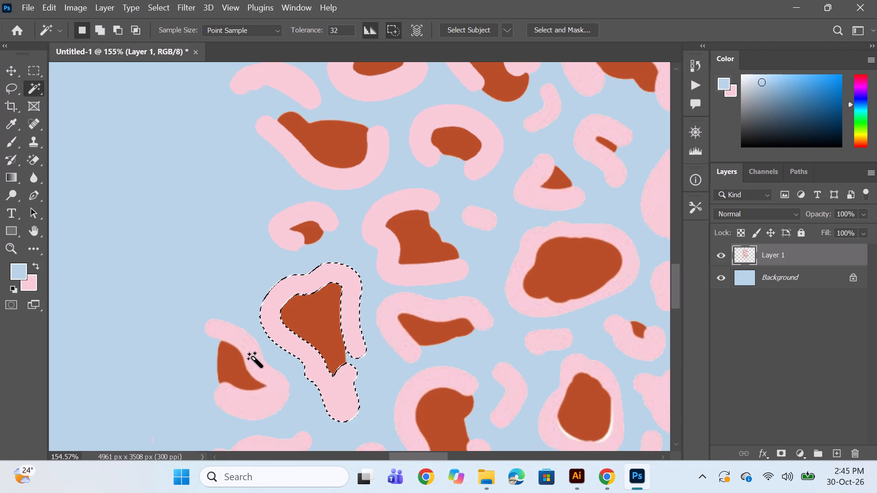
key("ctrl+BackSpace")
left_click(431, 315)
key("ctrl+BackSpace")
scroll(373, 316, "down", 11)
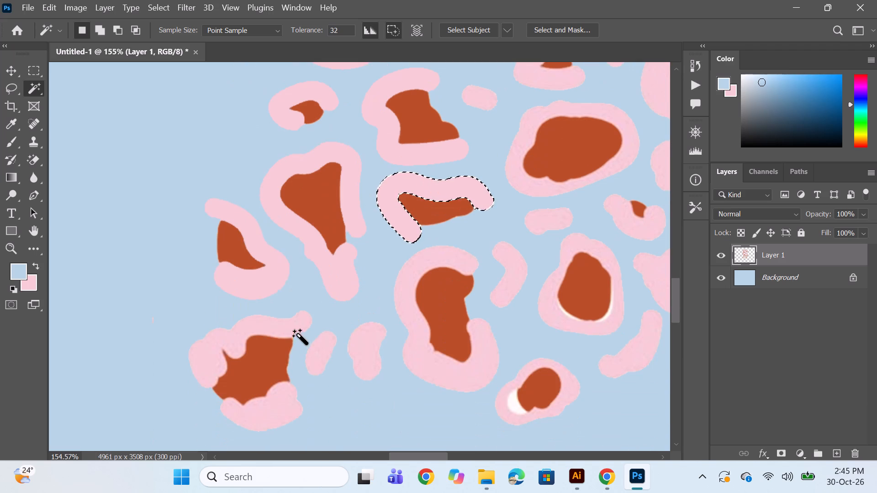
Refill the upper and lower pink pieces of the jagged spot, plus the two small pink marks beside it, with the background colour.
left_click(299, 335)
key("ctrl+BackSpace")
left_click(280, 401)
key("ctrl+BackSpace")
left_click(323, 356)
key("ctrl+BackSpace")
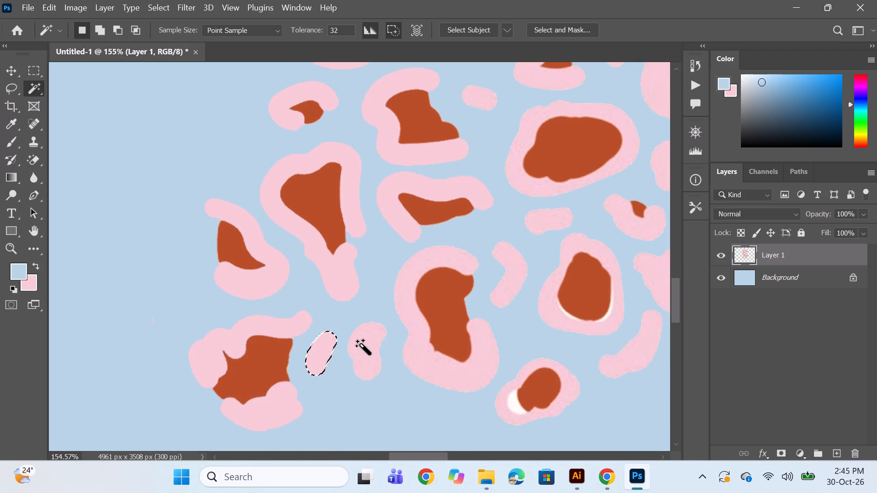
left_click(362, 345)
key("ctrl+BackSpace")
Refill the large kidney-shaped spot's pink ring and the bent pink mark beside it with the background colour.
left_click(407, 294)
key("ctrl+BackSpace")
left_click(518, 298)
left_click(515, 296)
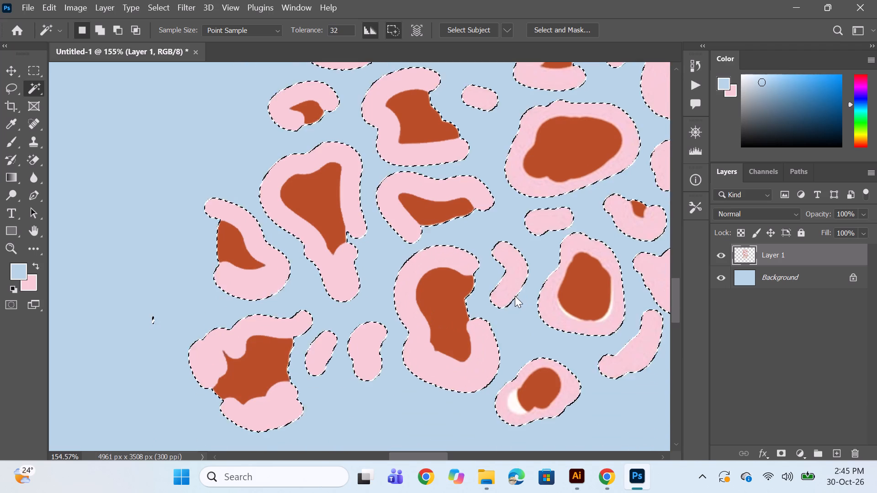
key("ctrl+BackSpace")
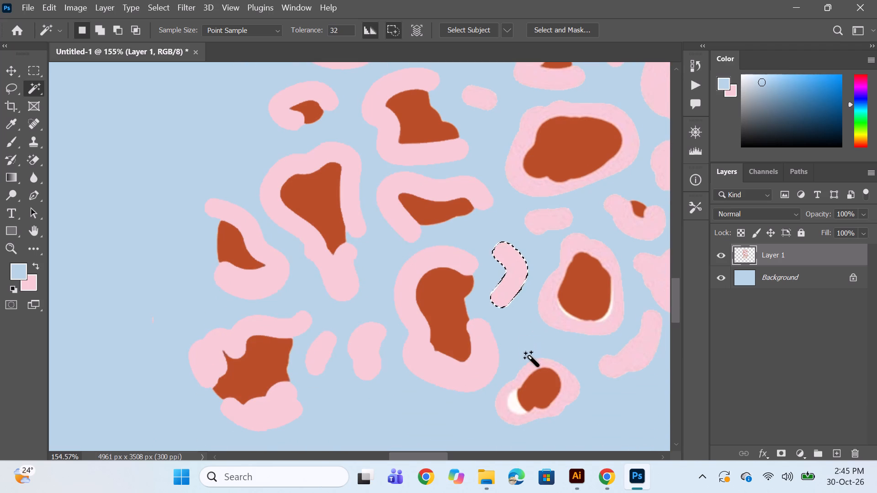
Refill the pink ring of the small oval spot at the pattern's lower edge and its inner white patch with the background colour.
left_click(533, 372)
left_click(535, 369)
key("ctrl+BackSpace")
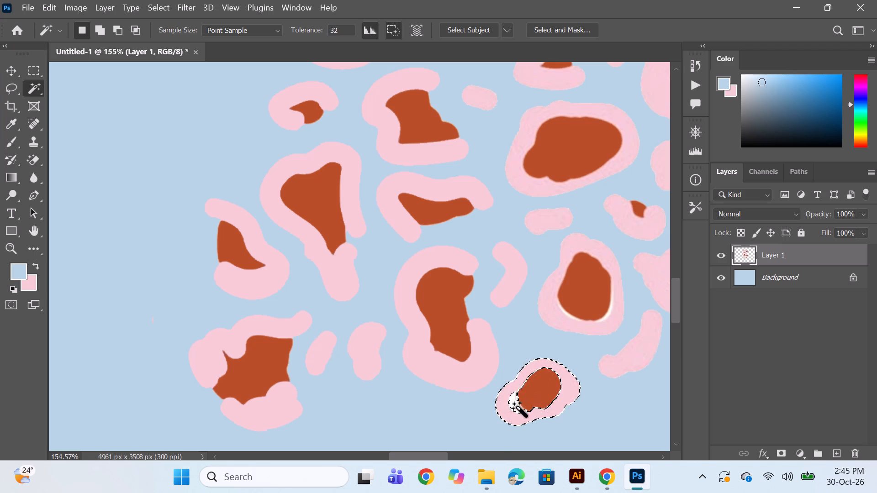
left_click(518, 407)
key("ctrl+BackSpace")
left_click(528, 372)
key("ctrl+BackSpace")
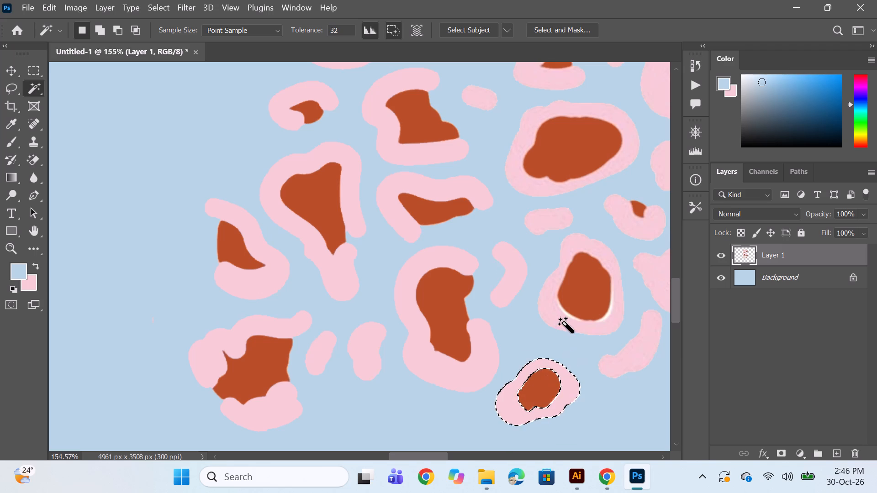
Refill the egg-shaped spot's pink ring, the white slivers along its inner edge and the curved mark below it with the background colour.
left_click(565, 323)
key("ctrl+BackSpace")
key("ctrl+BackSpace")
key("ctrl+BackSpace")
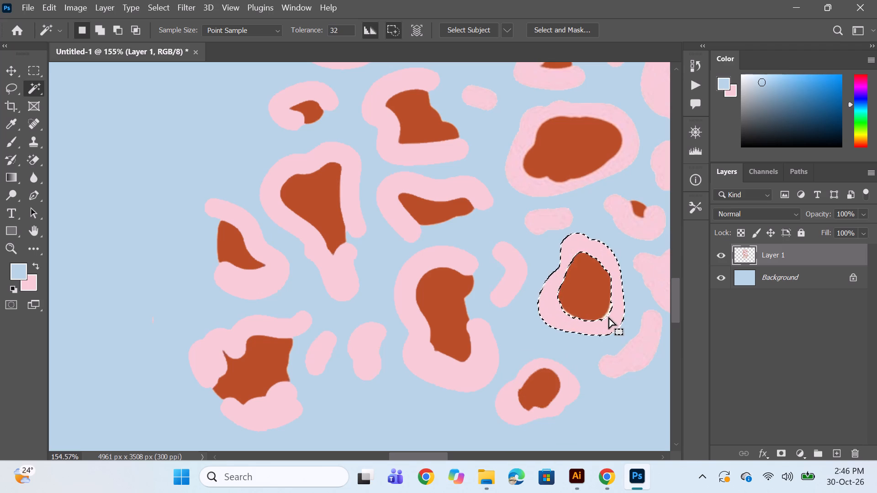
left_click(629, 359)
key("ctrl+BackSpace")
left_click(610, 317)
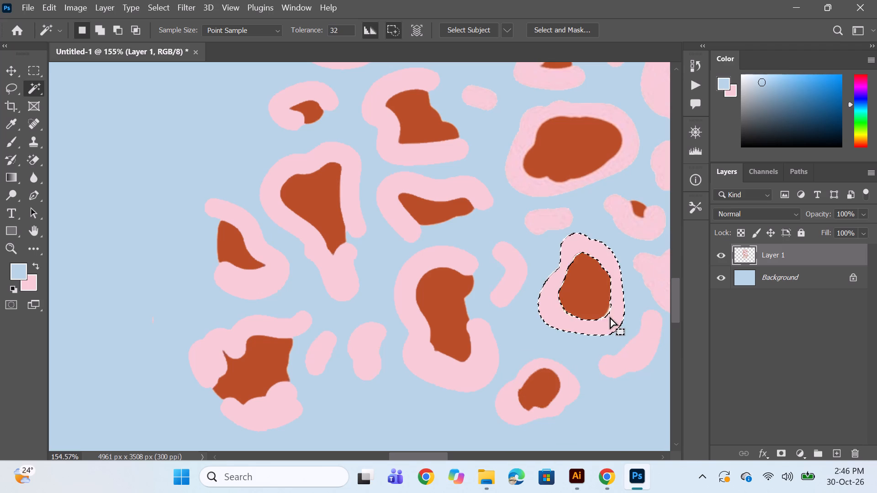
key("ctrl+BackSpace")
left_click(606, 315)
key("ctrl+BackSpace")
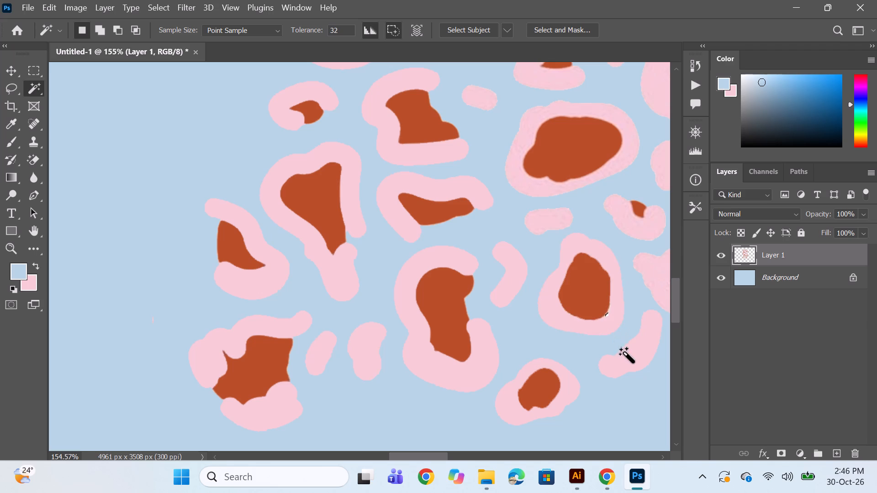
Refill the curved mark again, the partly visible ring above it, the small U-shaped ring, the short horizontal mark and the large oval spot's ring with pink.
left_click(626, 354)
key("ctrl+BackSpace")
left_click(652, 279)
key("ctrl+BackSpace")
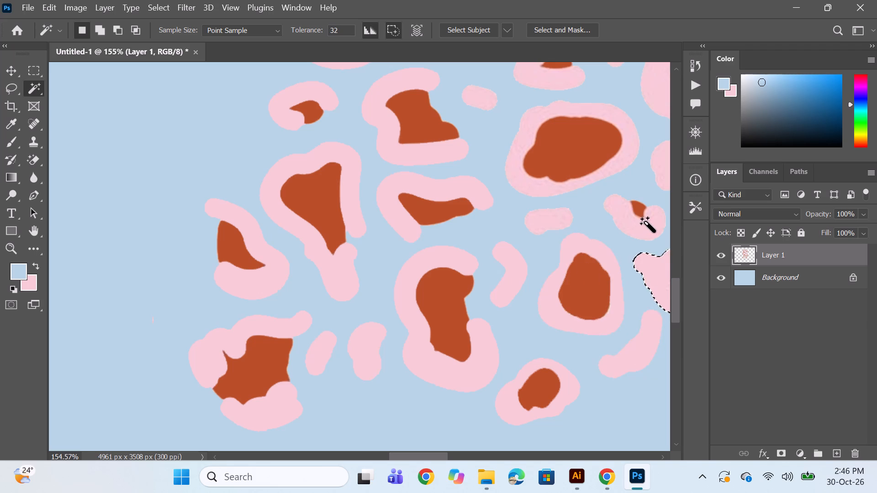
left_click(639, 230)
key("ctrl+BackSpace")
left_click(558, 219)
key("ctrl+BackSpace")
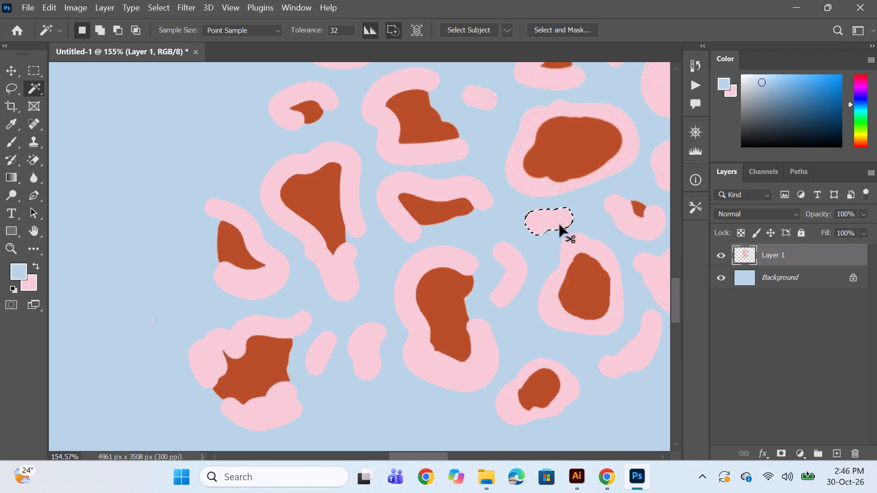
left_click(521, 180)
key("ctrl+BackSpace")
scroll(592, 231, "up", 13)
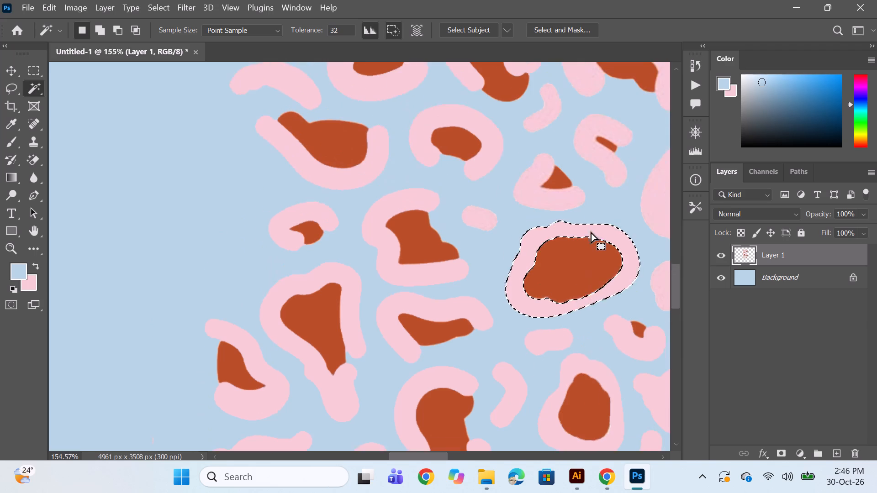
scroll(591, 231, "up", 5)
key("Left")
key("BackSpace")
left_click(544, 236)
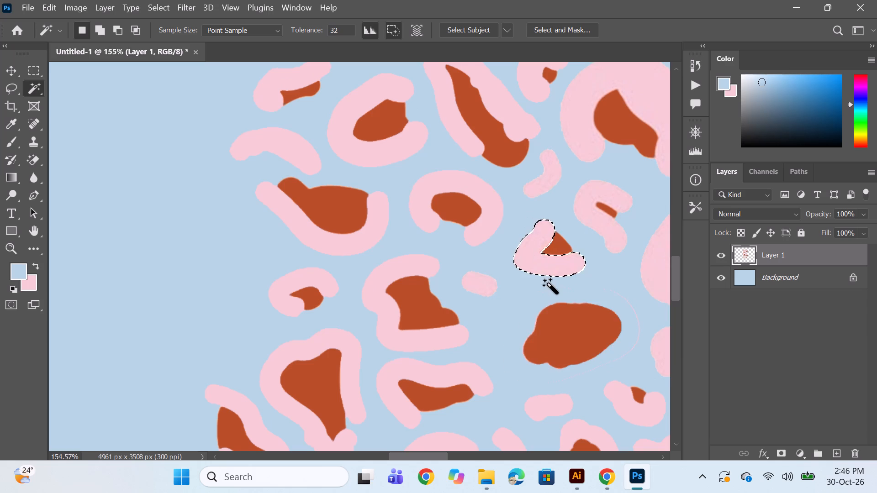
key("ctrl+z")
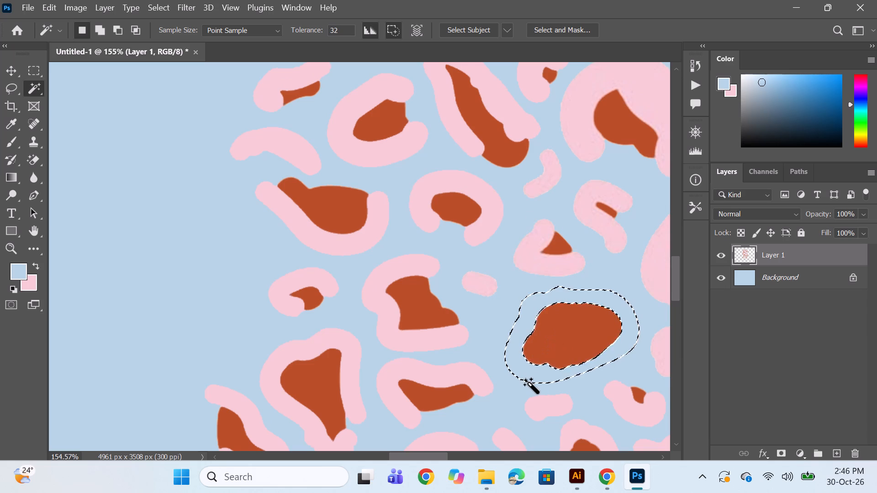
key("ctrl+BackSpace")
Refill the pink ring of the triangular spot above the large oval spot with the background colour.
left_click(548, 263)
key("ctrl+BackSpace")
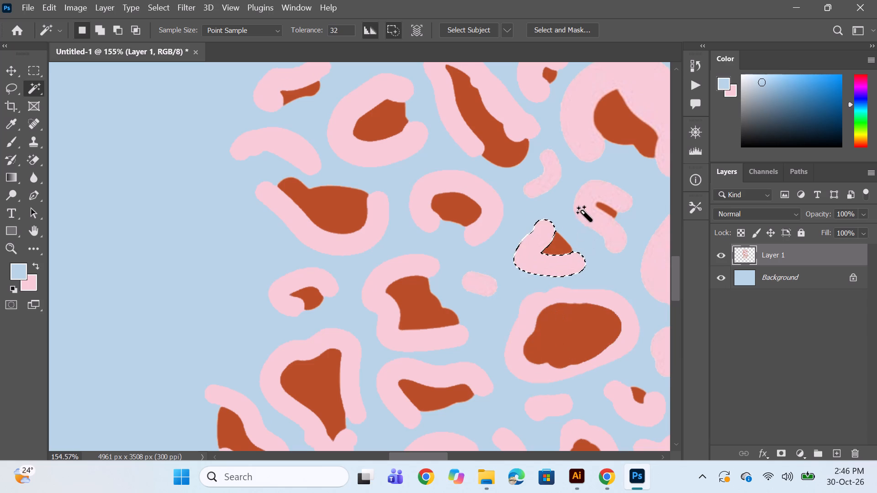
Delete the pink ring around the small hook-shaped spot above the triangular spot.
left_click(585, 208)
key("BackSpace")
Refill the small curved mark, the neighbouring large spot's ring and the small C-shaped ring above the curved mark with pink.
left_click(547, 185)
key("ctrl+BackSpace")
left_click(574, 146)
key("ctrl+BackSpace")
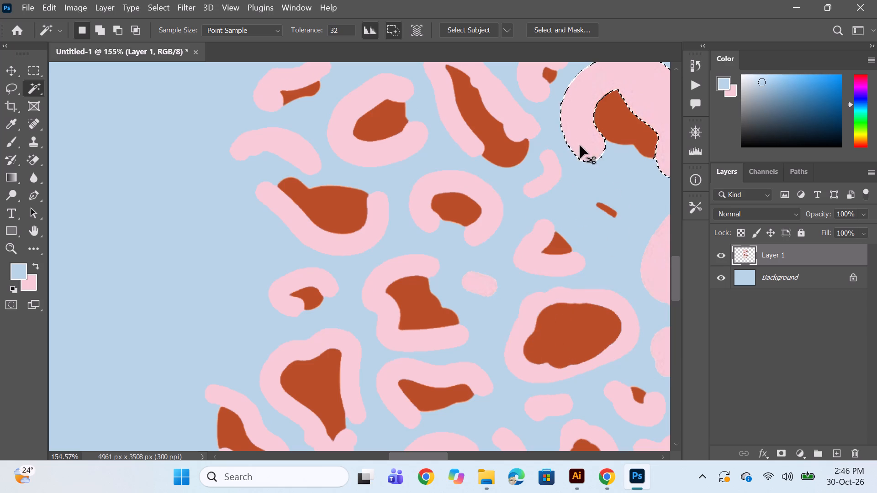
scroll(549, 150, "up", 11)
left_click(530, 196)
key("ctrl+BackSpace")
Refill the rings of the wide domed spot, the C-shaped spot above it, the elongated streaked spot and the large spot beside that with pink.
scroll(547, 155, "up", 12)
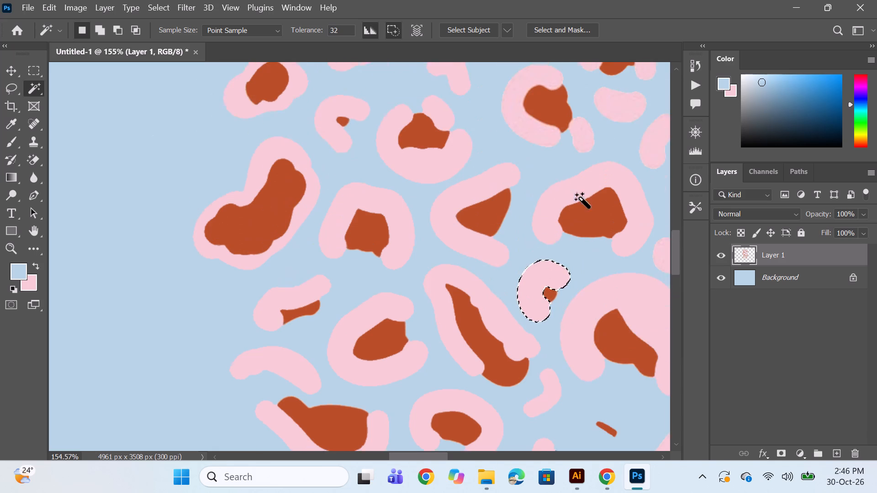
scroll(581, 198, "up", 3)
left_click(588, 248)
key("ctrl+BackSpace")
left_click(521, 183)
key("ctrl+BackSpace")
scroll(539, 178, "up", 12, "ctrl")
left_click(525, 199)
key("ctrl+BackSpace")
left_click(602, 155)
key("ctrl+BackSpace")
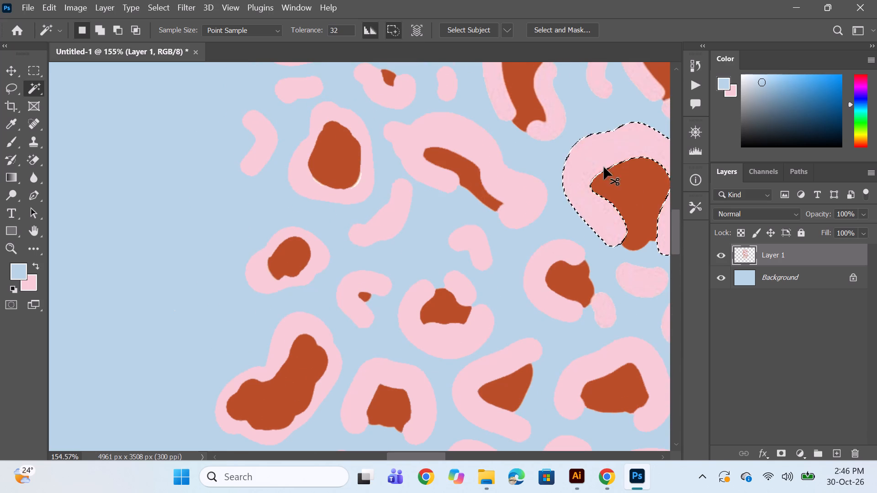
Refill both ring pieces of the tall curved spot and the crescent of the small brown spot above it with pink.
scroll(596, 172, "up", 11)
left_click(496, 202)
key("ctrl+BackSpace")
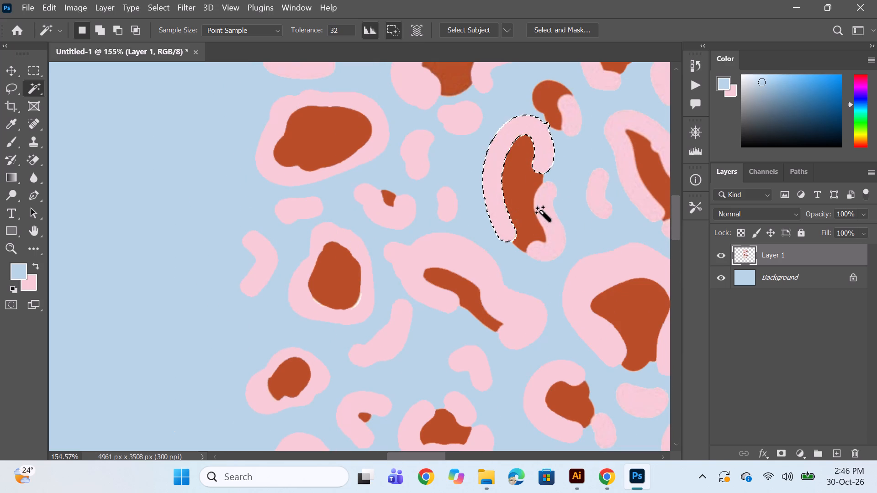
left_click(542, 211)
key("ctrl+BackSpace")
scroll(567, 227, "up", 6)
left_click(576, 189)
key("ctrl+BackSpace")
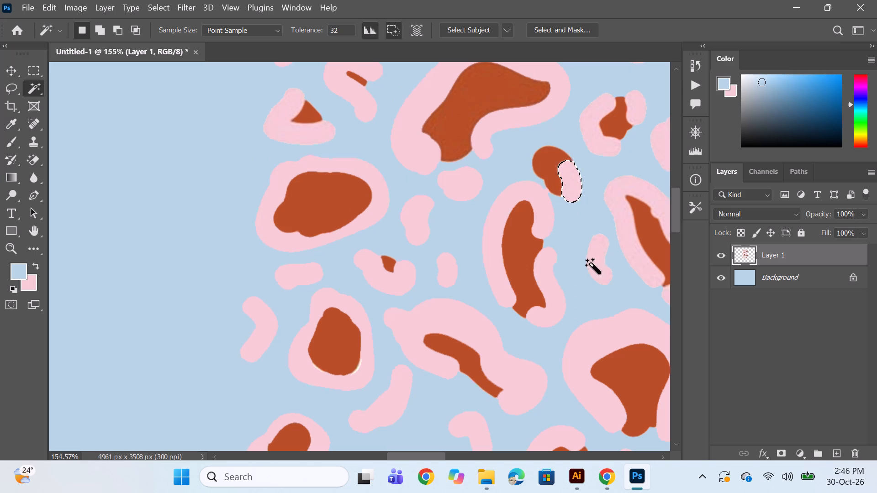
Refill the small curved mark, the slanted long spot's ring, the small spot's ring above it and the larger C-shaped ring above that with pink.
left_click(592, 264)
key("ctrl+BackSpace")
left_click(624, 194)
key("ctrl+BackSpace")
scroll(581, 197, "up", 7)
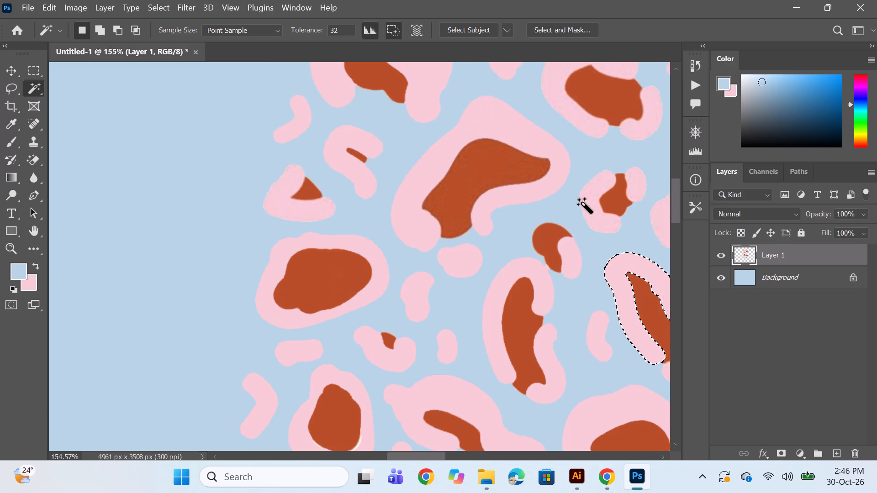
left_click(589, 201)
key("ctrl+BackSpace")
scroll(582, 203, "up", 10)
left_click(578, 174)
key("ctrl+BackSpace")
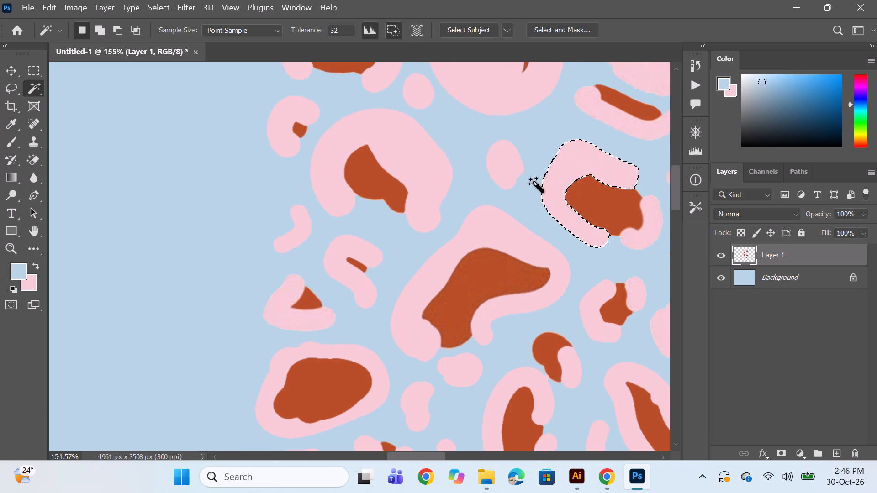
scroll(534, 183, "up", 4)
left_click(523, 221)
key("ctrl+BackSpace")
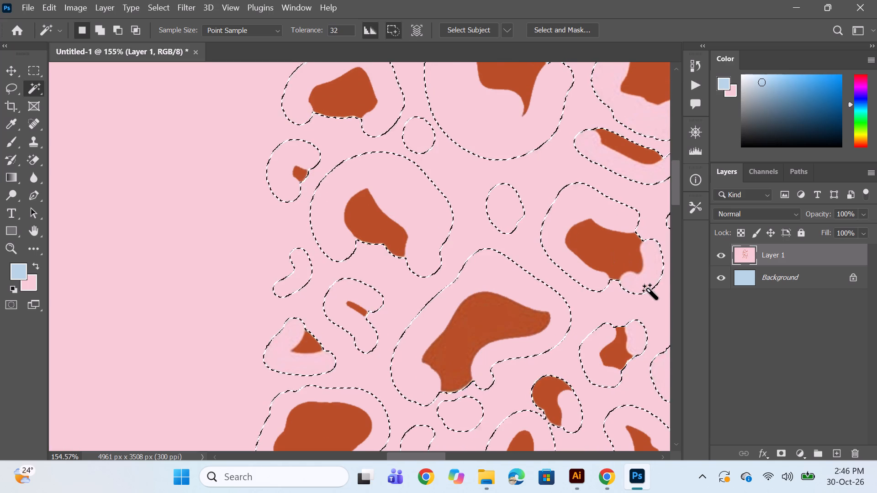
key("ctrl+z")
Refill the crescent closing the C-shaped spot and the ring of the narrow slanted spot above it with pink.
left_click(638, 291)
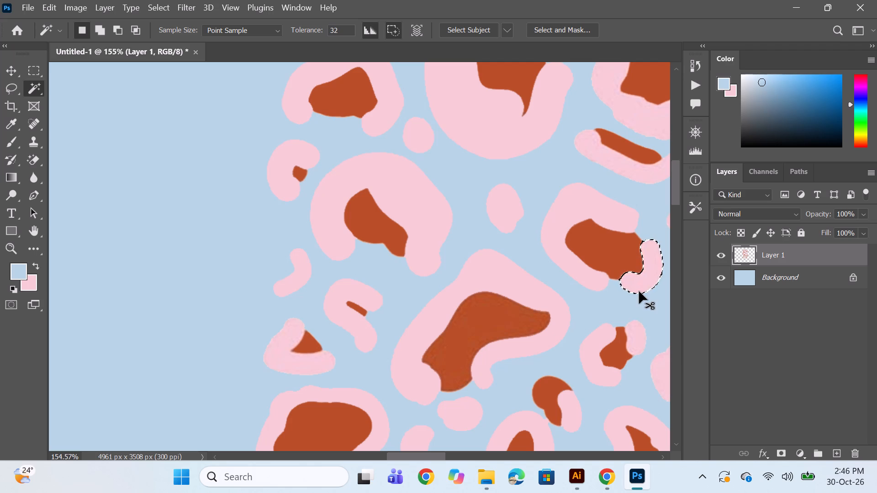
key("ctrl+BackSpace")
scroll(607, 170, "up", 1)
left_click(608, 170)
key("ctrl+BackSpace")
Refill the ring of the angular spot at the pattern's upper edge and the white patch beside its brown centre with pink.
scroll(596, 190, "up", 5)
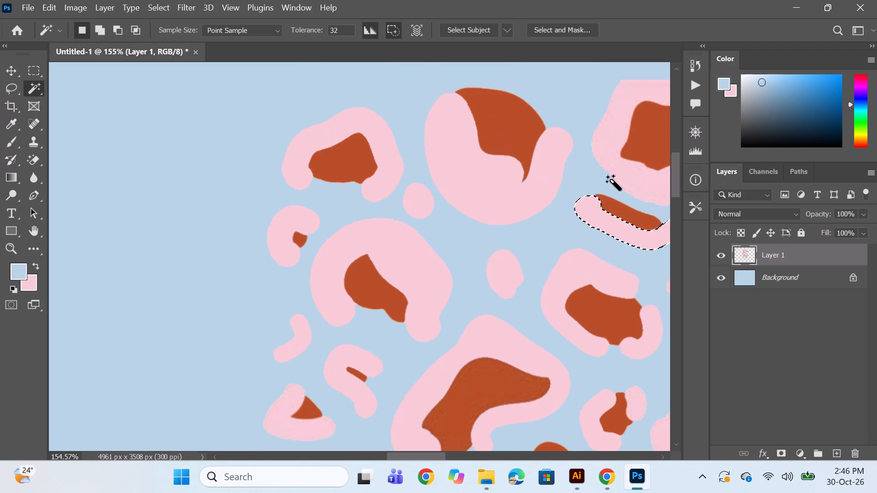
left_click(619, 146)
key("ctrl+BackSpace")
key("space")
key("space")
key("space")
key("space")
key("space")
key("space")
key("space")
key("space")
key("space")
key("space")
key("space")
key("space")
key("space")
key("space")
key("space")
key("space")
key("space")
key("space")
key("space")
key("space")
left_click_drag(583, 266, 286, 265)
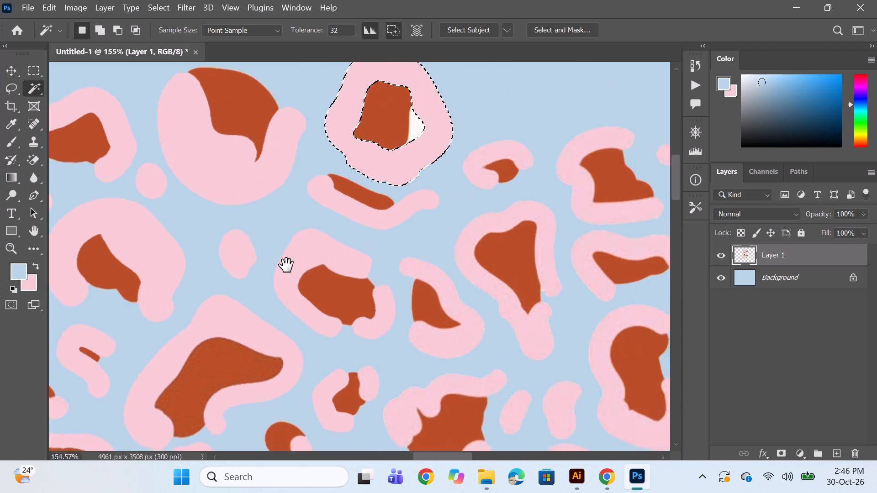
left_click_drag(286, 265, 251, 261)
left_click(356, 143)
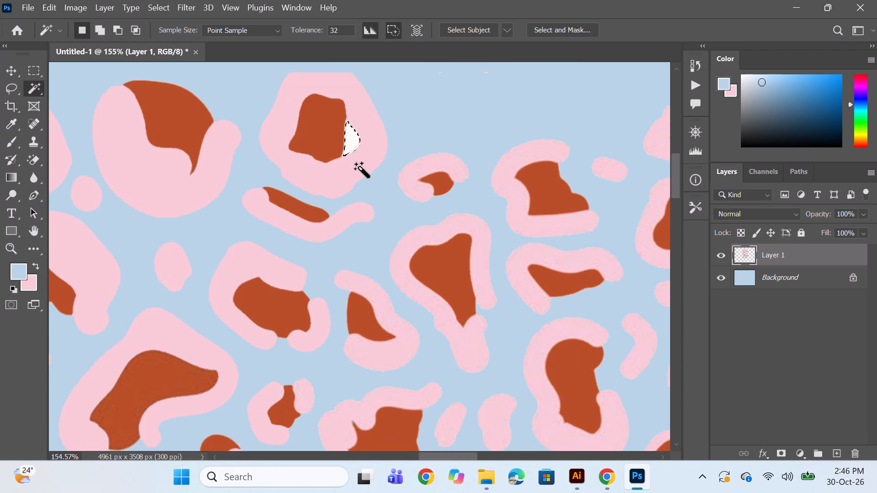
key("ctrl+BackSpace")
Refill the rings of the small oval, blocky, large triangular, flat wedge-shaped and small curved spots near the pattern's upper edge with pink.
left_click(448, 164)
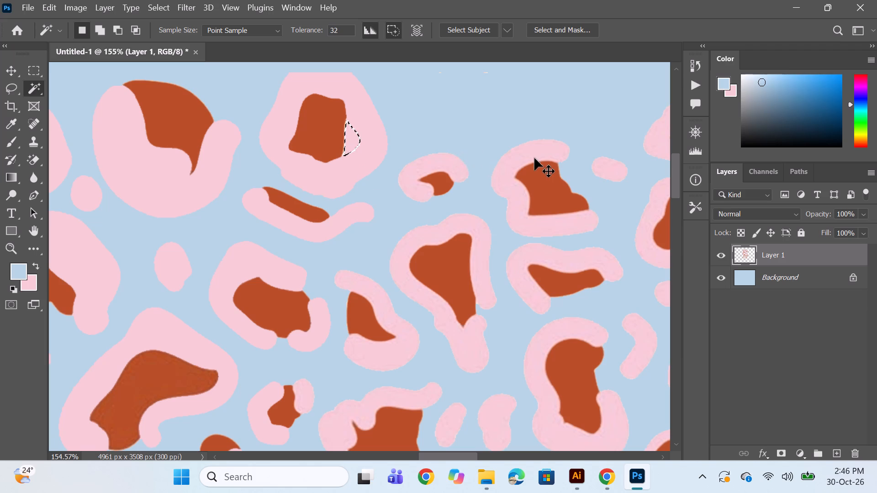
key("ctrl+BackSpace")
left_click(535, 153)
key("ctrl+BackSpace")
left_click(479, 227)
key("ctrl+BackSpace")
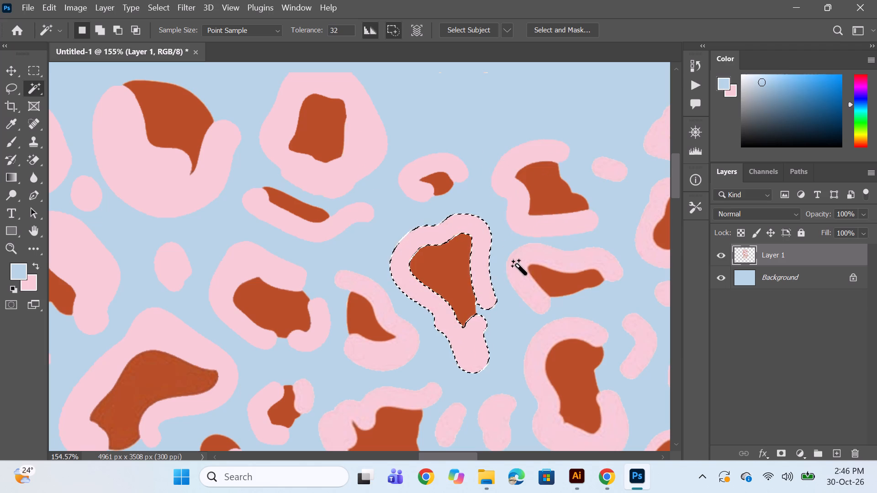
left_click(518, 265)
key("ctrl+BackSpace")
left_click(386, 324)
key("ctrl+BackSpace")
Refill the upper and lower ring pieces of the jagged star-shaped spot with pink.
scroll(462, 239, "down", 9)
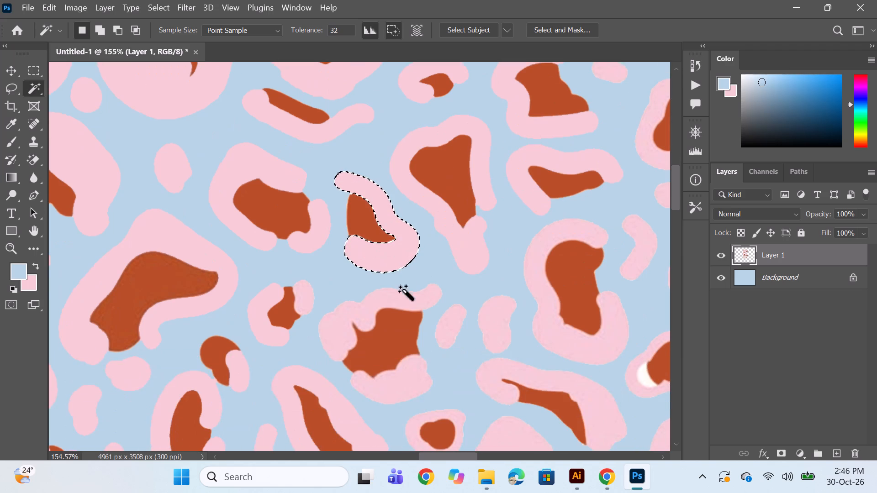
left_click(396, 302)
key("ctrl+BackSpace")
scroll(424, 329, "down", 5)
left_click(422, 331)
key("ctrl+BackSpace")
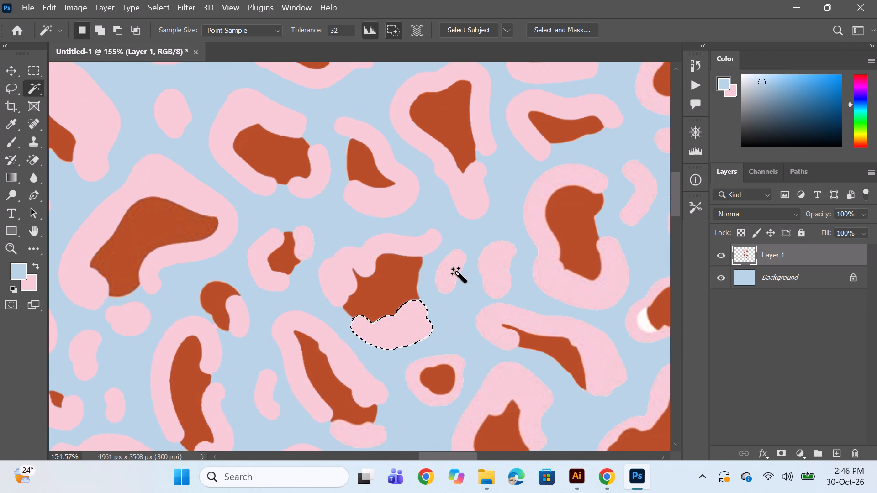
Refill the two small marks beside the star-shaped spot, the tall spot's ring next to them and the slanted spot's ring below with pink.
left_click(457, 273)
key("ctrl+BackSpace")
left_click(499, 273)
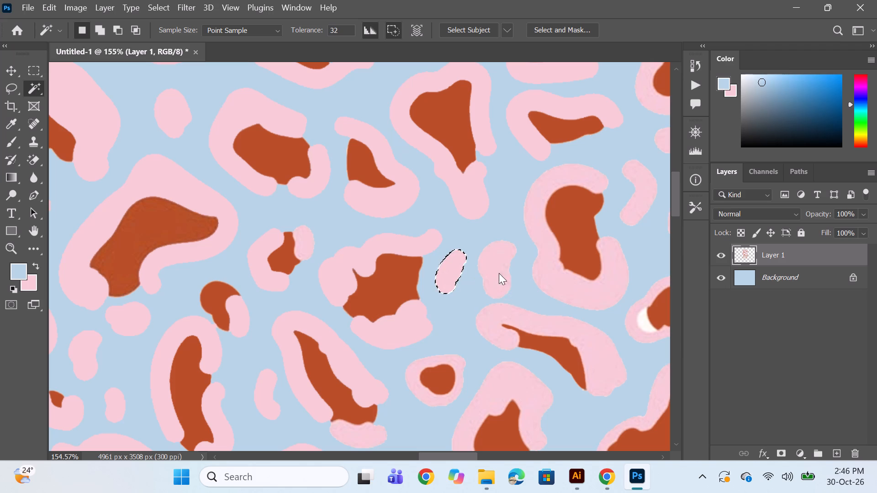
key("ctrl+BackSpace")
left_click(546, 265)
key("ctrl+BackSpace")
left_click(520, 314)
key("ctrl+BackSpace")
Refill the teardrop-shaped spot's ring and the small round spot's ring beside it with pink.
scroll(509, 248, "down", 6)
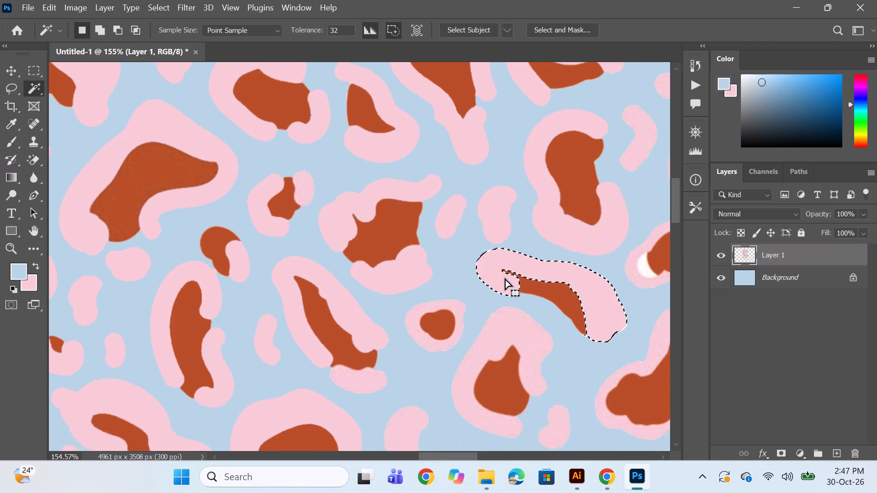
left_click(504, 314)
key("ctrl+BackSpace")
left_click(460, 298)
key("ctrl+BackSpace")
Refill the kidney-shaped mark, the heart-shaped spot's ring, the small oval spot's ring and the small mark below the teardrop-shaped spot with pink.
scroll(464, 274, "down", 6)
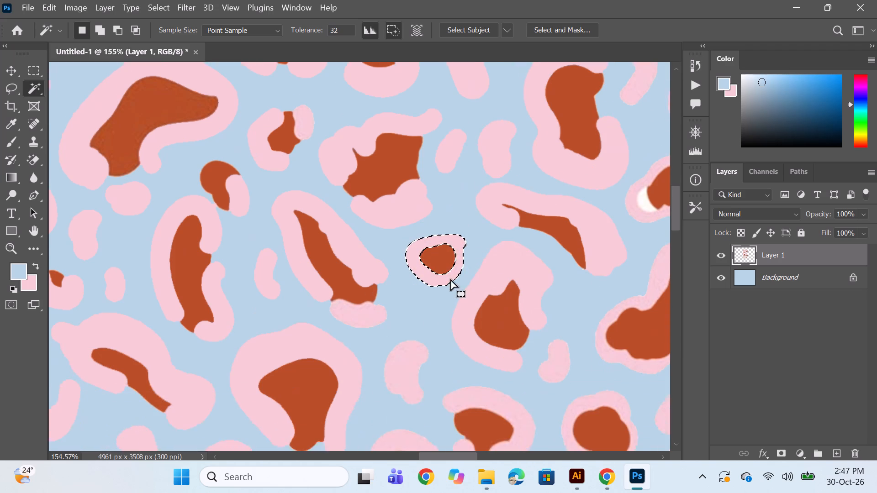
scroll(450, 279, "down", 4)
left_click(416, 315)
key("ctrl+BackSpace")
scroll(511, 299, "down", 6)
left_click(513, 290)
key("ctrl+BackSpace")
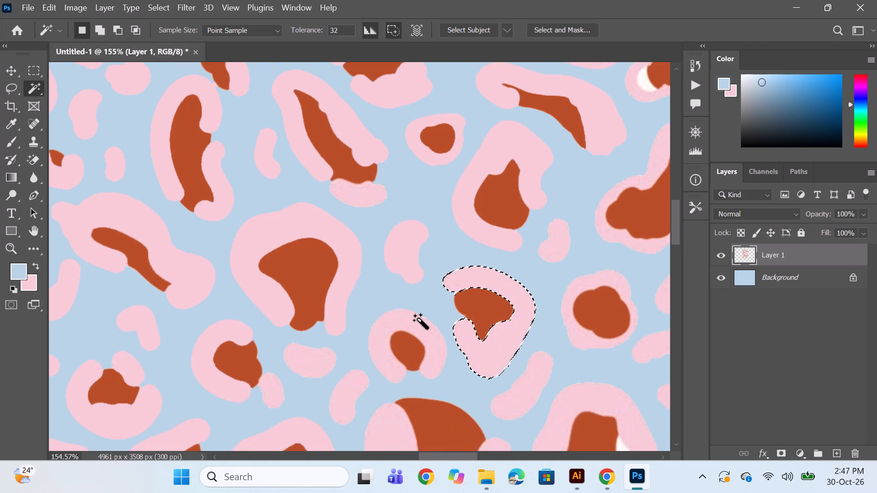
left_click(419, 319)
key("ctrl+BackSpace")
left_click(558, 254)
key("ctrl+BackSpace")
Refill the slanted curved mark, the very large round spot's ring and the two small oval marks below that spot with pink.
scroll(544, 241, "down", 11, "ctrl")
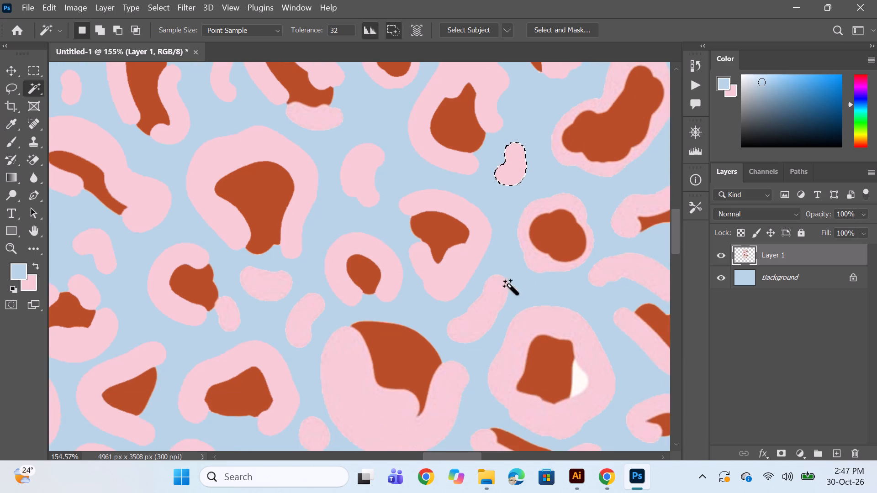
left_click(497, 294)
key("ctrl+BackSpace")
scroll(505, 269, "down", 9, "ctrl")
left_click(387, 386)
key("ctrl+BackSpace")
scroll(407, 301, "down", 4, "ctrl")
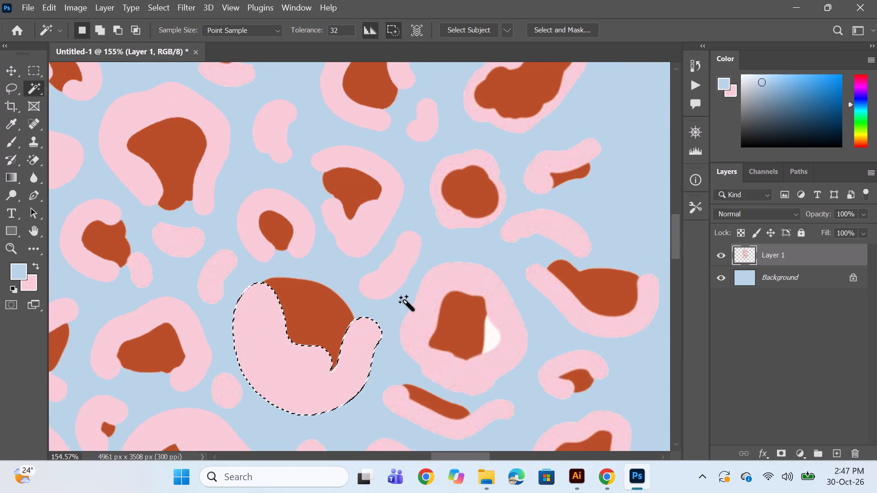
scroll(405, 301, "down", 12, "ctrl")
left_click(210, 282)
key("ctrl+BackSpace")
left_click(282, 341)
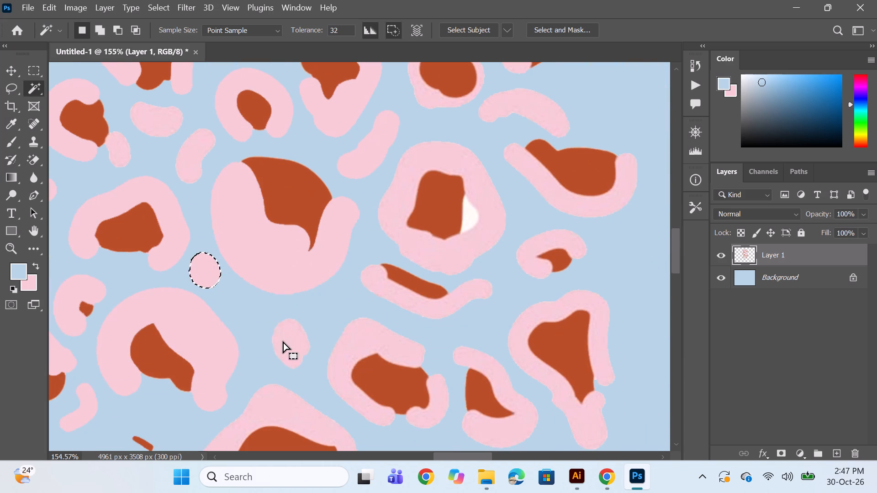
key("ctrl+BackSpace")
Refill the large boomerang-shaped spot's ring and the rounded, kidney-shaped and tiny upright marks below it with pink.
scroll(309, 321, "down", 11)
left_click(301, 302)
key("ctrl+BackSpace")
scroll(316, 299, "down", 5, "ctrl")
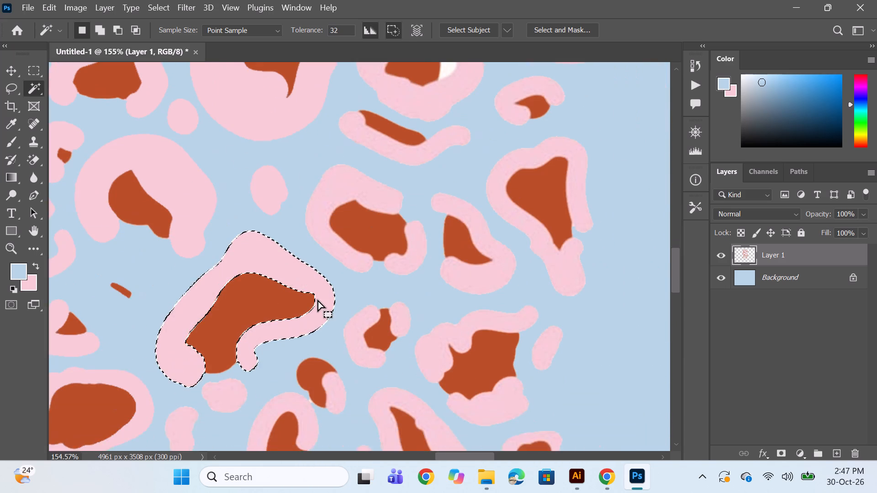
scroll(317, 299, "down", 7, "ctrl")
left_click(241, 317)
key("ctrl+BackSpace")
left_click(185, 341)
key("ctrl+BackSpace")
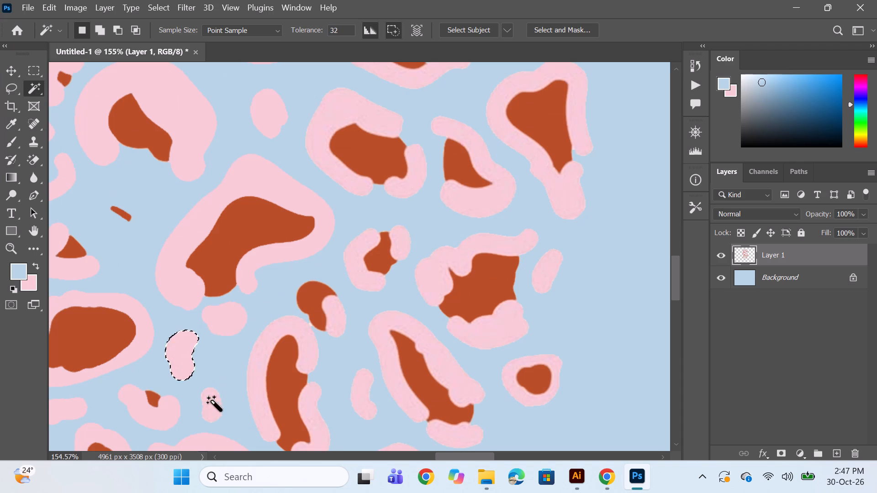
left_click(214, 406)
key("ctrl+BackSpace")
Refill the ring of the elongated streaked spot and the two curved marks below it with pink.
scroll(272, 321, "down", 10)
left_click(212, 343)
key("ctrl+BackSpace")
scroll(220, 336, "down", 10, "ctrl")
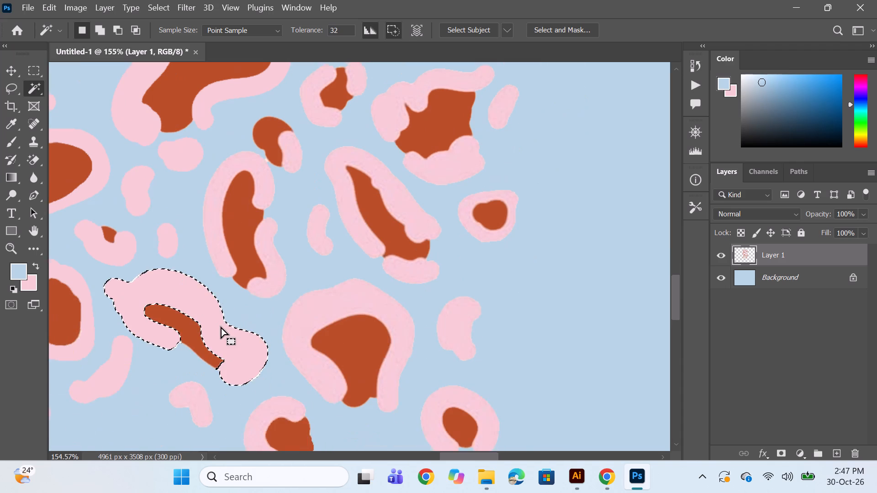
key("ctrl+BackSpace")
left_click(127, 350)
key("ctrl+BackSpace")
left_click(186, 384)
key("ctrl+BackSpace")
Refill the sliver along the inner edge and the whole ring of the C-shaped spot at the pattern's lower edge with pink.
scroll(221, 369, "down", 6)
left_click(267, 352)
key("ctrl+BackSpace")
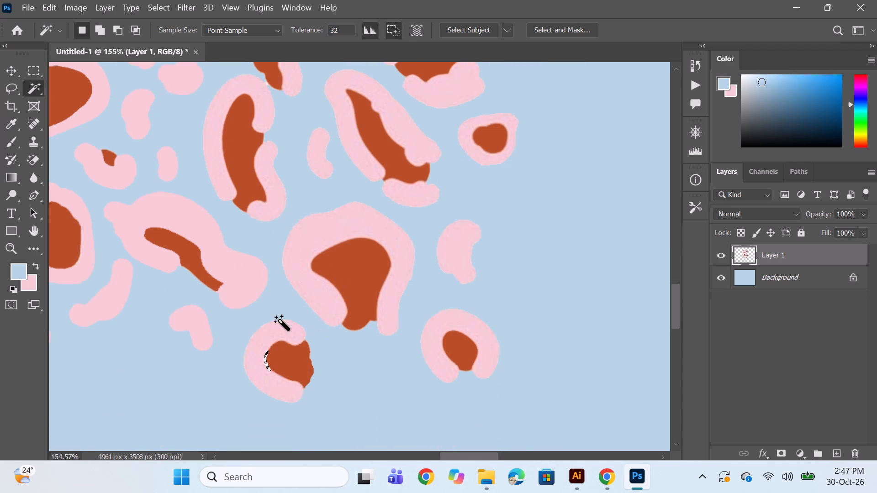
left_click(278, 334)
key("BackSpace")
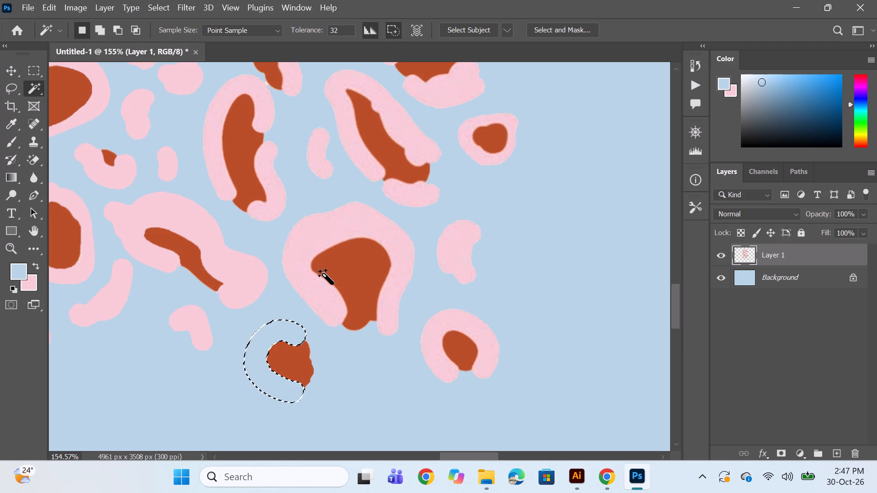
key("ctrl+BackSpace")
Refill the large pear-shaped spot's ring, the curved mark beside it and the small arched spot's ring at the pattern's lower-right corner with pink.
left_click(312, 252)
key("ctrl+BackSpace")
left_click(470, 248)
key("ctrl+BackSpace")
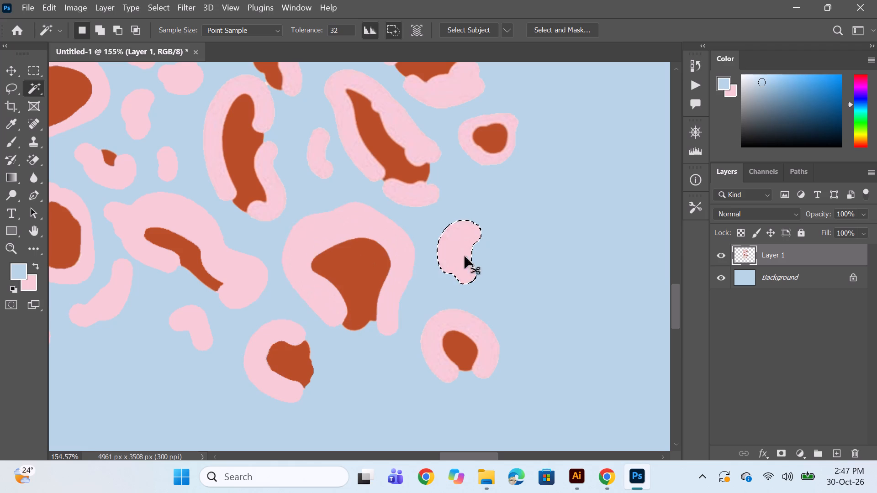
left_click(456, 325, "ctrl")
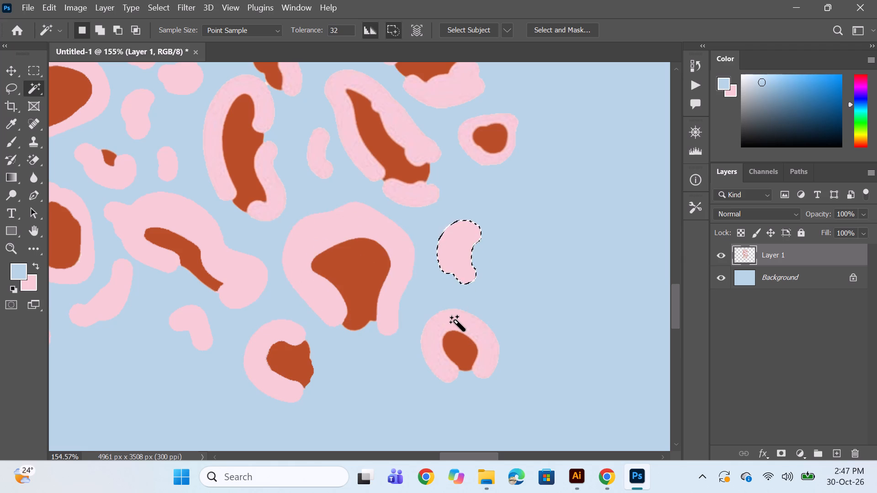
left_click(456, 321)
key("ctrl+BackSpace")
Refill the small round spot's ring, both ring segments of the long diagonal spot and the slim upright mark beside it with pink.
scroll(446, 261, "up", 6)
left_click(472, 206)
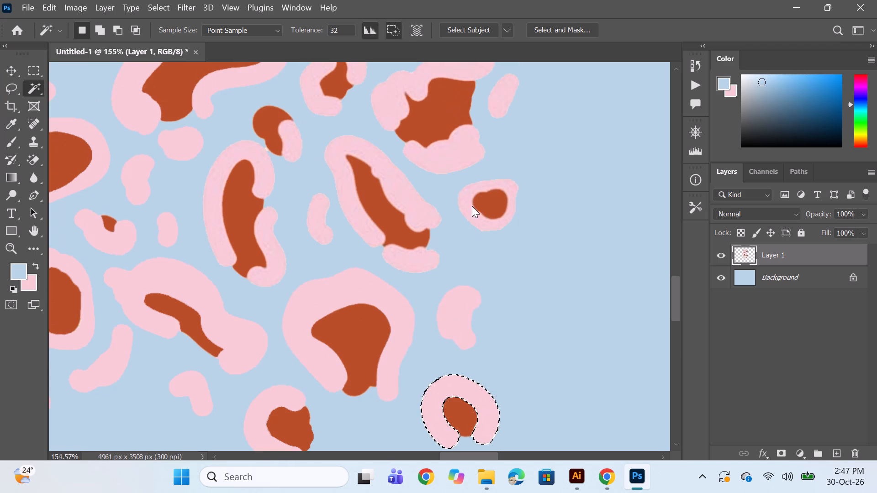
key("ctrl+BackSpace")
left_click(395, 184)
key("ctrl+BackSpace")
left_click(407, 266)
key("ctrl+BackSpace")
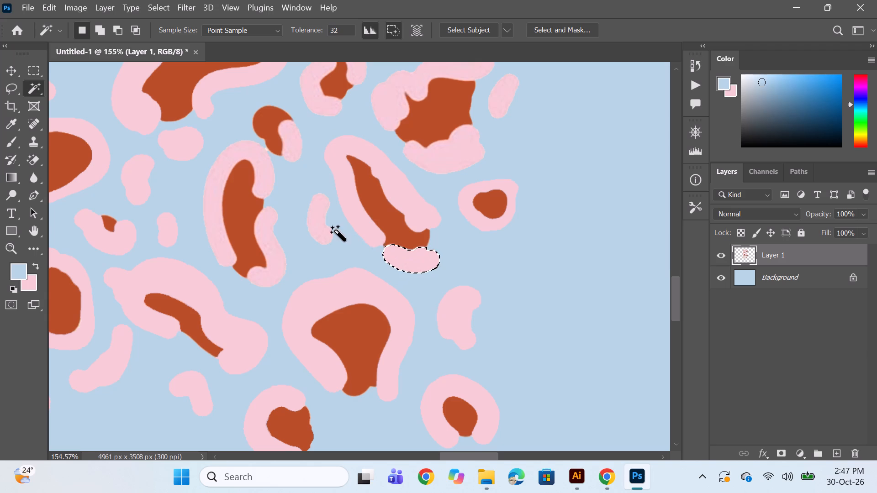
left_click(331, 231)
key("ctrl+BackSpace")
Refill the pink segment on the small hooked brown spot and the ring of the tall curved spot below it with pink.
scroll(327, 224, "up", 5)
left_click(295, 204)
key("ctrl+BackSpace")
left_click(259, 215)
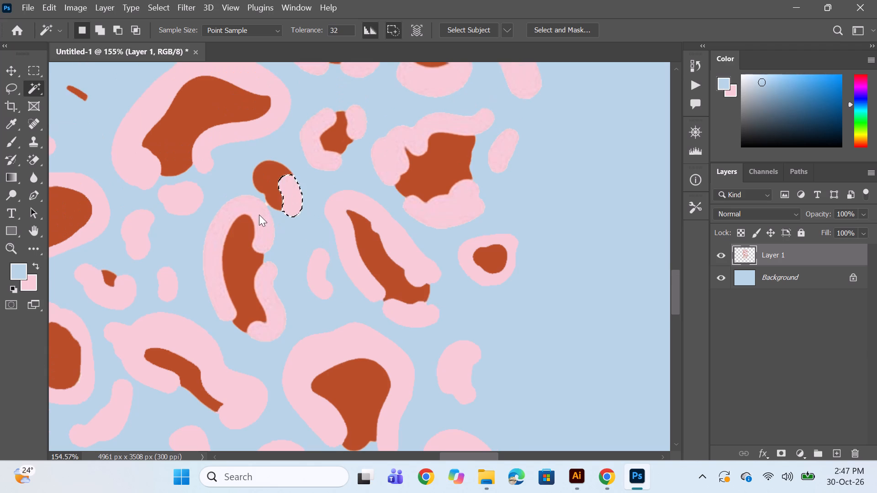
key("ctrl+BackSpace")
Delete the separate pink segment along the lower right side of the tall curved spot.
left_click(266, 284)
key("BackSpace")
Refill both ring segments of the small angular spot and the upper ring of the star-shaped spot beside it with pink.
left_click(318, 165)
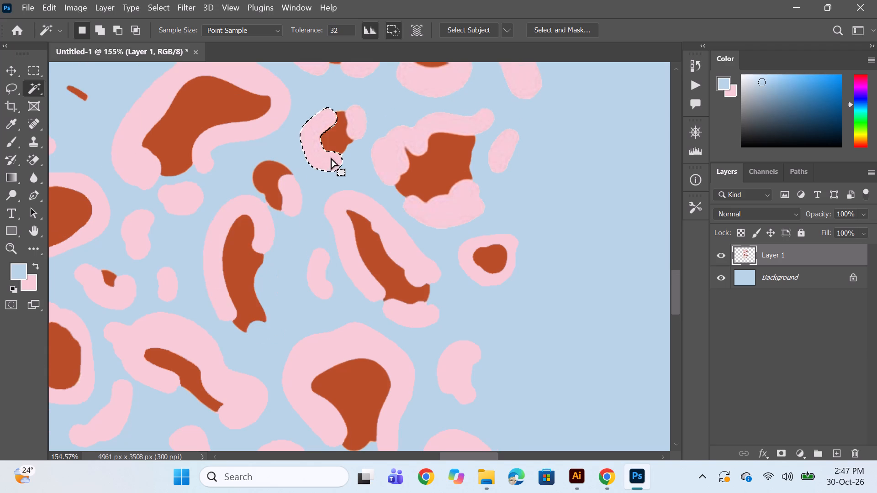
key("ctrl+BackSpace")
left_click(355, 130)
key("ctrl+BackSpace")
left_click(382, 154)
key("ctrl+BackSpace")
Refill the star-shaped spot's lower ring segment and the slim oval mark to its upper right with pink.
left_click(445, 215)
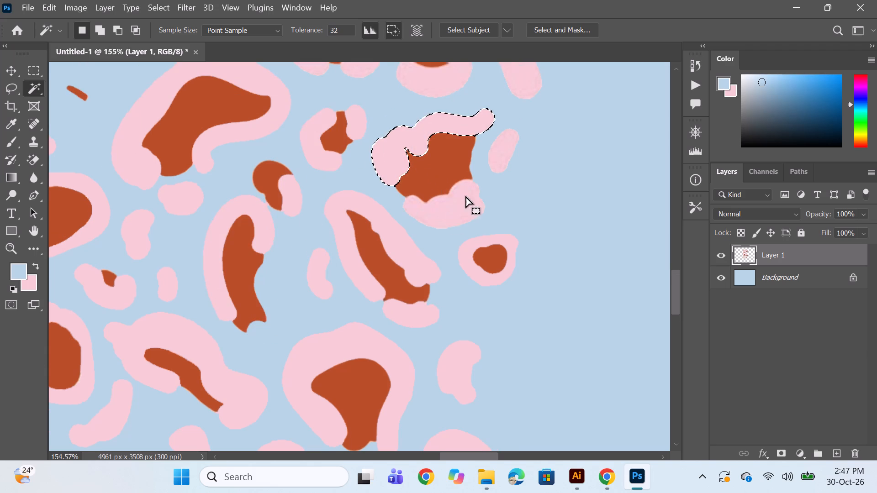
key("BackSpace")
left_click(508, 153)
key("BackSpace")
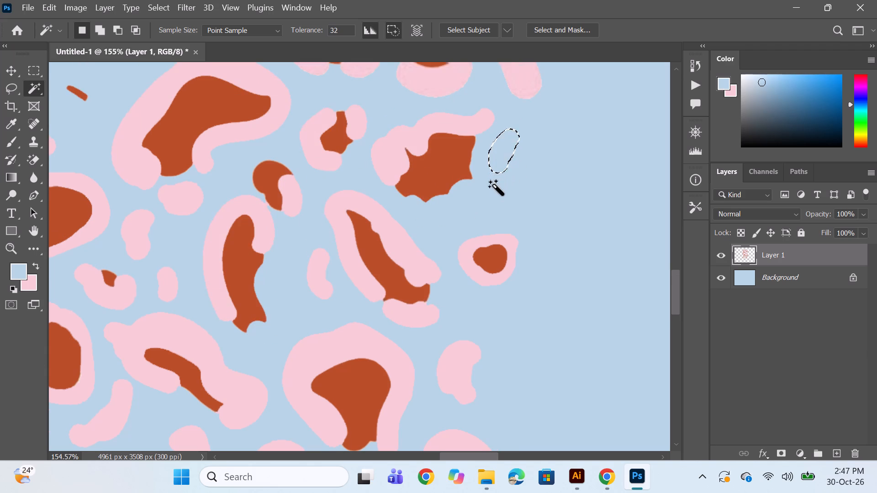
key("ctrl+z")
key("ctrl+z")
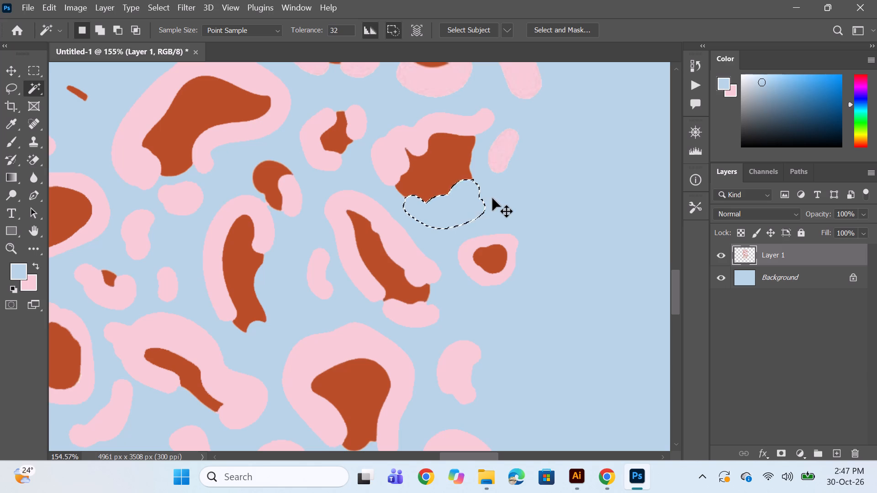
key("ctrl+BackSpace")
left_click(502, 162)
key("ctrl+BackSpace")
Refill the rings of the triangular spot and the crescent-shaped spot, plus both ring segments of the oval spot beside them, with pink.
scroll(492, 169, "up", 12)
left_click(515, 220)
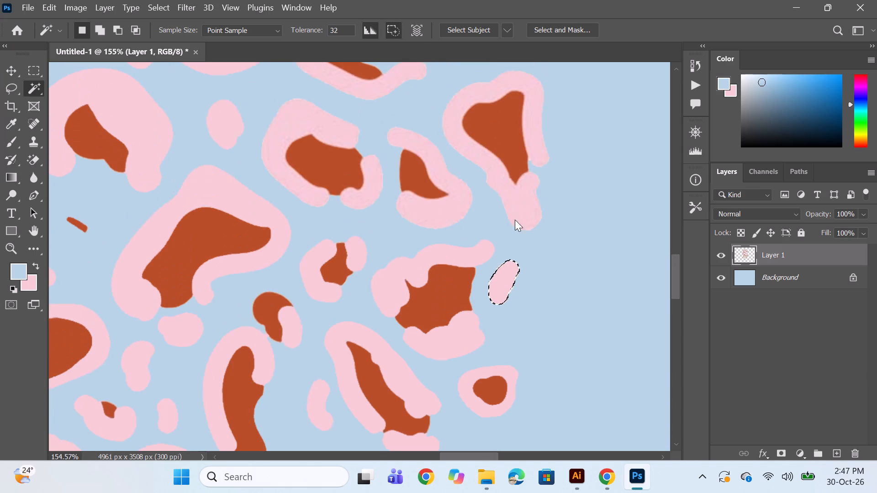
key("ctrl+BackSpace")
left_click(449, 197)
key("ctrl+BackSpace")
scroll(428, 206, "up", 7, "ctrl")
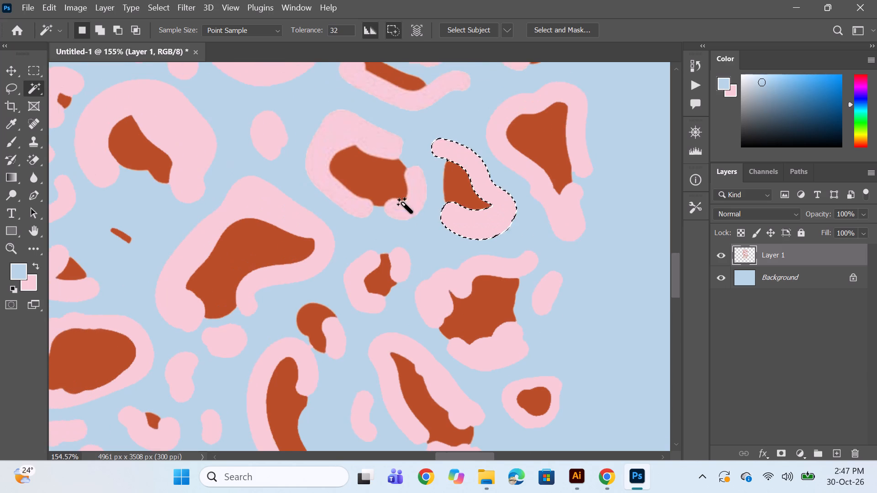
left_click(414, 226)
key("ctrl+BackSpace")
left_click(375, 161)
key("ctrl+BackSpace")
Refill the thin curved spot's ring, the ring of the large round spot above it and that ring's white gap with pink.
scroll(387, 182, "up", 10, "ctrl")
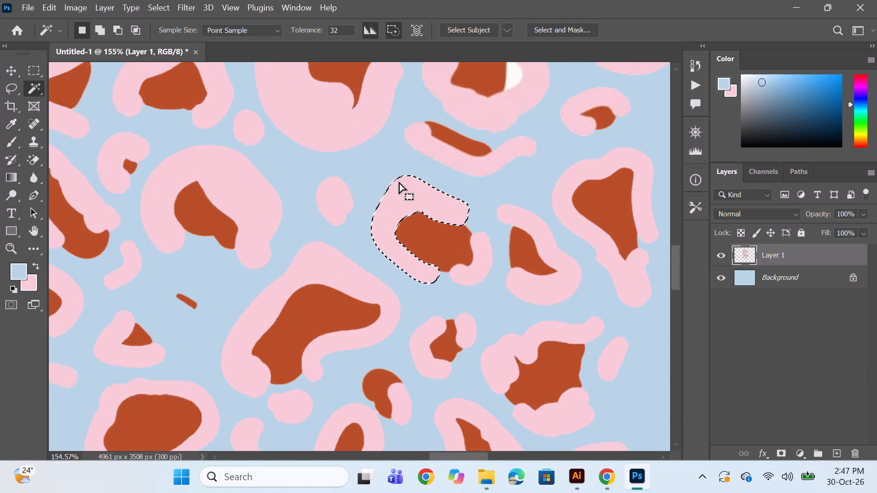
left_click(467, 171)
key("ctrl+BackSpace")
scroll(510, 185, "up", 11, "ctrl")
left_click(547, 187)
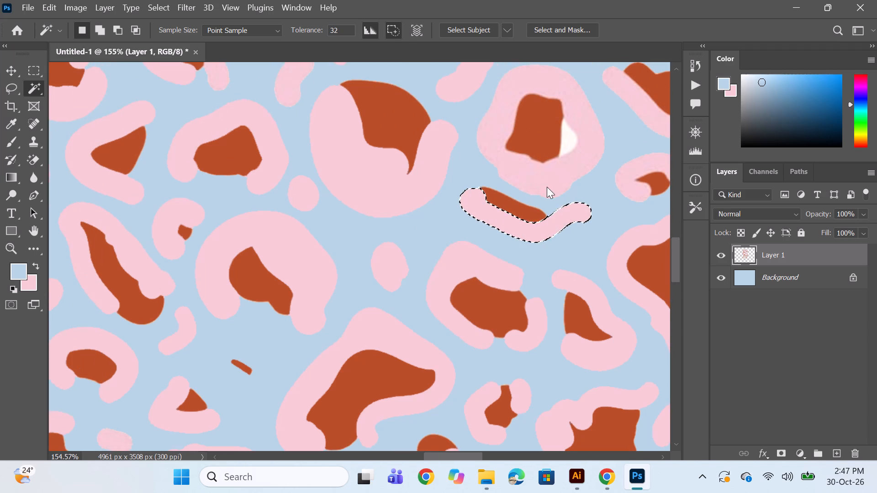
key("ctrl+BackSpace")
left_click(568, 143)
key("ctrl+BackSpace")
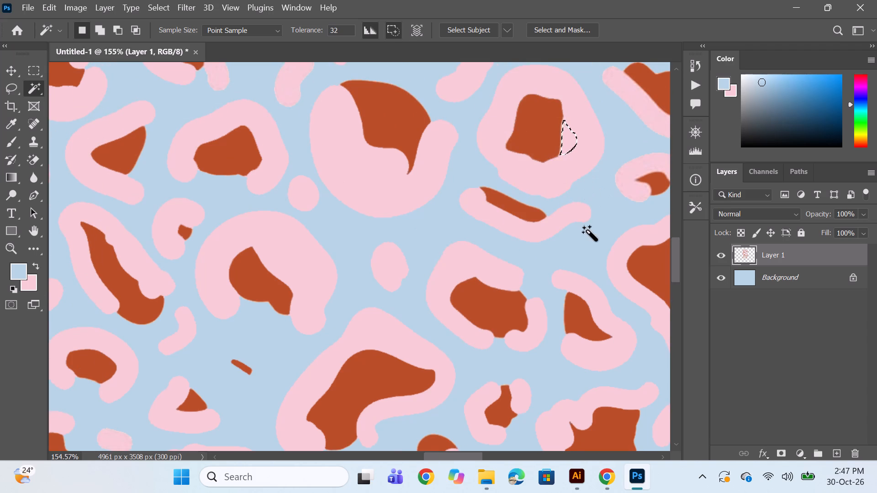
Refill the ring of the small C-shaped spot at the pattern's right edge with pink.
key("space")
key("space")
key("space")
key("space")
key("space")
key("space")
key("space")
left_click_drag(590, 231, 398, 365)
left_click(443, 341)
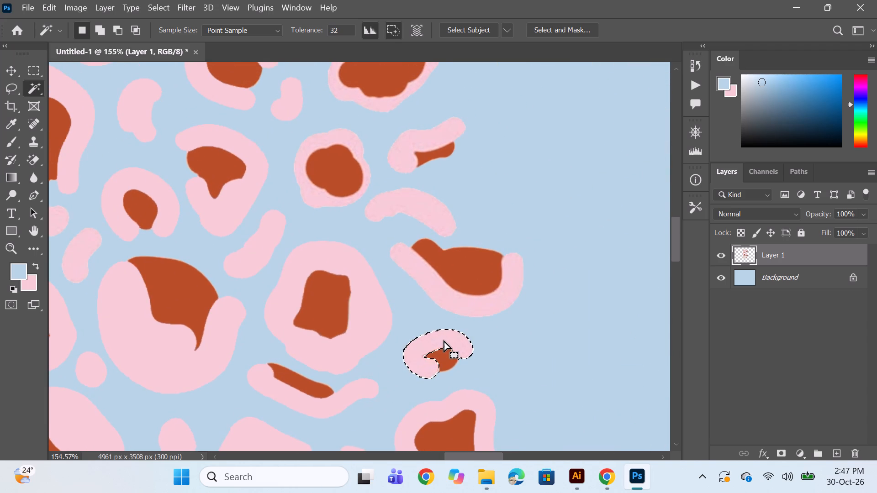
key("ctrl+BackSpace")
Refill the ring under the bowl-shaped spot and the arched mark above it with pink.
left_click(481, 304)
key("BackSpace")
left_click(429, 206)
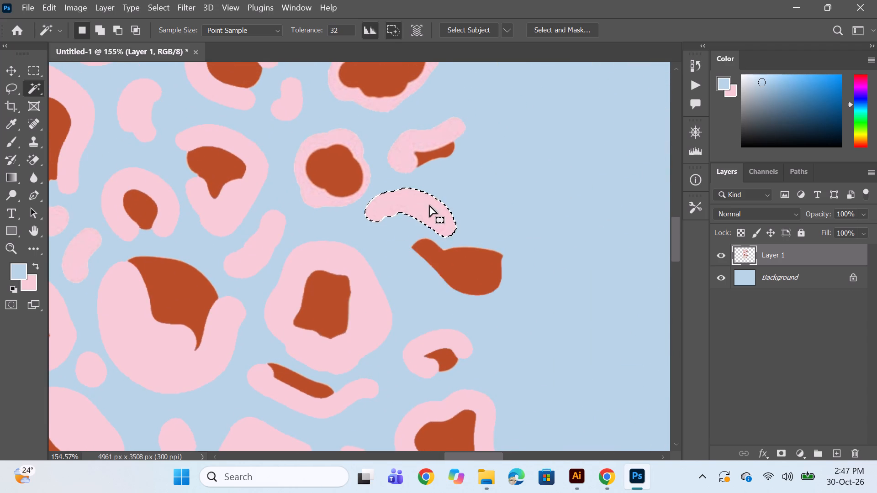
key("ctrl+z")
key("ctrl+z")
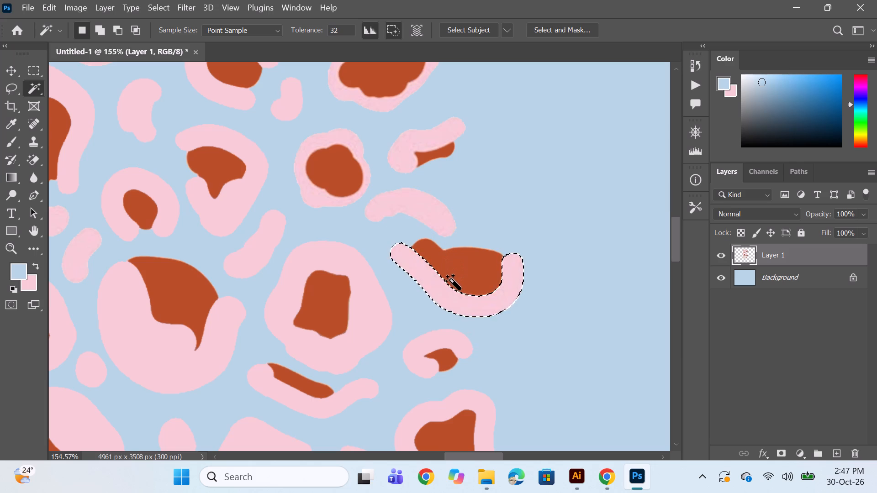
key("ctrl+BackSpace")
left_click(423, 209)
key("ctrl+BackSpace")
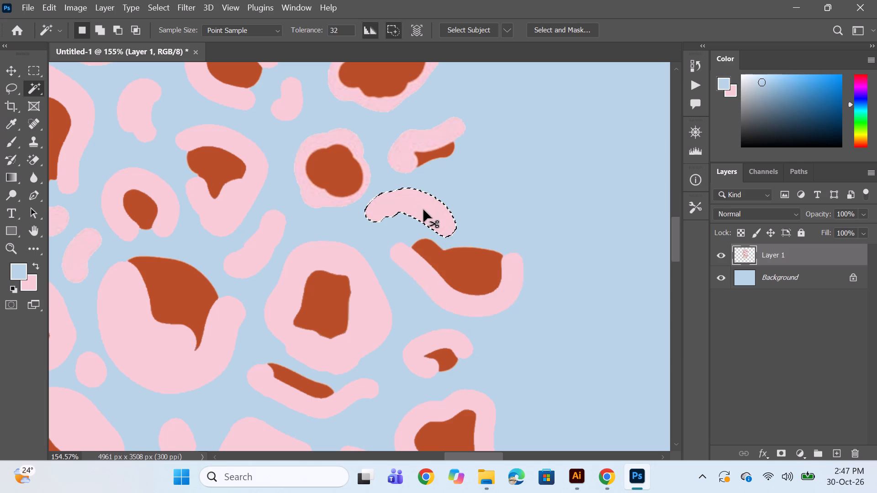
Refill the rings of the small wavy spot, the round spot beside it and the large bean-shaped spot above them with pink.
left_click(414, 155)
key("ctrl+BackSpace")
left_click(361, 151)
key("ctrl+BackSpace")
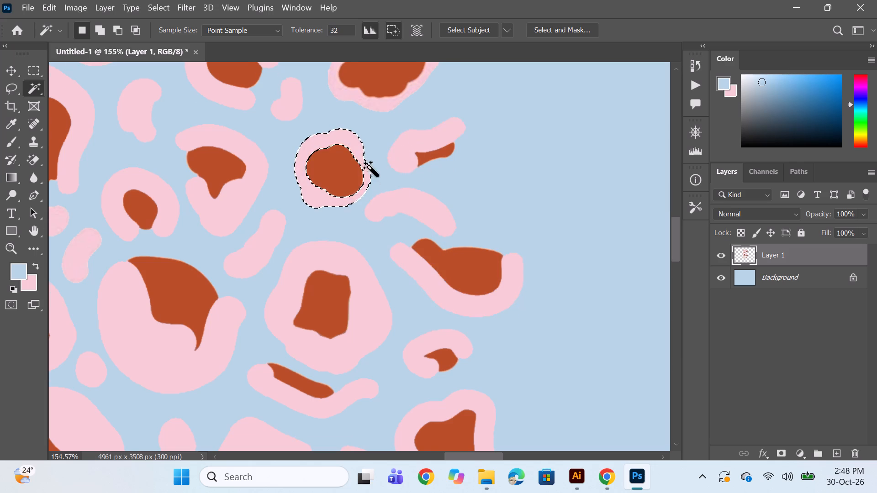
scroll(370, 167, "up", 10)
left_click(381, 153)
key("ctrl+BackSpace")
Refill the long arched spot's ring and the small kidney-shaped mark beside the bean-shaped spot with pink.
scroll(297, 186, "up", 3)
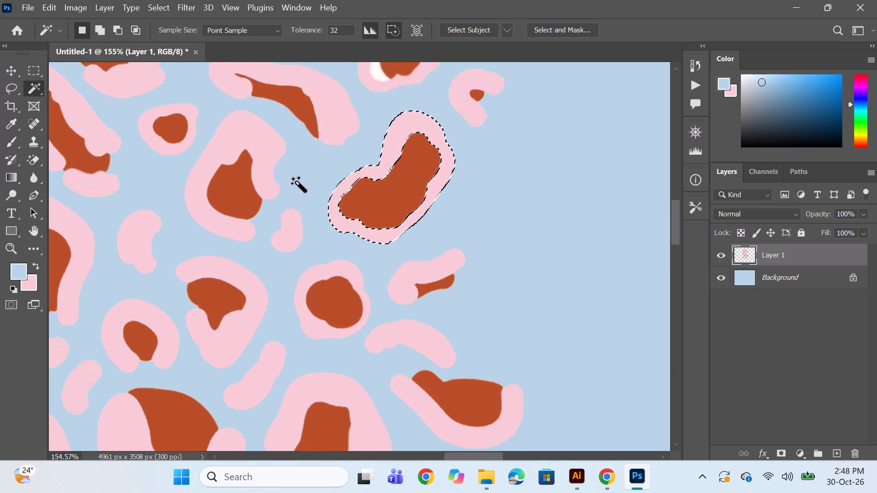
scroll(297, 182, "up", 3)
left_click(345, 159)
key("ctrl+BackSpace")
left_click(295, 268)
key("ctrl+BackSpace")
Delete the pink ring around the tiny brown spot at the pattern's right edge.
left_click(470, 146)
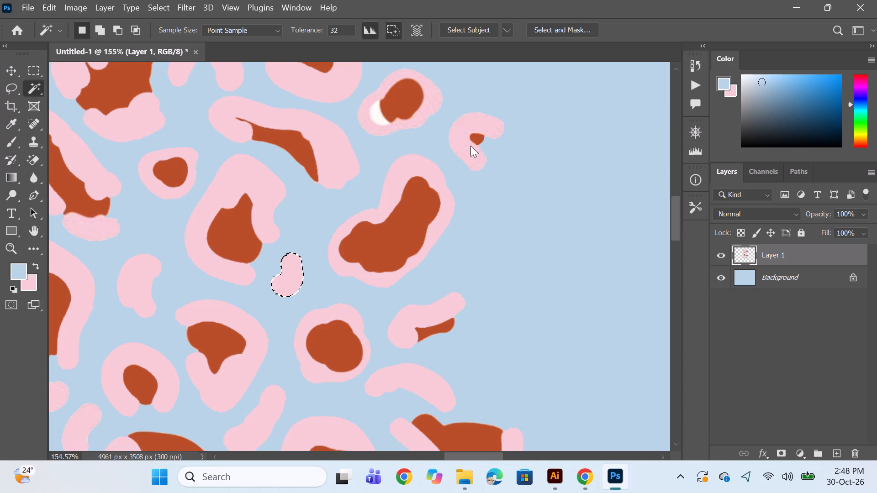
key("BackSpace")
Refill the rings and white gaps of the small oval spot and the rounded spot above it with pink.
scroll(398, 158, "up", 6)
left_click(383, 185)
key("ctrl+BackSpace")
left_click(386, 158)
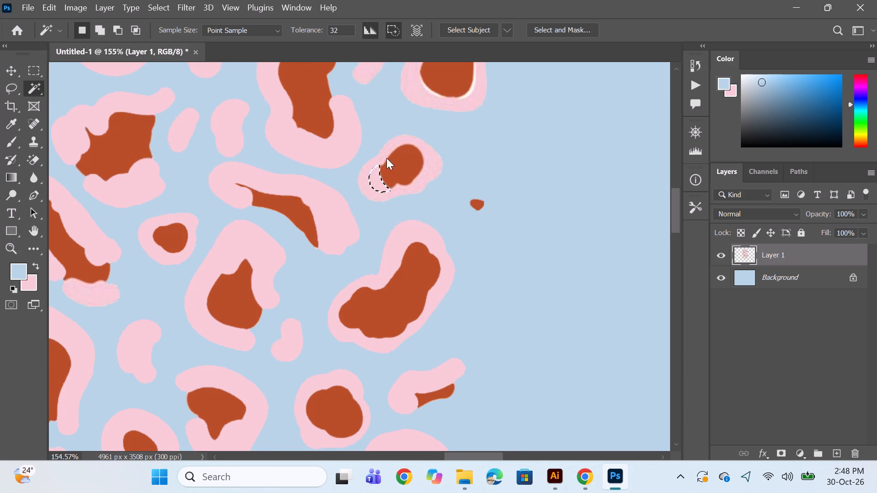
key("ctrl+BackSpace")
scroll(382, 169, "up", 12)
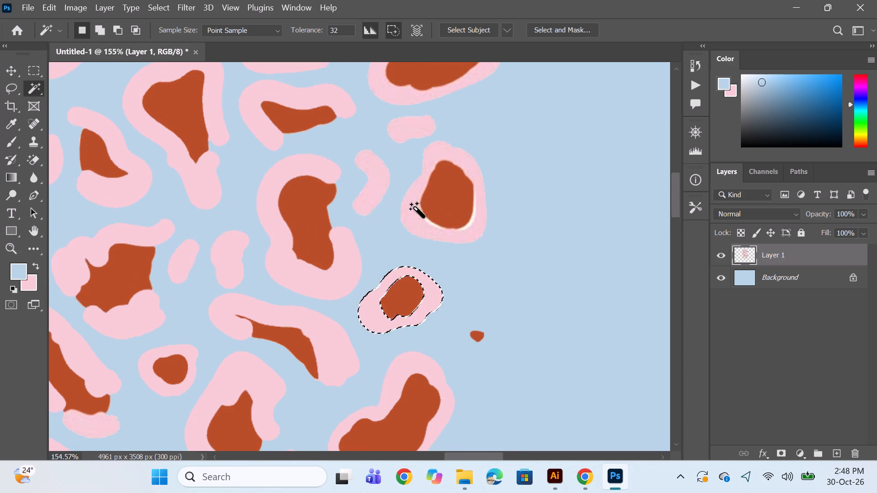
left_click(416, 208)
key("ctrl+BackSpace")
key("ctrl+BackSpace")
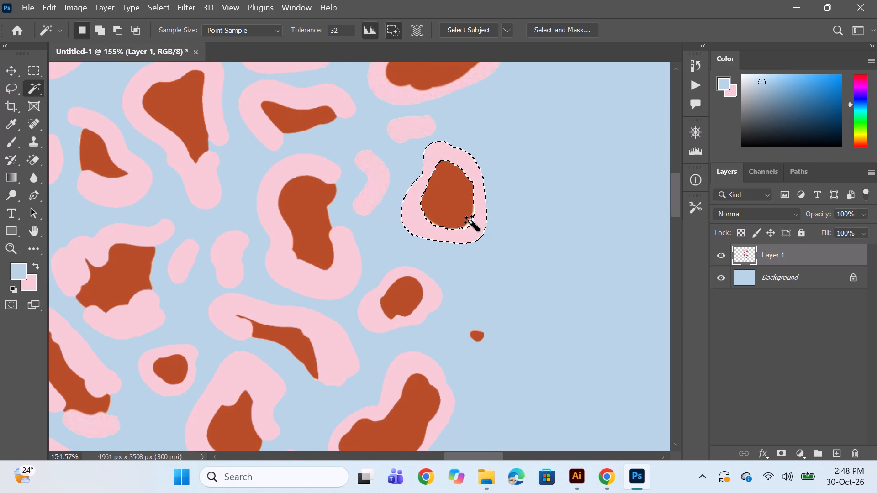
left_click(470, 221)
key("ctrl+BackSpace")
Refill the curved mark beside the rounded spot and the short oblong mark above that spot with pink.
left_click(378, 192)
key("ctrl+BackSpace")
scroll(415, 164, "up", 4)
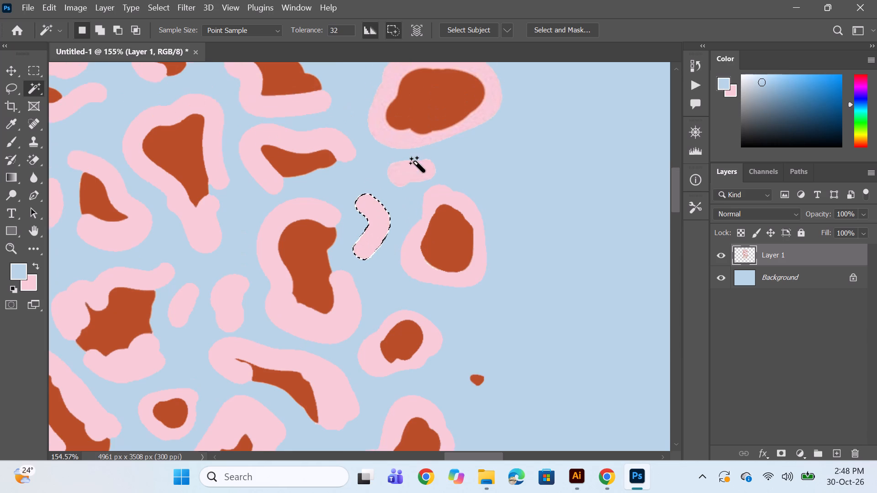
left_click(415, 172)
key("ctrl+BackSpace")
Refill the rings of the large oval spot and the small triangular spot above it with pink.
scroll(361, 184, "up", 6)
left_click(384, 154)
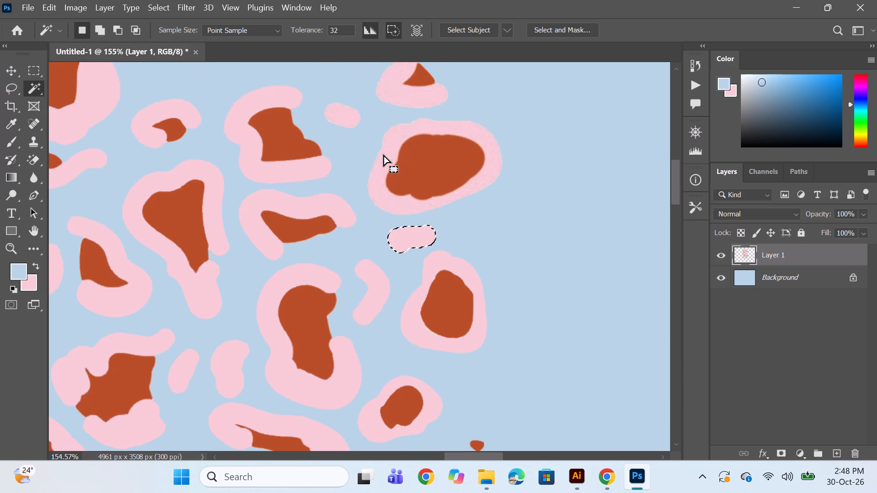
key("BackSpace")
scroll(380, 146, "up", 4)
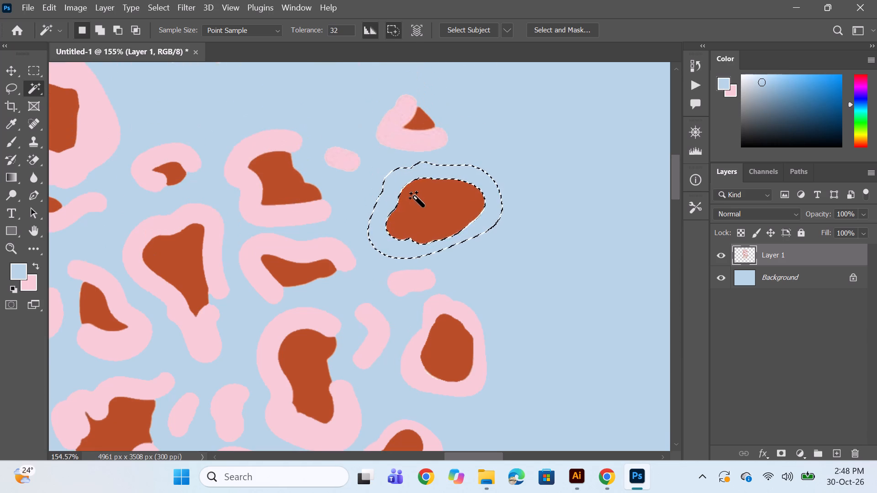
key("ctrl+BackSpace")
left_click(397, 145)
key("ctrl+BackSpace")
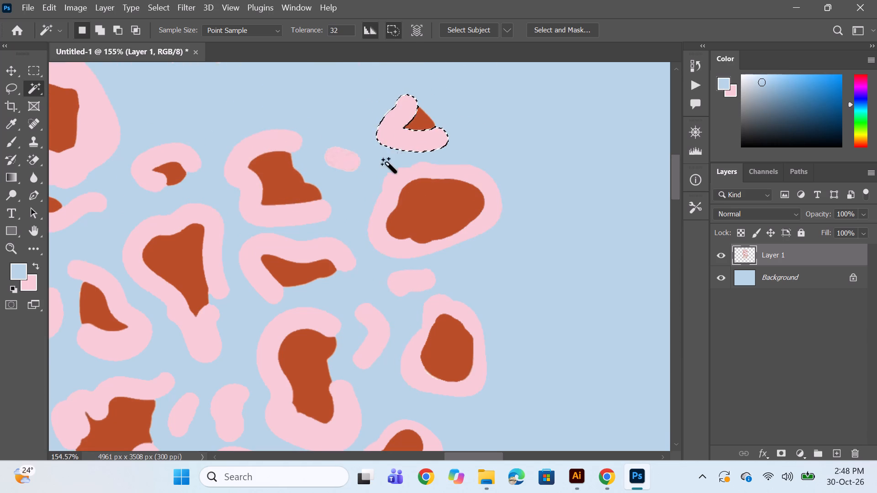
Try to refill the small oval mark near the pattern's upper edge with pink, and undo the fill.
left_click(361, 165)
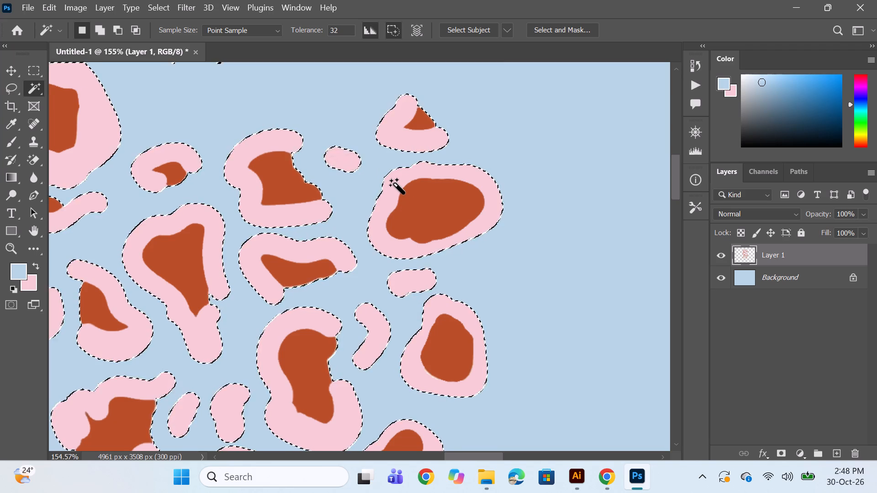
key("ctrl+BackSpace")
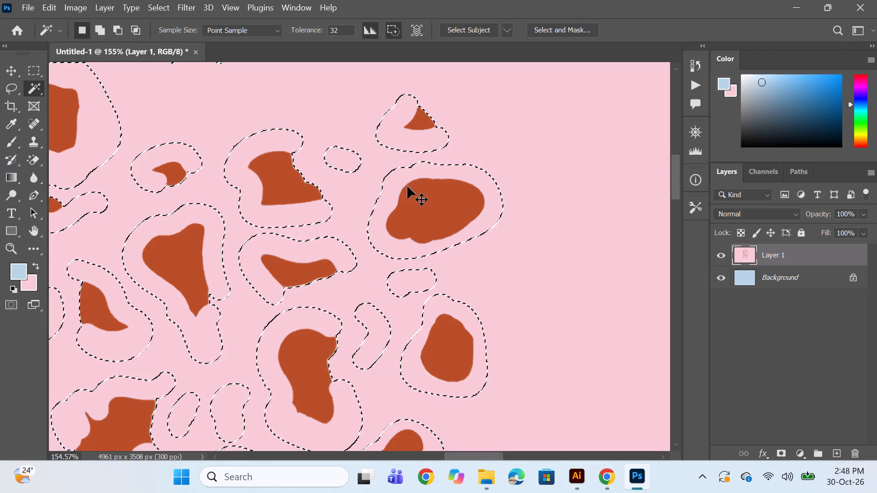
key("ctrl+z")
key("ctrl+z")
Refill the small oval mark to the upper left of the large oval spot with pink.
left_click(354, 165)
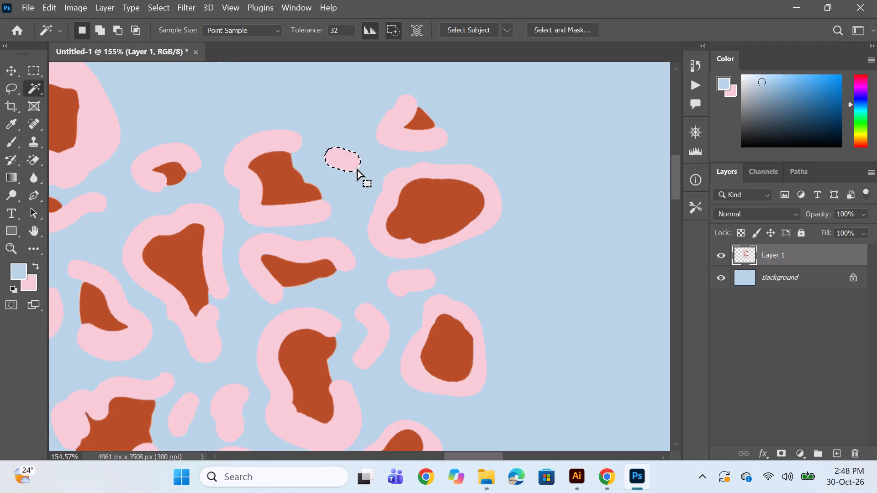
key("ctrl+BackSpace")
Set the background colour swatch to a very pale pink, hex f7f1f3.
scroll(381, 207, "down", 4, "alt")
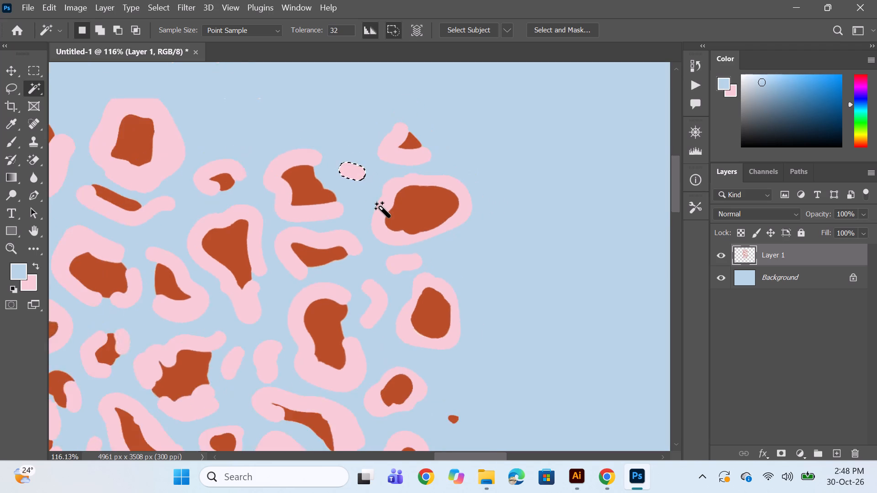
scroll(381, 207, "down", 11, "alt")
scroll(399, 199, "down", 3)
scroll(399, 199, "down", 4, "alt")
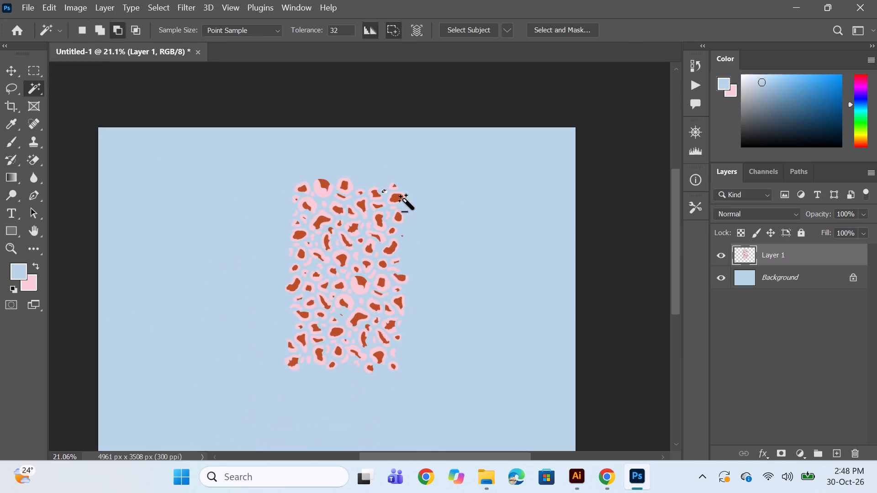
scroll(401, 218, "up", 3, "alt")
left_click(9, 72)
left_click(112, 132)
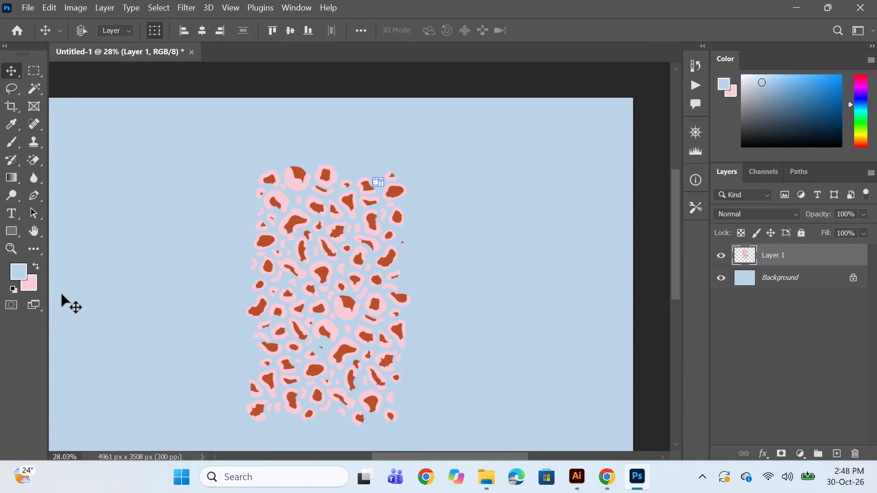
double_click(29, 283)
left_click(264, 199)
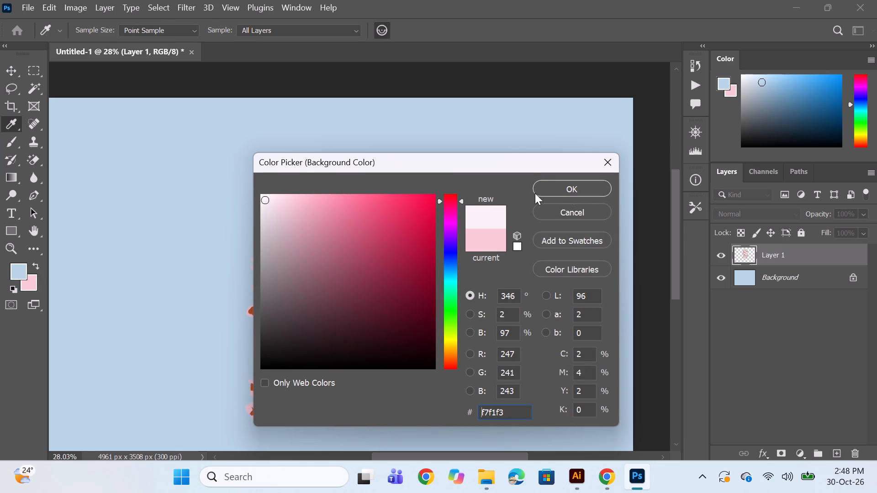
left_click(572, 193)
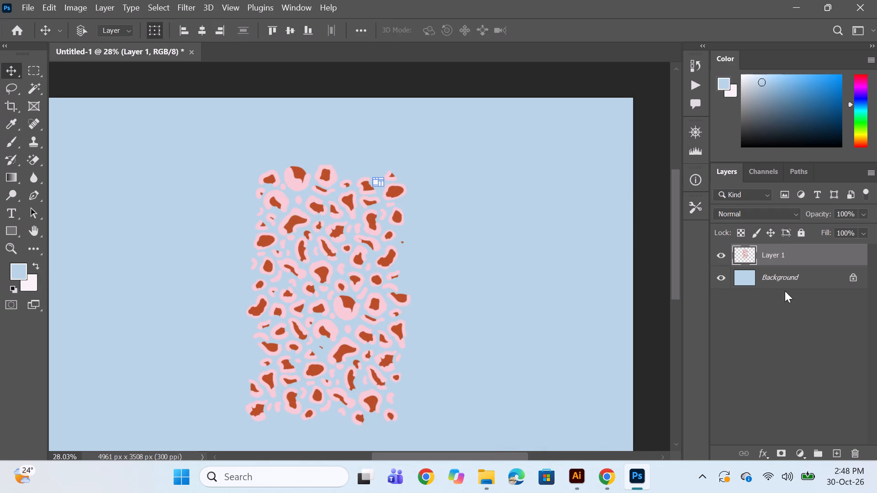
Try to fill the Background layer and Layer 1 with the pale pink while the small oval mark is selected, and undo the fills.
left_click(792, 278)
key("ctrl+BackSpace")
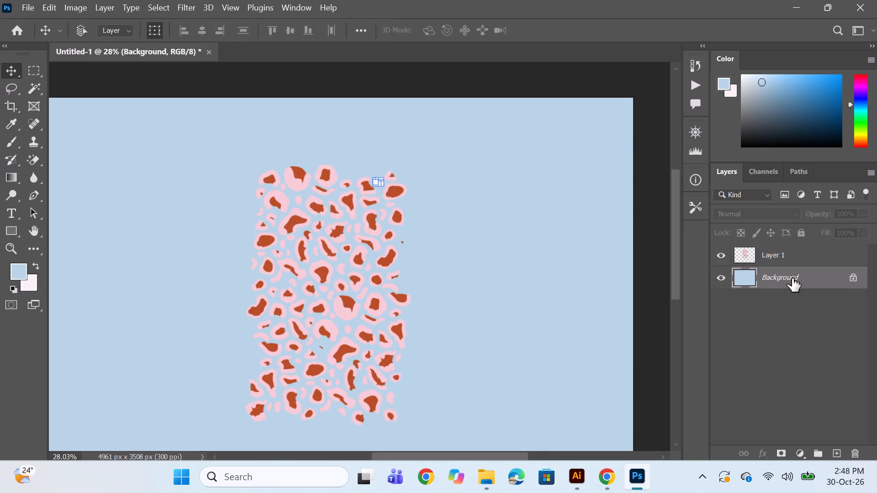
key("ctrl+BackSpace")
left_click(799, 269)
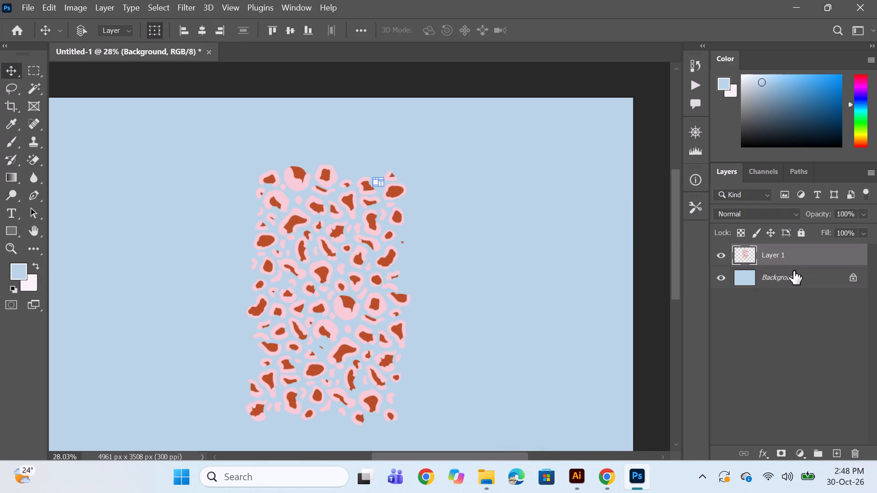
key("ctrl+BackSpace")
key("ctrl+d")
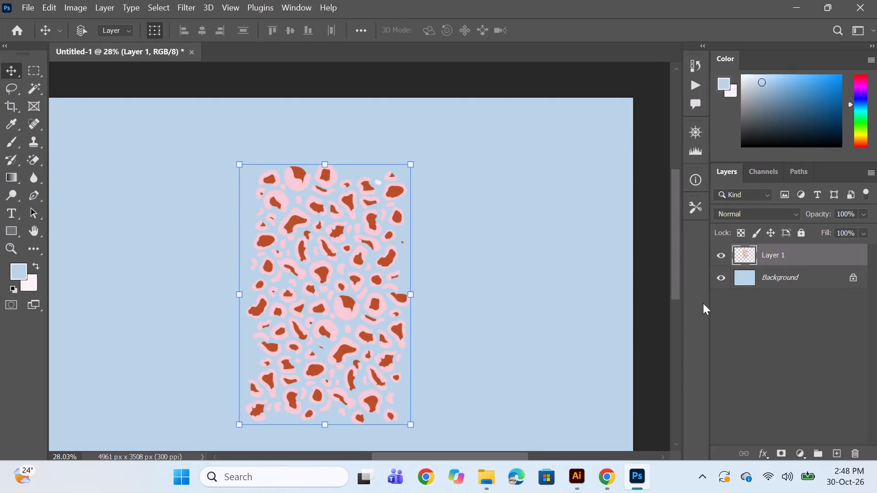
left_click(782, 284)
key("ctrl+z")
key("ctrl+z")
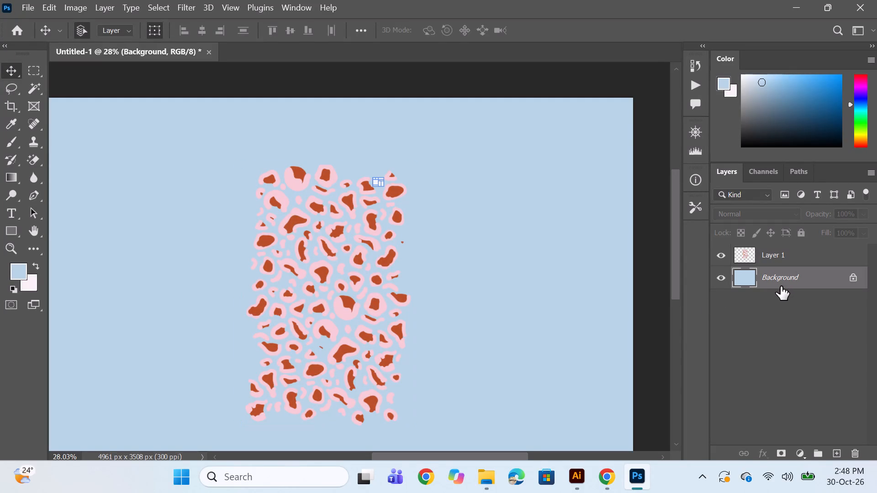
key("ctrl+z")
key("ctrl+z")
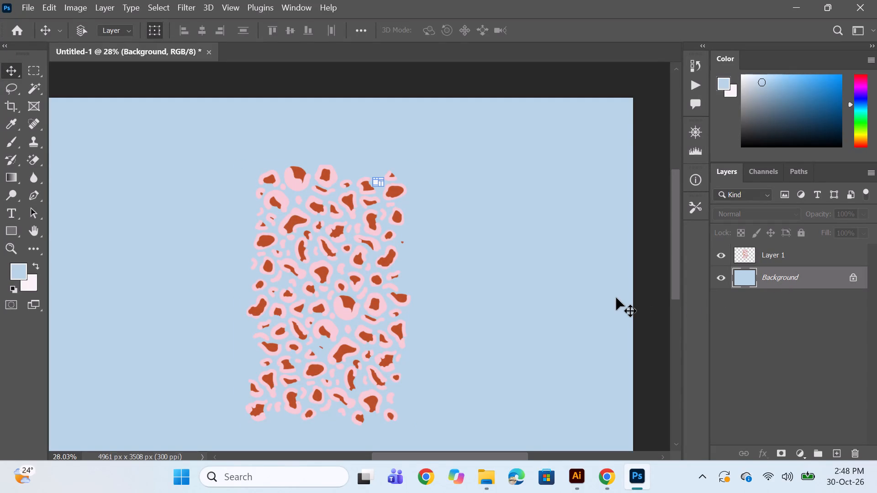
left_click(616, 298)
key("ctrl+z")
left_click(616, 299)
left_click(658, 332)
Deselect the small oval mark and fill the whole Background layer with the pale pink f7f1f3.
left_click(766, 284)
key("ctrl+BackSpace")
left_click(6, 69)
left_click(117, 77)
left_click(39, 67)
left_click(7, 71)
left_click(437, 216, "ctrl")
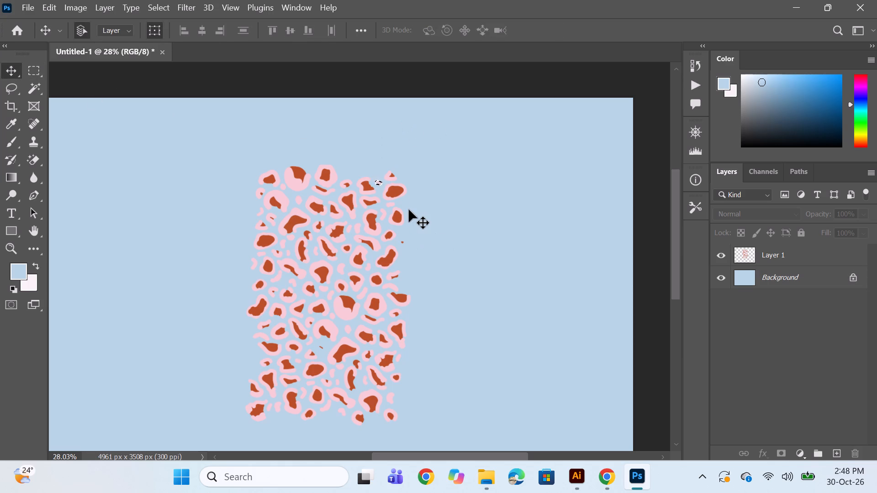
key("ctrl+d")
left_click_drag(765, 284, 783, 284)
key("ctrl+BackSpace")
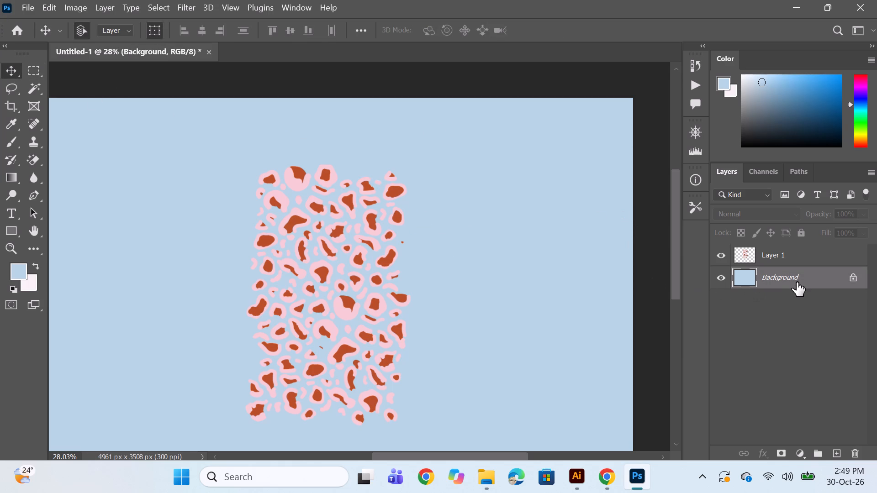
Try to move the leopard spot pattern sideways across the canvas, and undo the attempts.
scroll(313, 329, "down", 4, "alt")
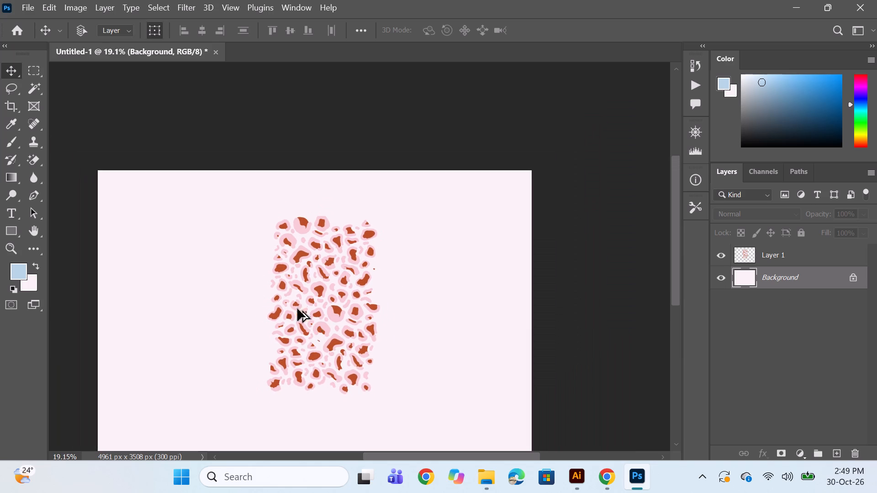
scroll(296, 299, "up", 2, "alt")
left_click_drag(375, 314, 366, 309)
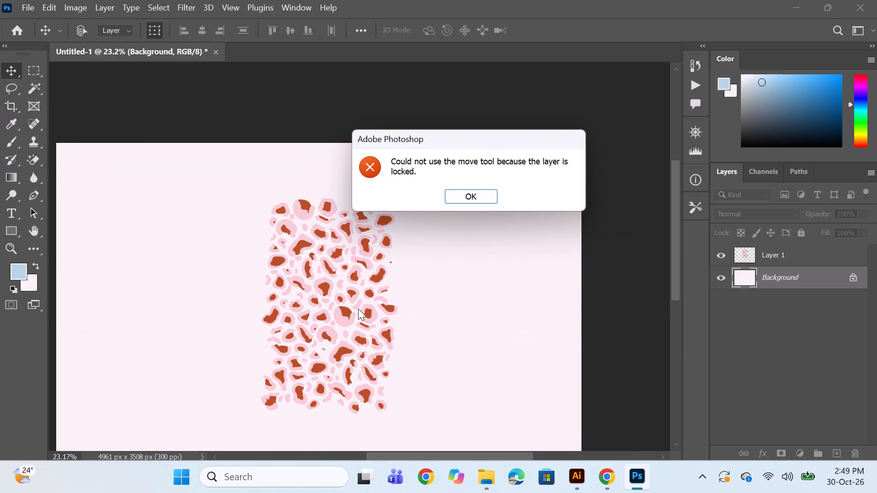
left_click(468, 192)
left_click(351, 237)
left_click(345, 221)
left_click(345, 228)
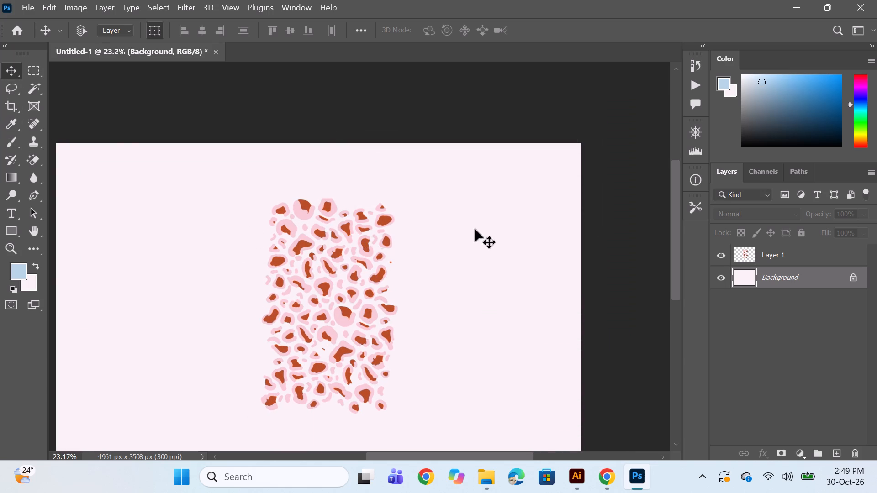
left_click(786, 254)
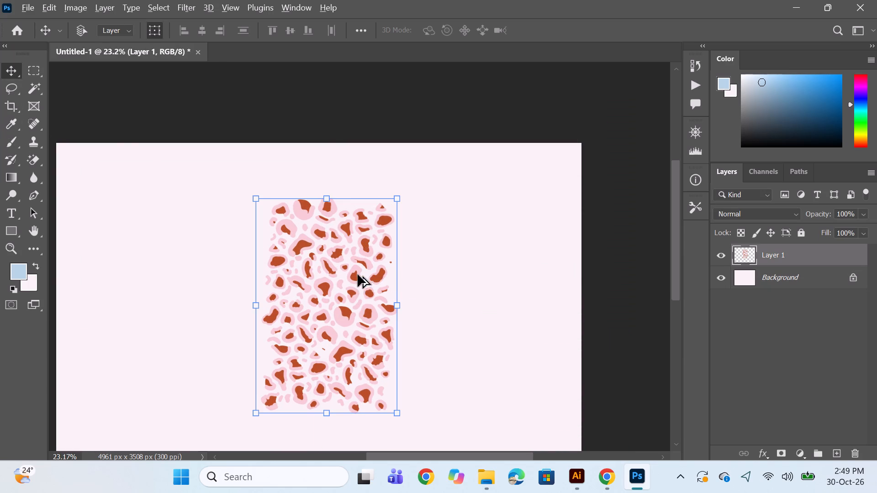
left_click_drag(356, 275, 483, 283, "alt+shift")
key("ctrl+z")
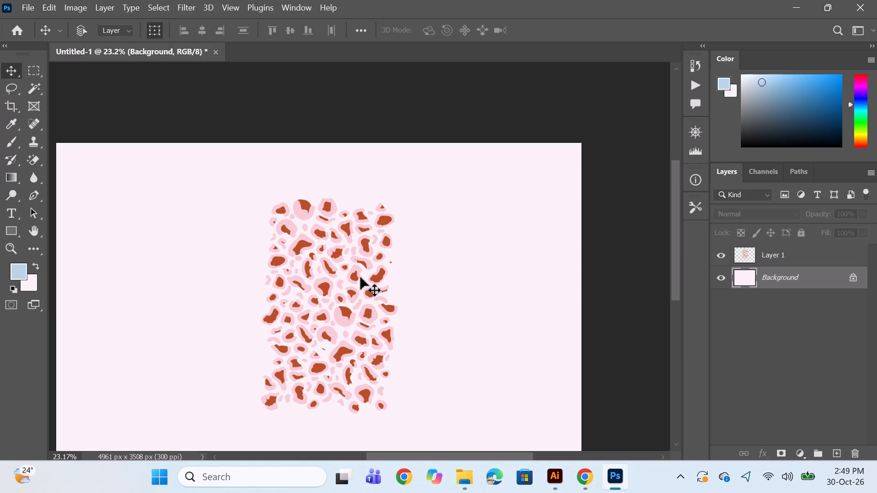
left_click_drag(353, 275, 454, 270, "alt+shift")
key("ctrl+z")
Duplicate Layer 1 horizontally beside the original, with the copy's edge spots slightly overlapping the original's edge.
left_click(771, 254)
left_click_drag(360, 264, 490, 263, "alt+shift")
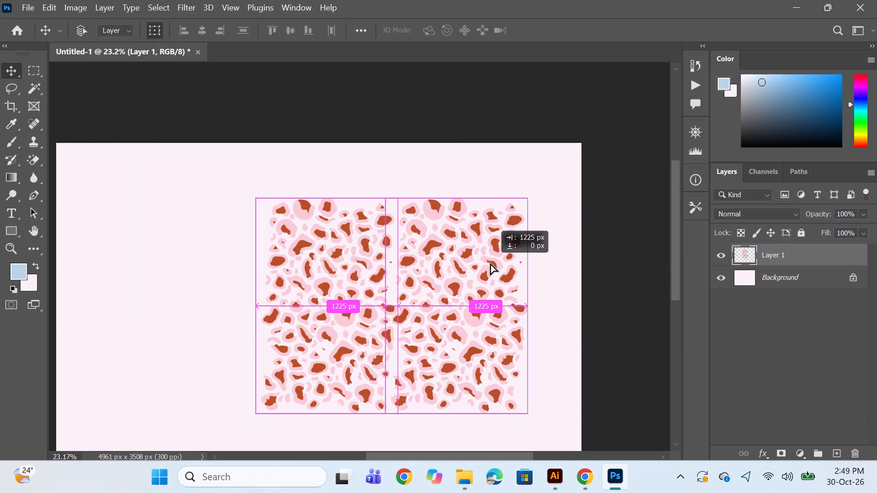
left_click_drag(490, 263, 485, 263, "alt+shift")
left_click(560, 275)
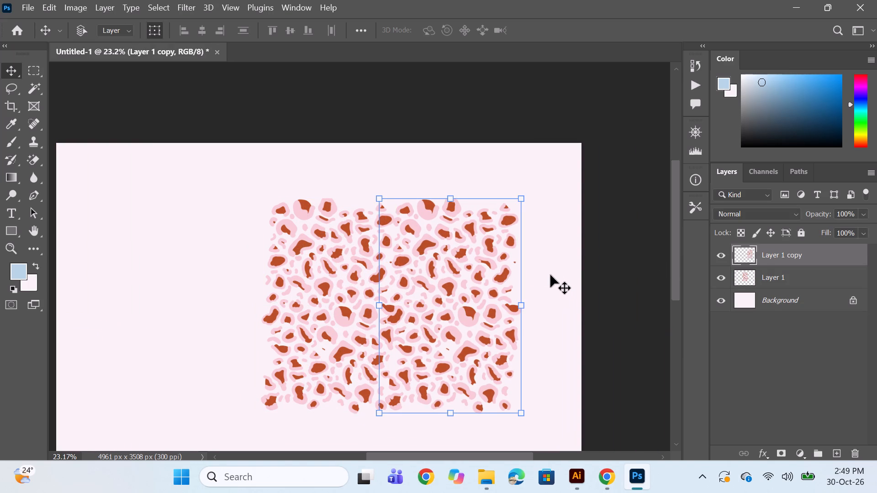
left_click(550, 273, "ctrl")
Examine the seam between the two pattern copies for spots that collide or overlap.
scroll(387, 295, "up", 14, "alt")
scroll(411, 291, "down", 1, "alt")
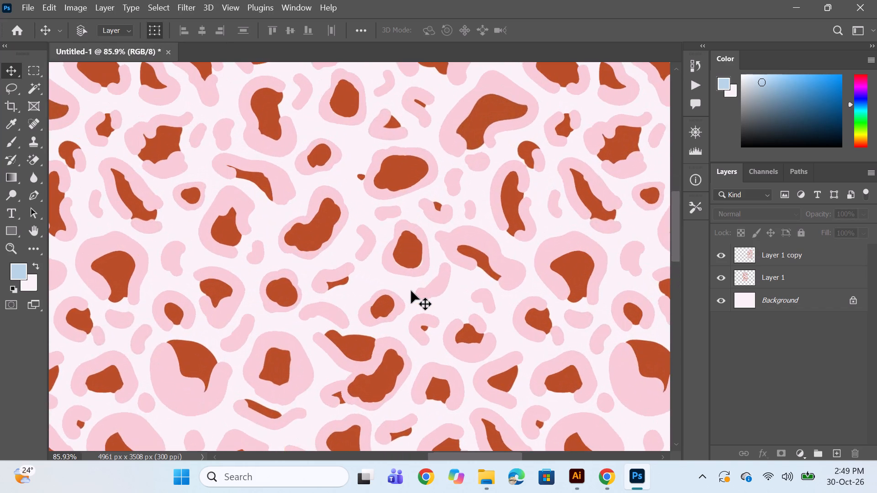
scroll(411, 291, "down", 8, "alt")
scroll(405, 318, "up", 14, "alt")
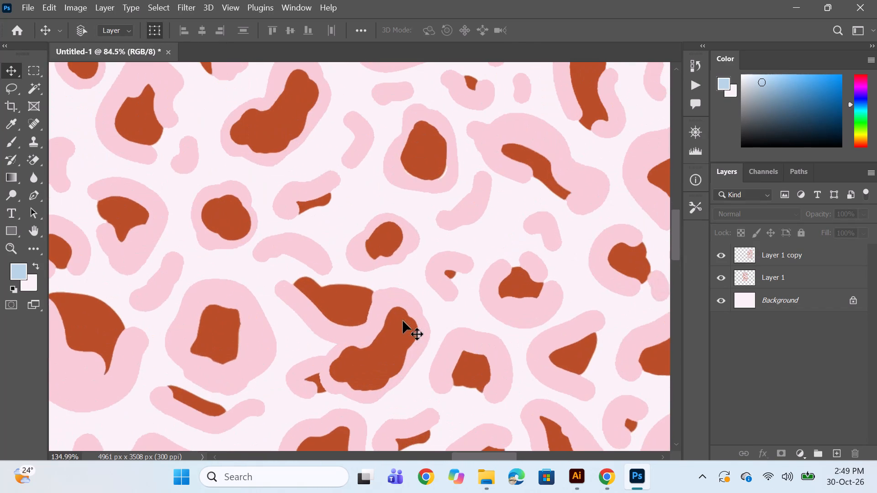
scroll(370, 310, "down", 3, "alt")
scroll(373, 307, "up", 7, "alt")
scroll(373, 307, "down", 8, "alt")
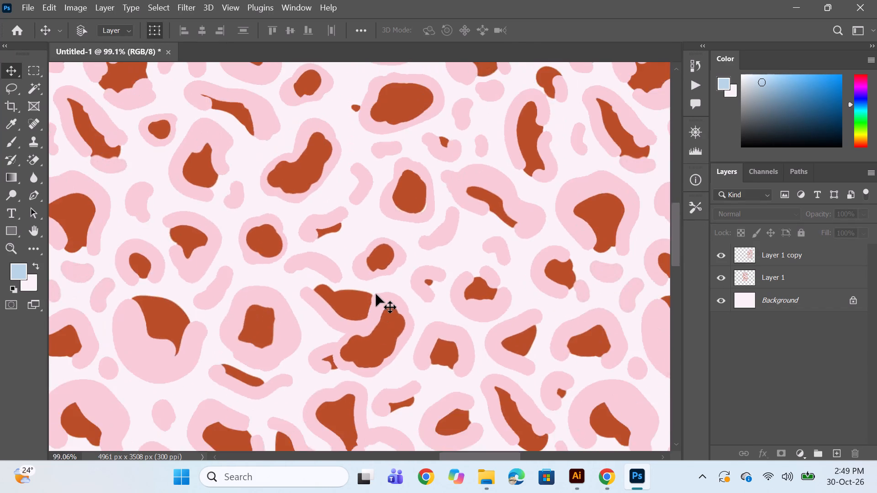
scroll(376, 294, "down", 12, "alt")
scroll(358, 237, "up", 9, "alt")
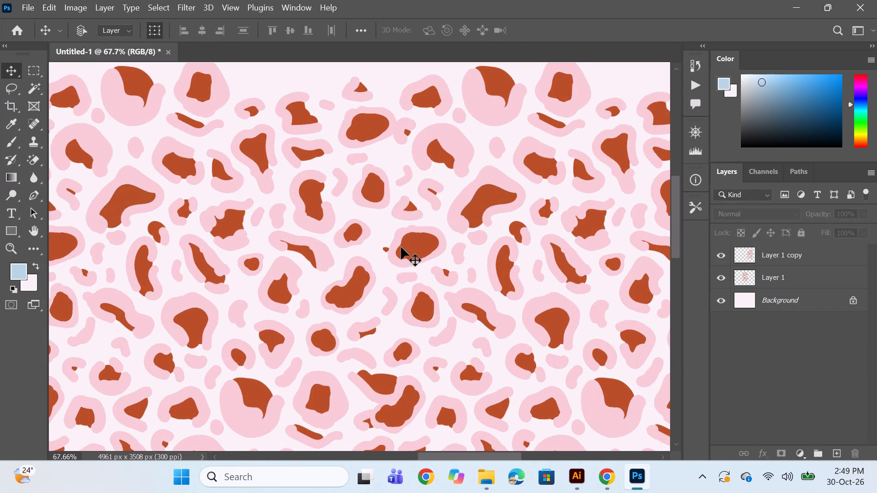
scroll(401, 263, "down", 18)
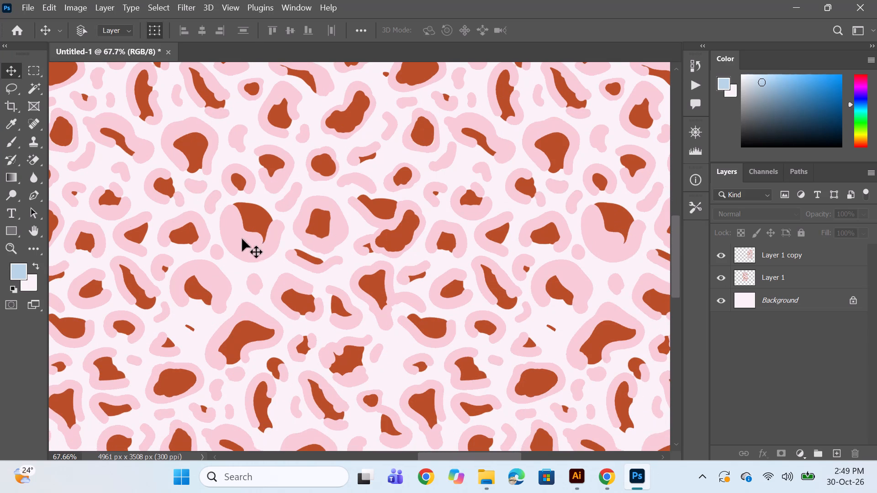
On Layer 1, erase the small mark and its brown centre touching the lower end of the bean-shaped spot at the seam with the Magic Eraser.
left_click(32, 163)
scroll(337, 184, "up", 4, "alt")
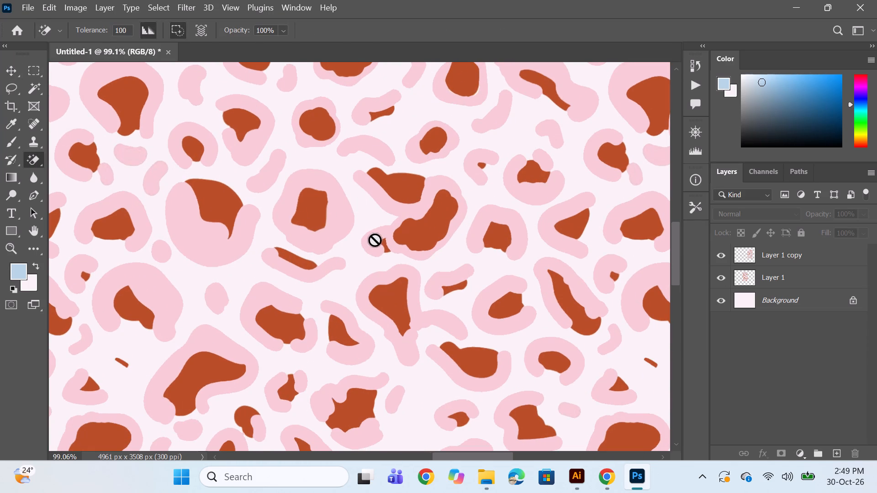
left_click(768, 269)
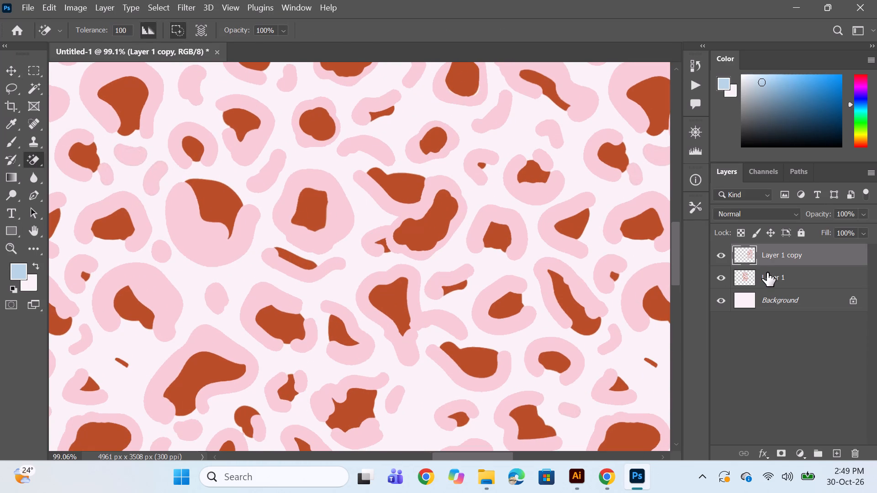
left_click(767, 273)
left_click(376, 254)
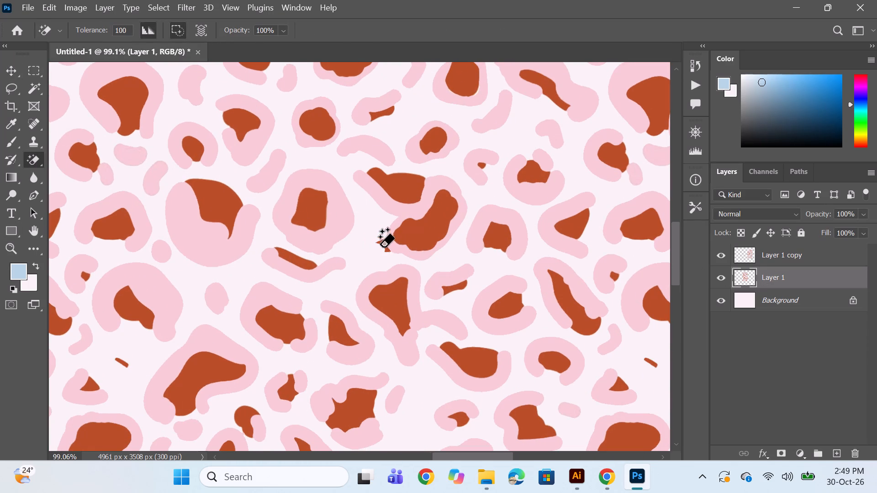
left_click(380, 246)
left_click(380, 243)
Erase the brown centre and pink ring of Layer 1's elongated spot that overlaps the top of the bean-shaped spot at the seam.
scroll(465, 242, "down", 2, "alt")
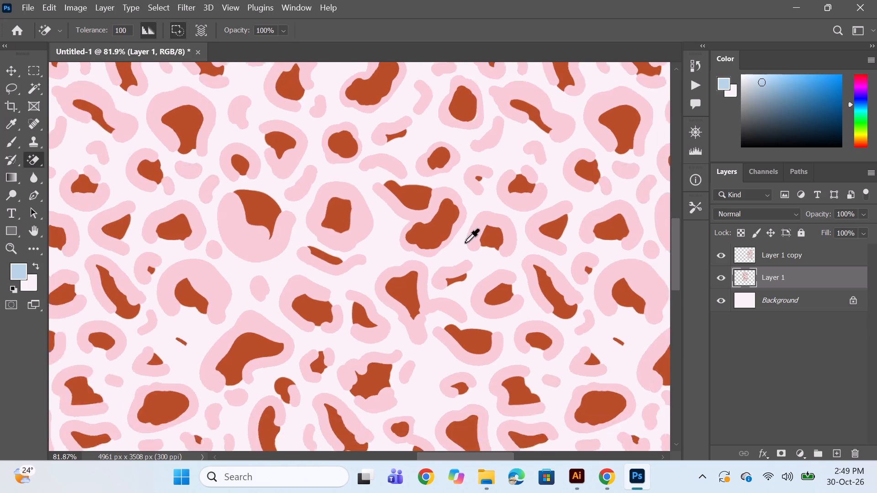
scroll(465, 242, "down", 9, "alt")
scroll(451, 197, "up", 9, "alt")
left_click(440, 209)
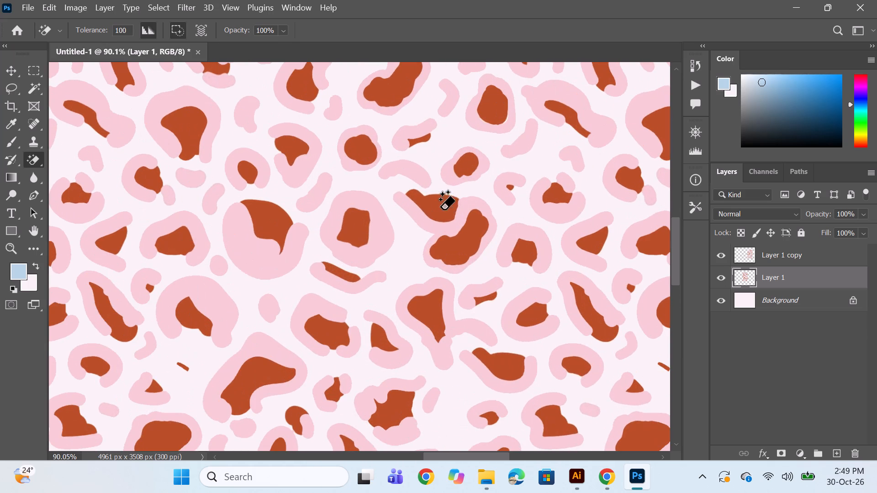
left_click(423, 222)
scroll(475, 208, "down", 6, "alt")
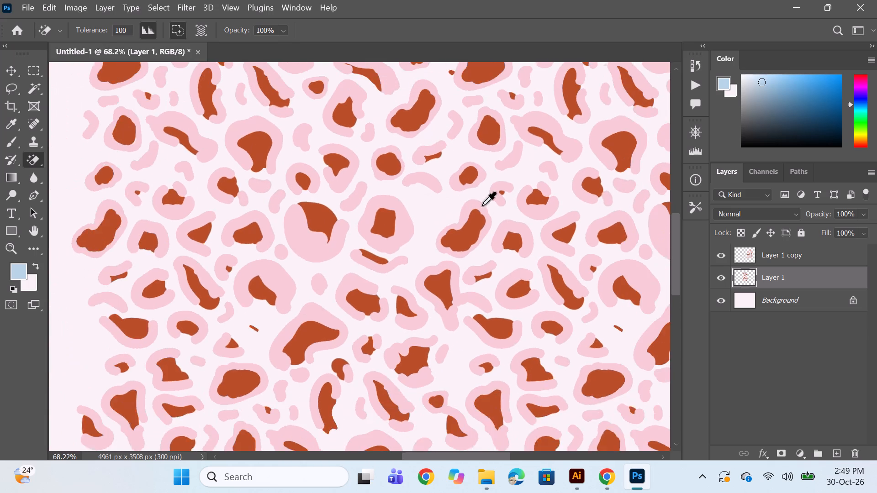
scroll(482, 205, "down", 11, "alt")
scroll(477, 192, "up", 8, "alt")
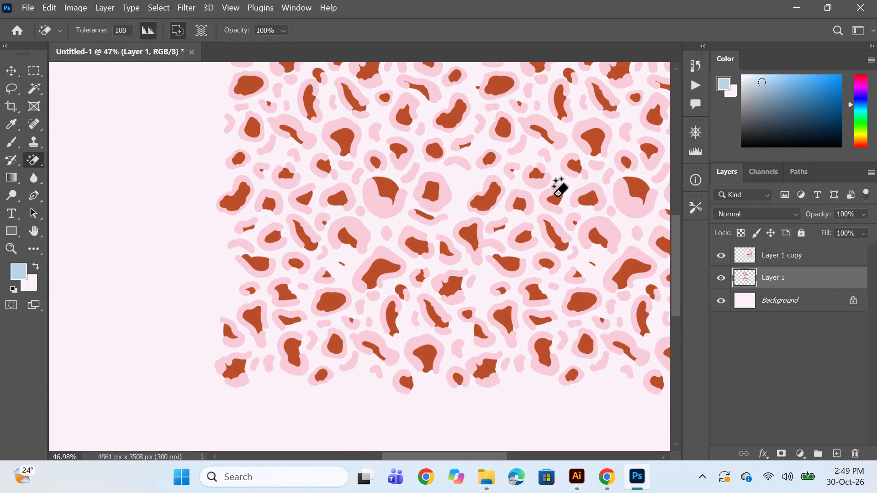
Undo the last two erasures on Layer 1's elongated spot overlapping the top of the bean-shaped spot at the seam.
scroll(484, 196, "up", 2, "alt")
key("ctrl+z")
key("ctrl+z")
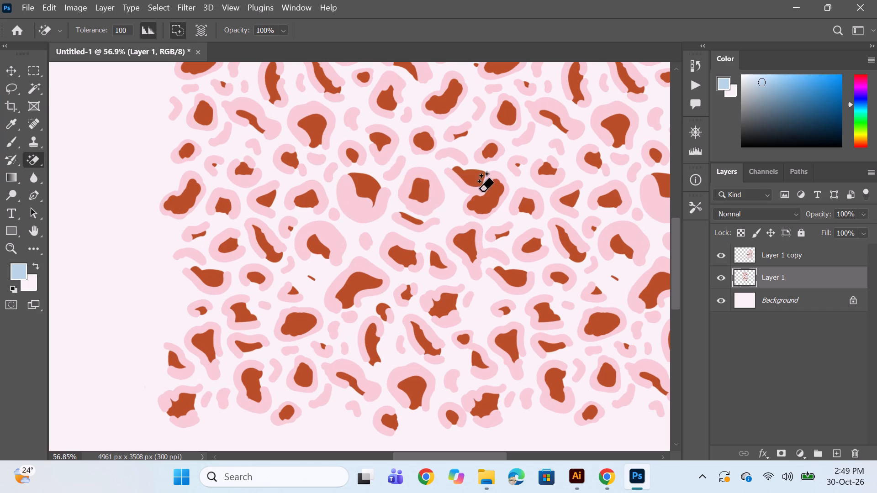
left_click(458, 186)
Move Layer 1 and Layer 1 copy together to the canvas's upper-left corner, with their outer spots running past the canvas edges.
scroll(530, 194, "down", 11, "alt")
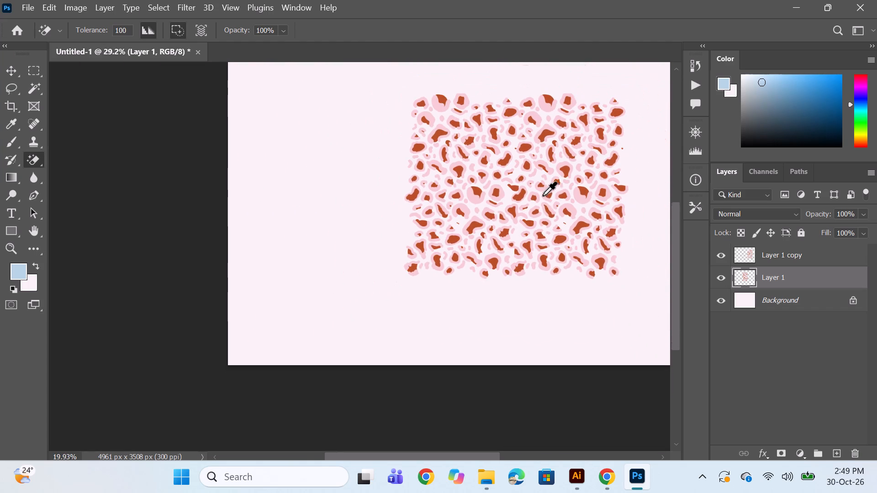
scroll(533, 220, "up", 7, "alt")
scroll(533, 225, "down", 7, "alt")
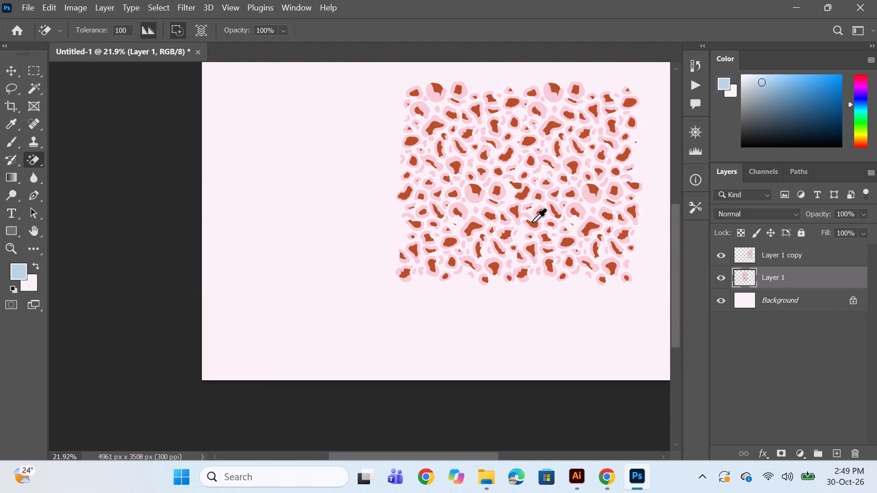
scroll(532, 222, "down", 2, "alt")
left_click(17, 73)
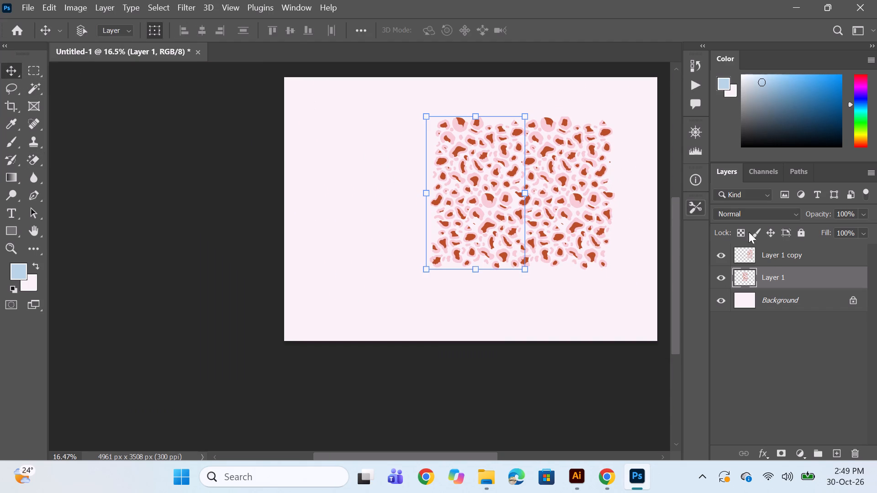
left_click(775, 257, "ctrl")
left_click_drag(523, 206, 376, 171)
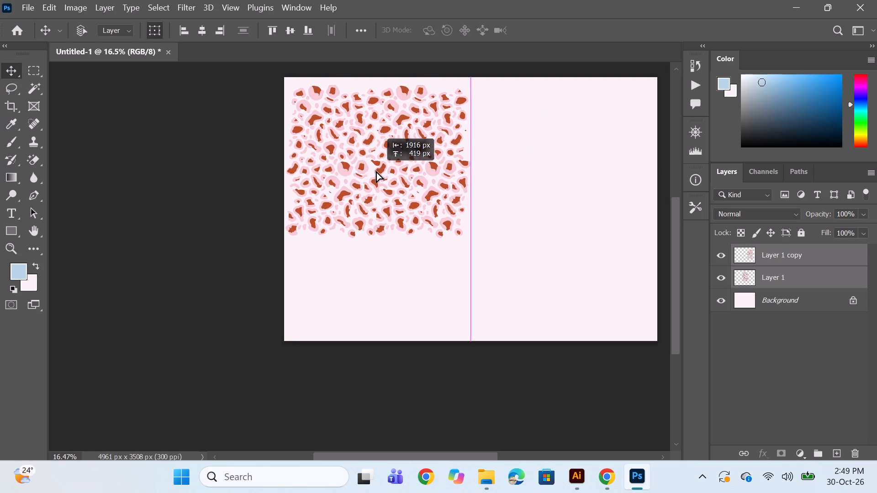
left_click_drag(376, 171, 369, 169)
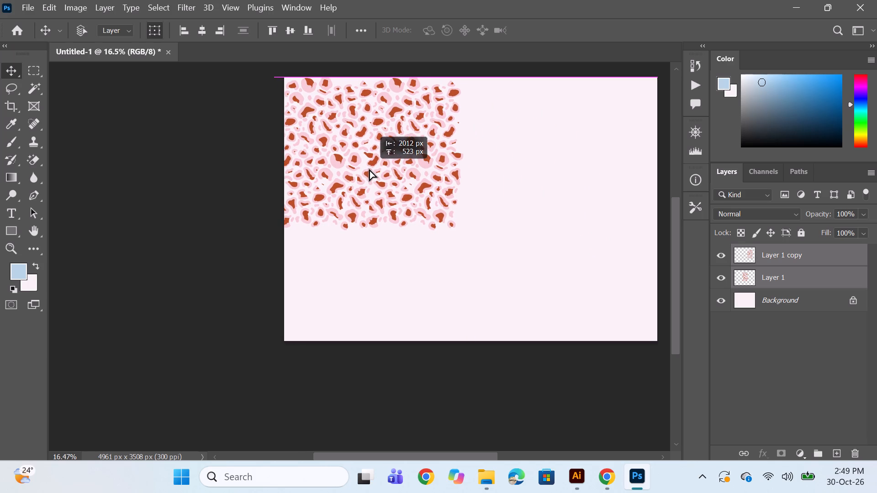
left_click_drag(369, 169, 366, 159)
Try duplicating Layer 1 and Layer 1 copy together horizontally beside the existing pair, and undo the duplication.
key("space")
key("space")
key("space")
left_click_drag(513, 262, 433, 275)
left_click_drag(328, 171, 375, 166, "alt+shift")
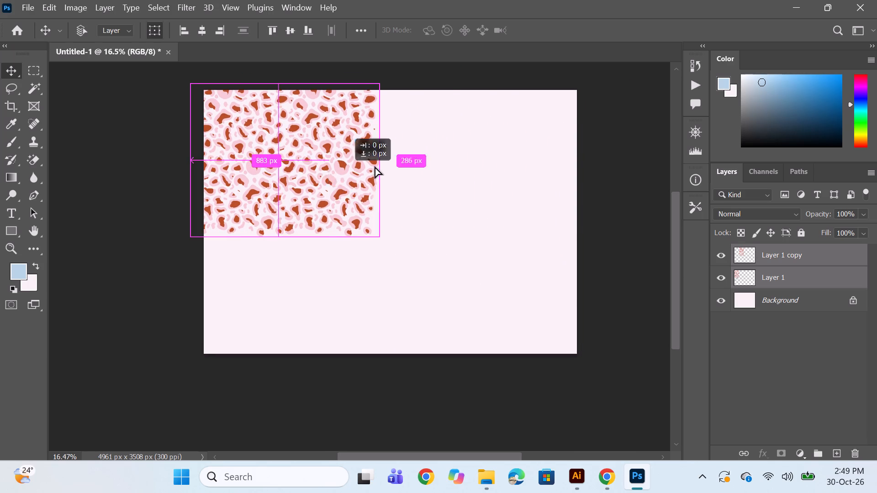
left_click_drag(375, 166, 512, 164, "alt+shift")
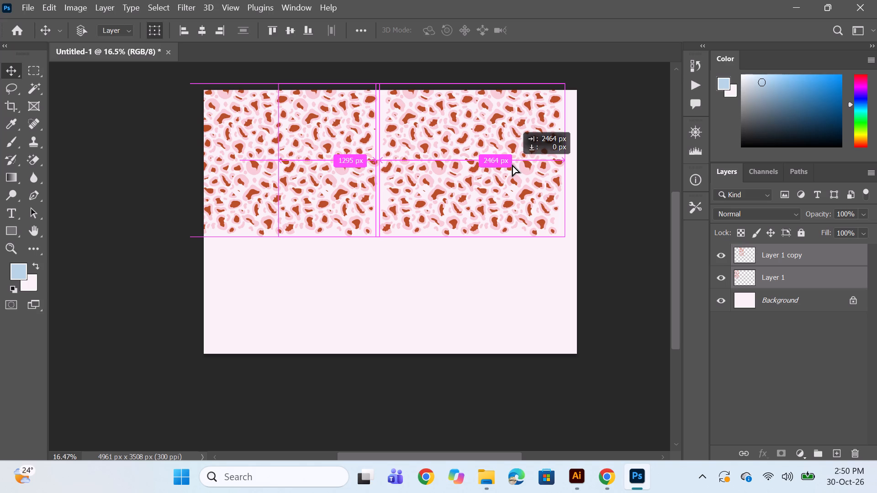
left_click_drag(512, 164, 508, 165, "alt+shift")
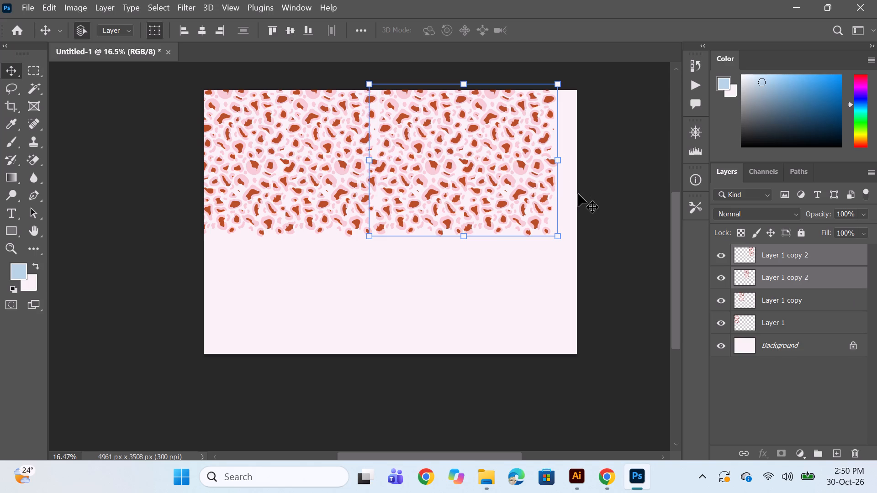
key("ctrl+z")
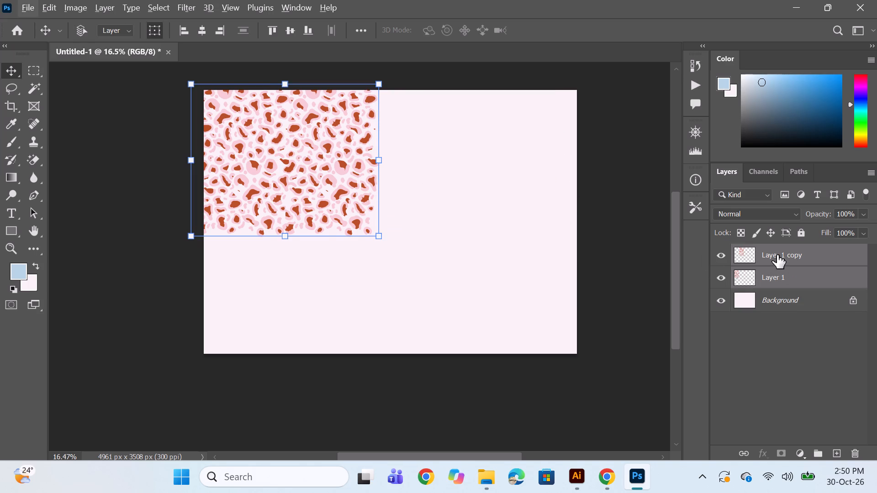
Duplicate Layer 1 copy horizontally as the third tile in the top row, with its edge spots slightly overlapping the second tile.
left_click(777, 255)
left_click_drag(332, 164, 440, 164, "alt+shift")
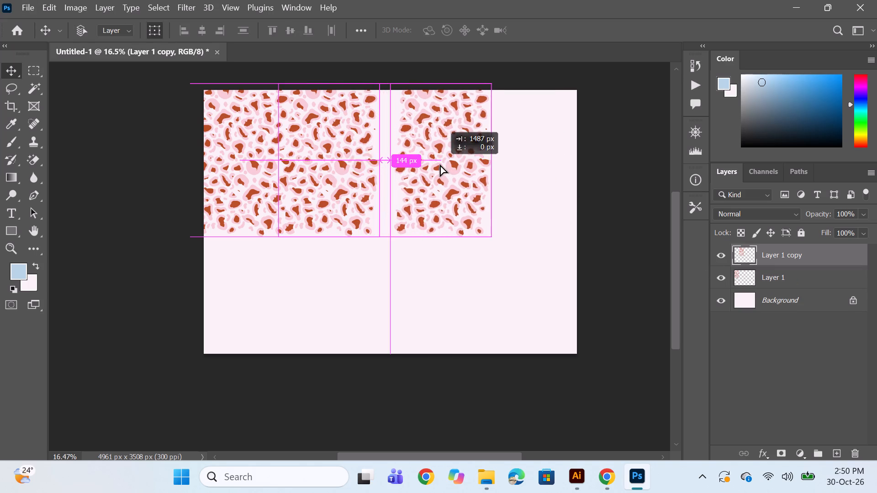
left_click_drag(440, 164, 425, 166, "alt+shift")
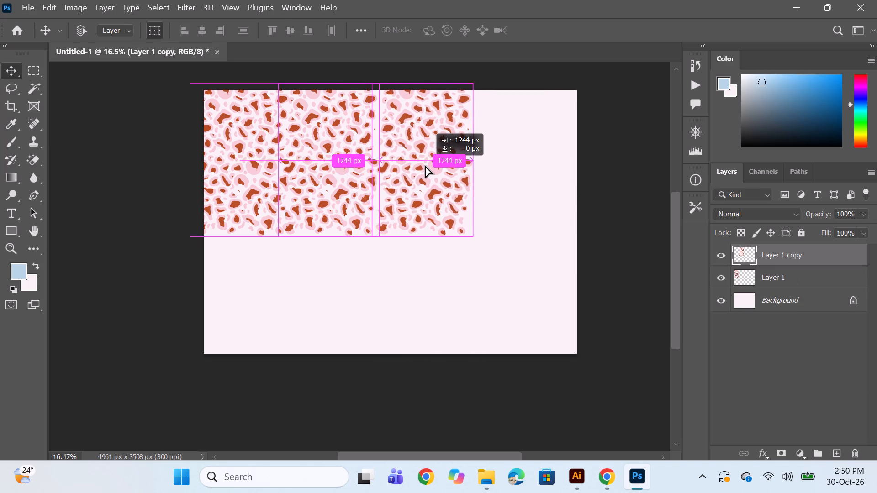
left_click_drag(425, 166, 417, 164, "alt+shift")
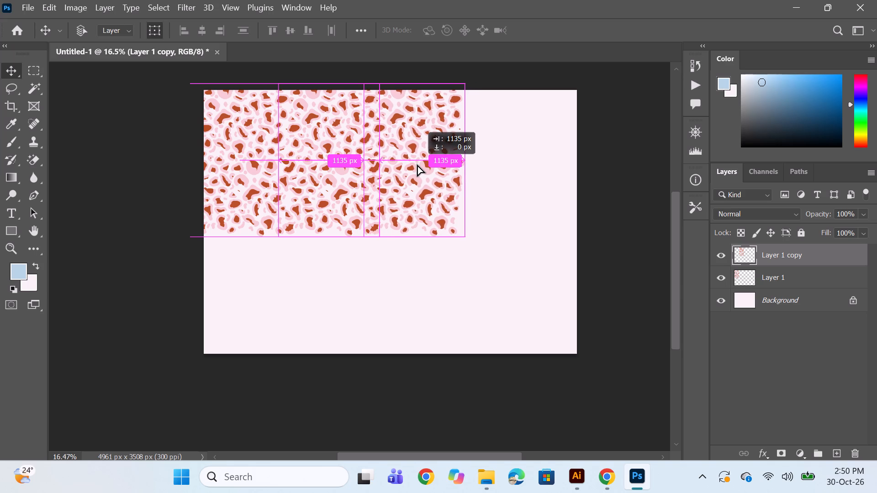
left_click_drag(417, 164, 421, 169, "alt+shift")
left_click(520, 189)
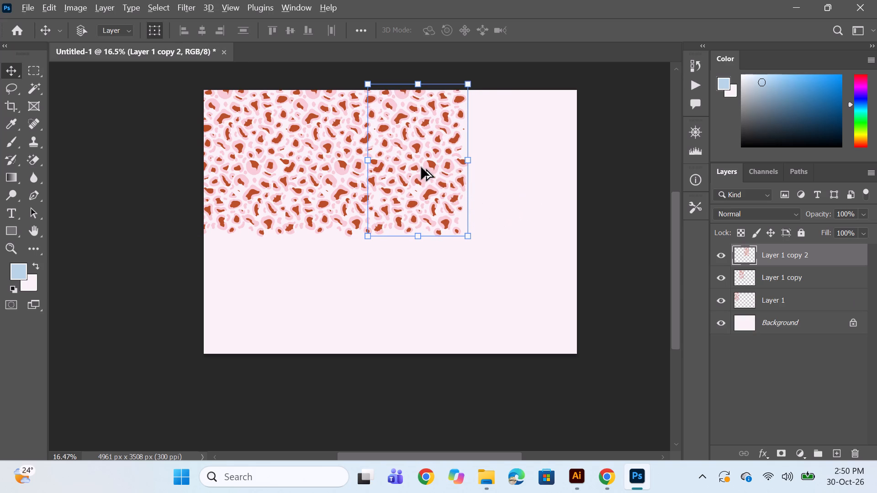
Duplicate Layer 1 copy 2 horizontally by about 1193 px as the fourth tile in the top row.
left_click_drag(429, 166, 523, 167, "alt+shift")
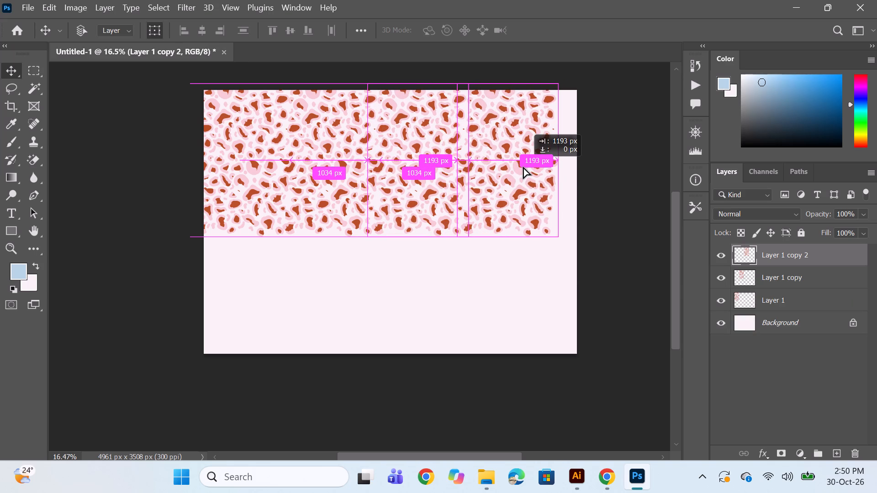
left_click_drag(523, 167, 523, 168, "alt+shift")
left_click(592, 184)
left_click(538, 291, "ctrl")
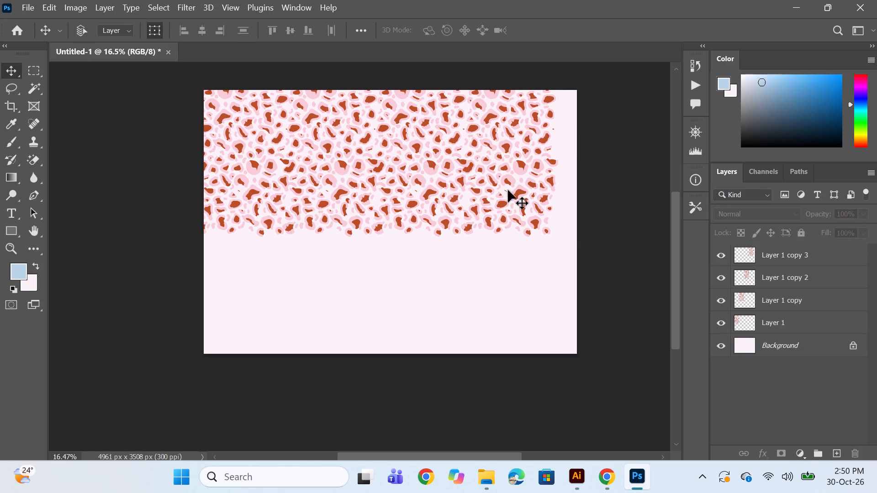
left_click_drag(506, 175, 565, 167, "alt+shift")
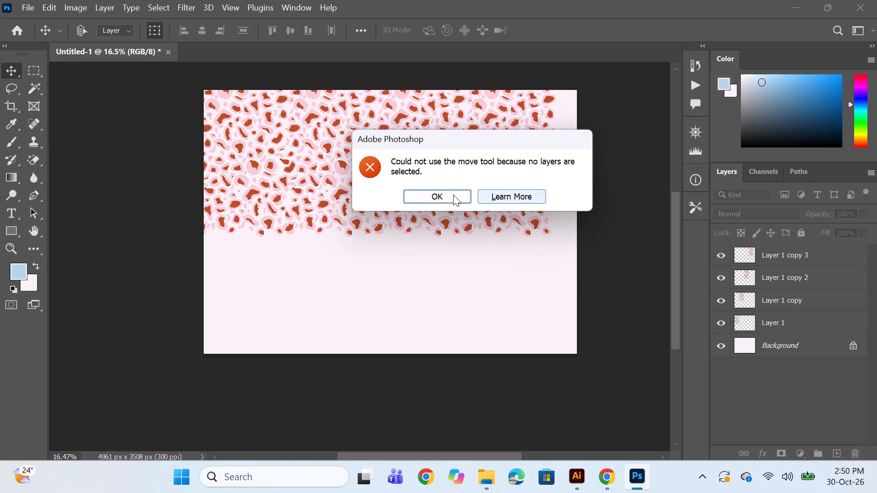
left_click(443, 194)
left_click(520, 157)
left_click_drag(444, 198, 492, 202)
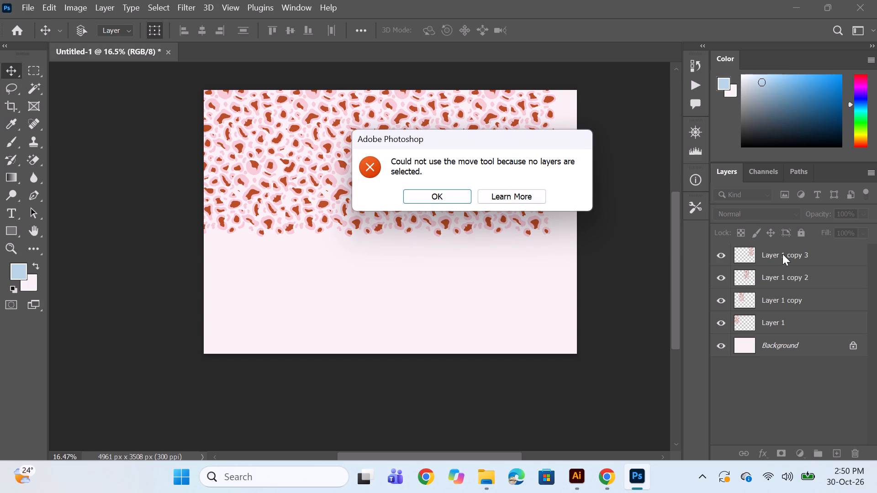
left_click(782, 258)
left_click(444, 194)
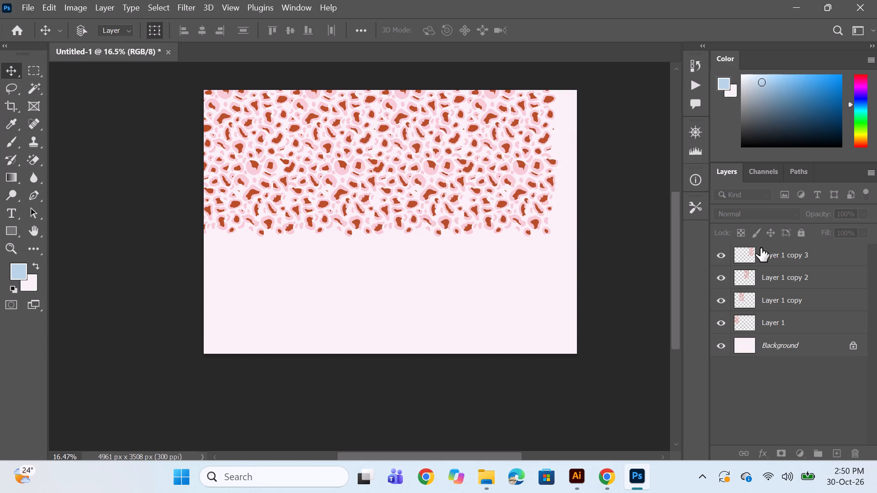
Duplicate Layer 1 copy 3 horizontally past the canvas's right edge to complete the top row with a fifth tile.
left_click(761, 248)
left_click_drag(499, 170, 594, 173, "alt+shift")
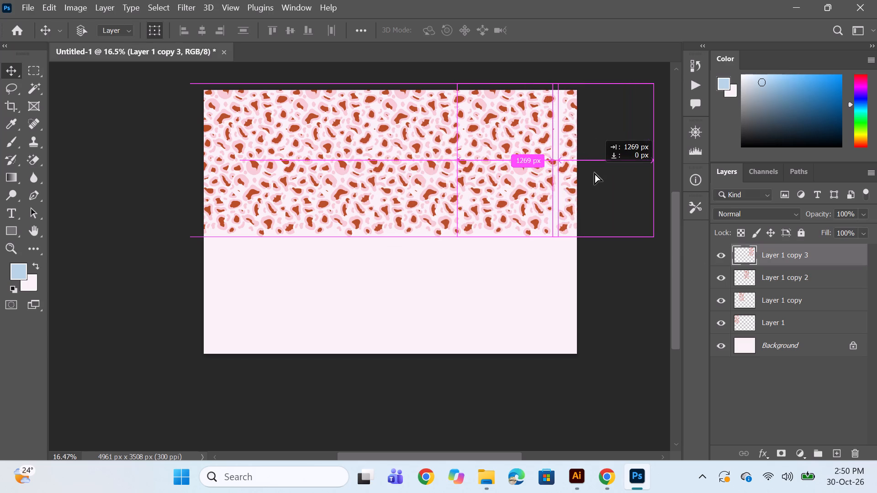
left_click_drag(594, 173, 592, 176, "alt+shift")
left_click(618, 275)
Duplicate the fifth tile straight down to start the lower row at the canvas's right edge, slightly overlapping the top row.
left_click_drag(555, 189, 561, 347, "alt+shift")
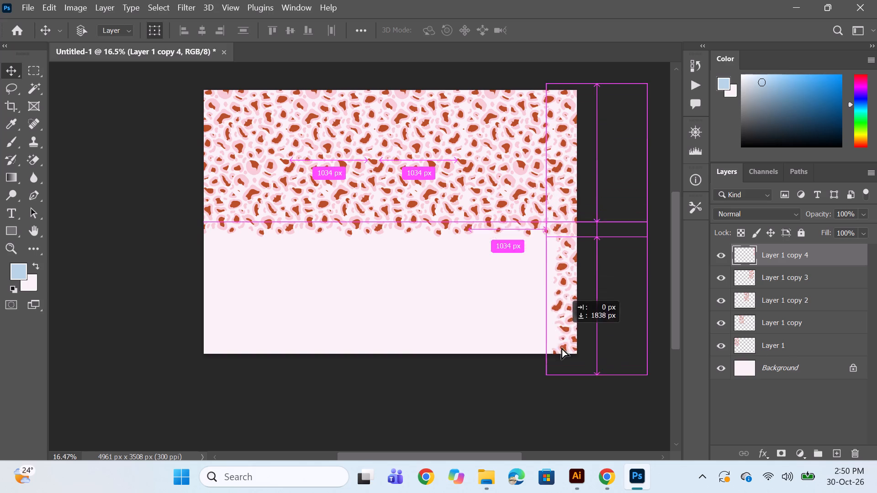
left_click_drag(561, 347, 560, 335, "alt+shift")
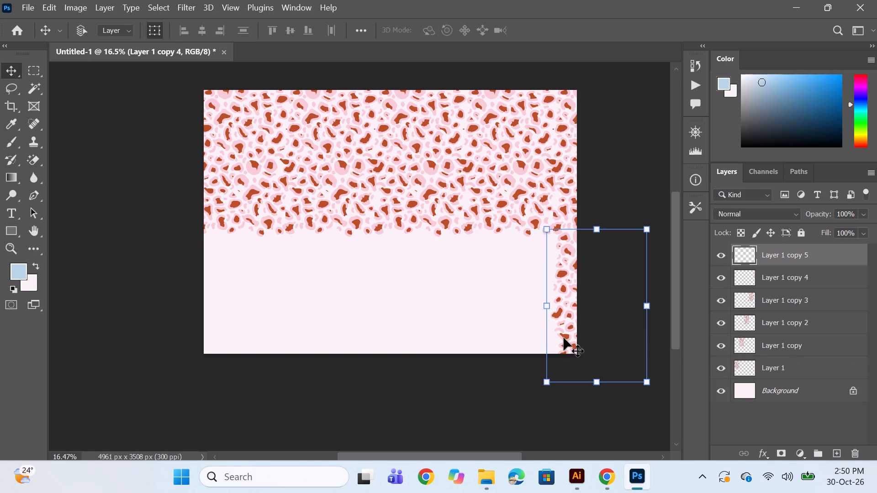
Duplicate Layer 1 copy 3 straight down by about 2036 px, beside the lower tile at the canvas's right edge.
left_click(506, 202)
left_click(750, 276)
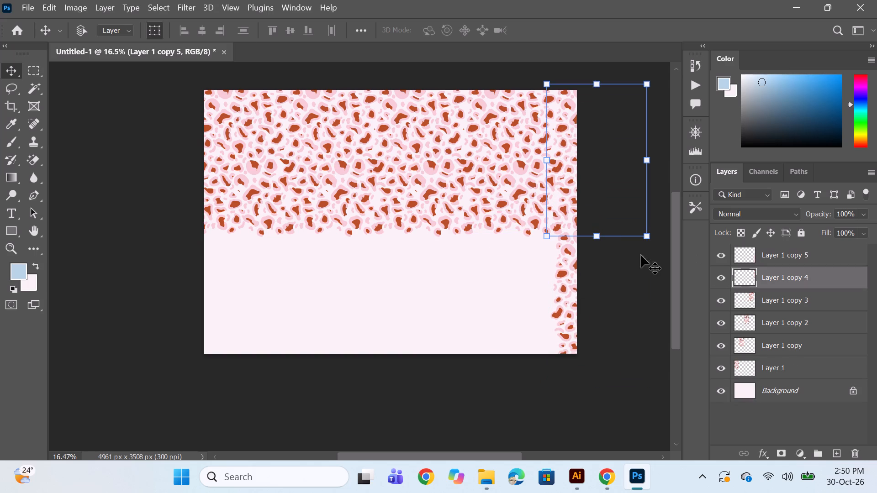
left_click(763, 304)
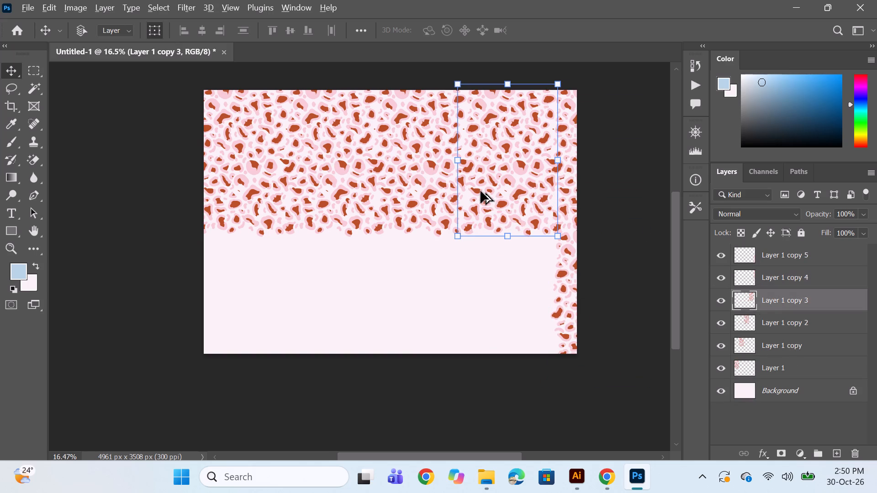
left_click_drag(485, 183, 494, 335, "alt+shift")
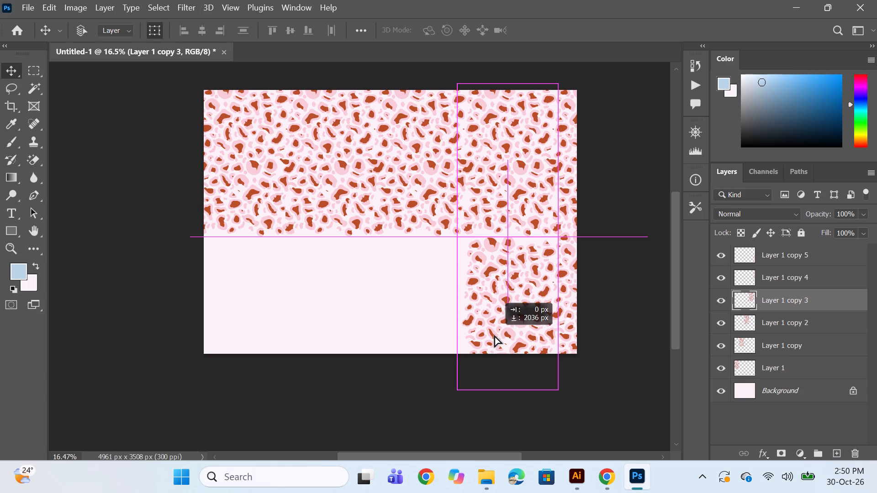
left_click_drag(494, 335, 495, 333, "alt+shift")
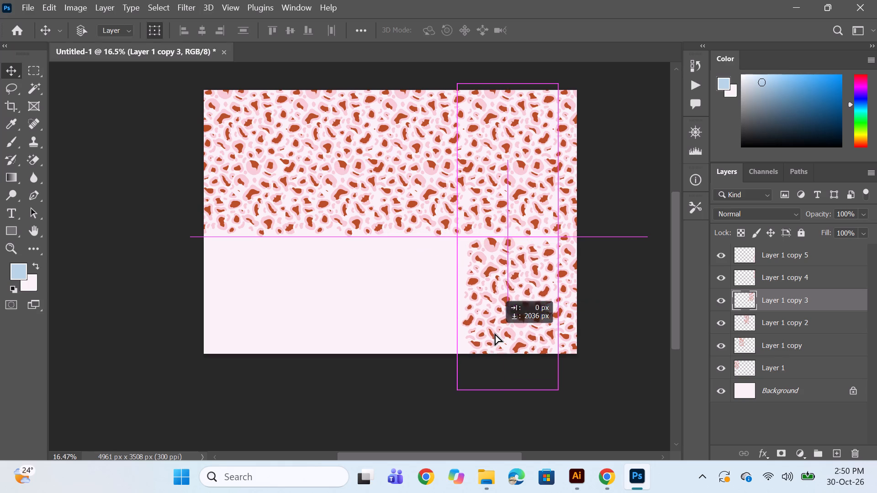
left_click(598, 283)
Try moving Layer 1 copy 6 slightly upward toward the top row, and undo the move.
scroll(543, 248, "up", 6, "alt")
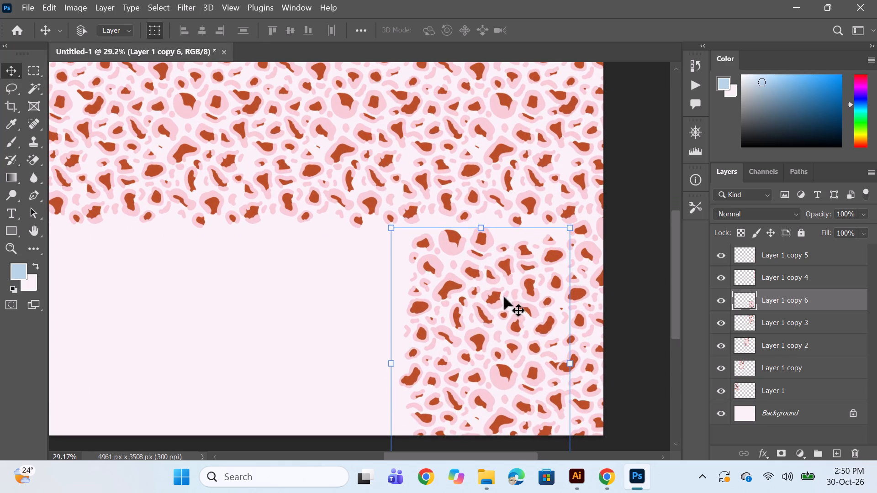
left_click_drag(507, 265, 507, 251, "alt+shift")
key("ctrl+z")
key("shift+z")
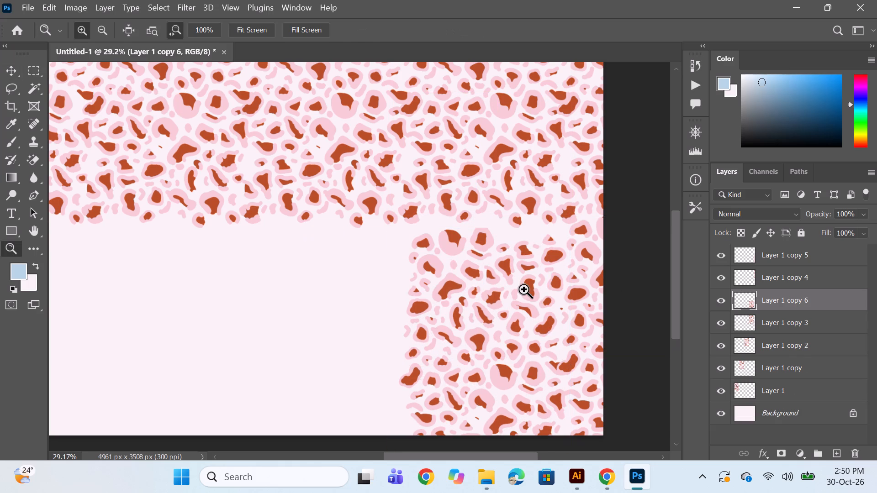
Move Layer 1 copy 6 straight up so its upper spots slightly overlap the top row's lower spots, level with the neighbouring lower tile.
left_click(795, 295)
left_click(792, 254)
left_click(6, 73)
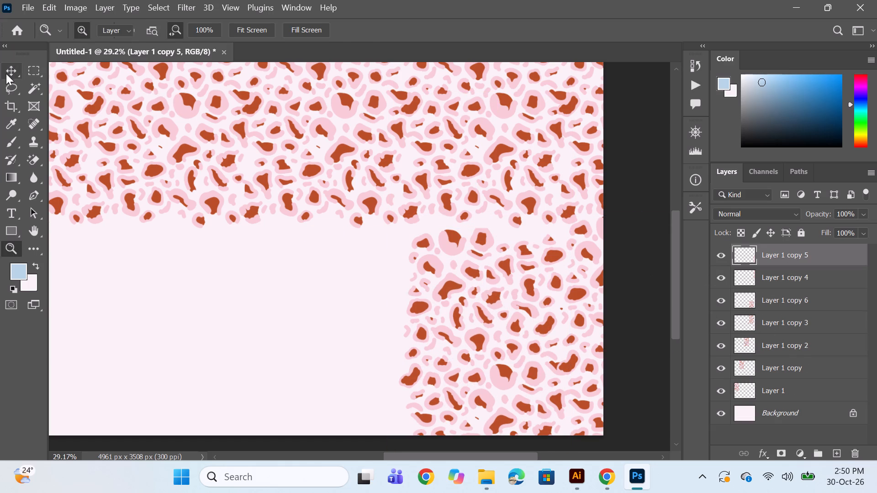
left_click(801, 279)
scroll(778, 275, "up", 5)
left_click(784, 246)
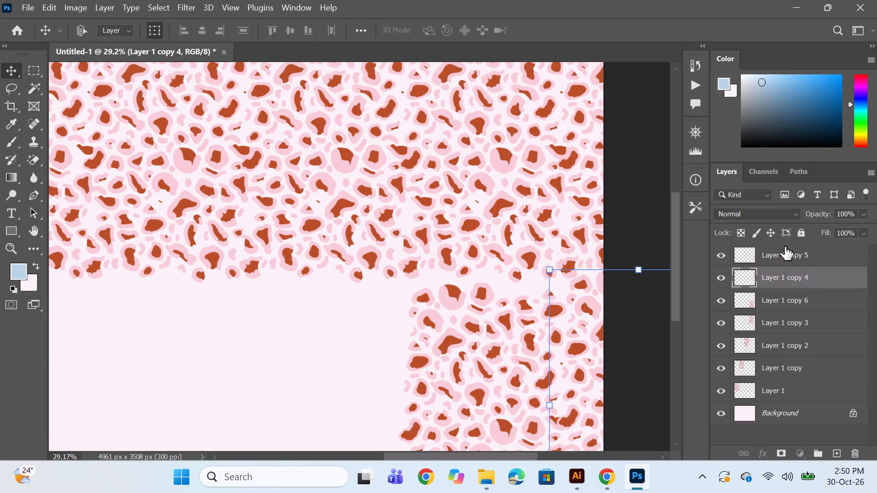
left_click(801, 314)
scroll(503, 271, "down", 6)
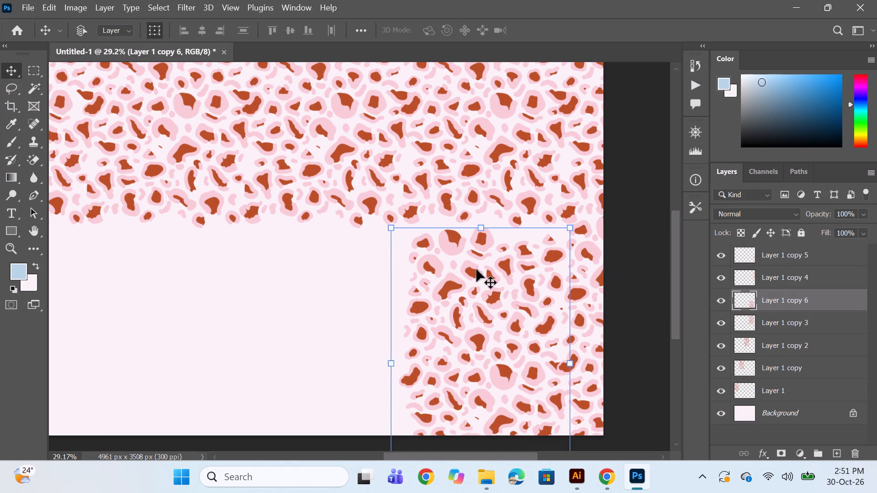
left_click_drag(476, 269, 476, 260)
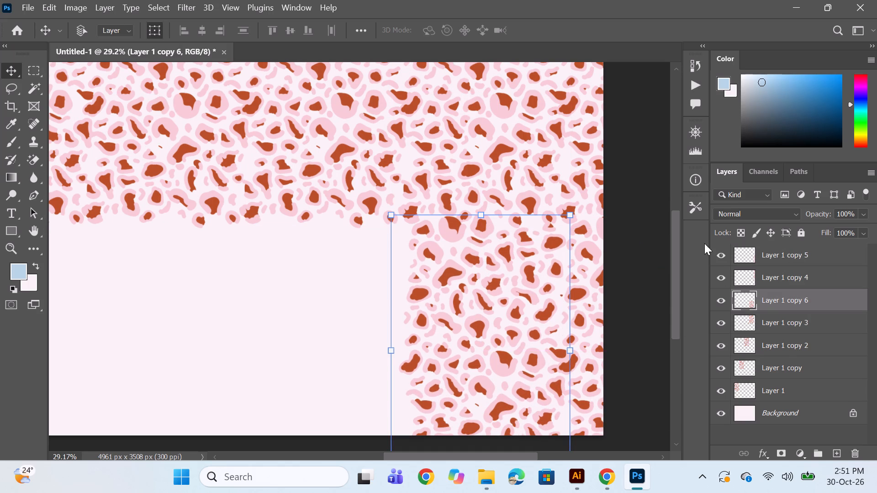
left_click(624, 190)
Duplicate Layer 1 copy 2 straight down into the lower row, level with and slightly overlapping the neighbouring lower tile.
scroll(532, 240, "down", 2, "alt")
left_click(610, 295)
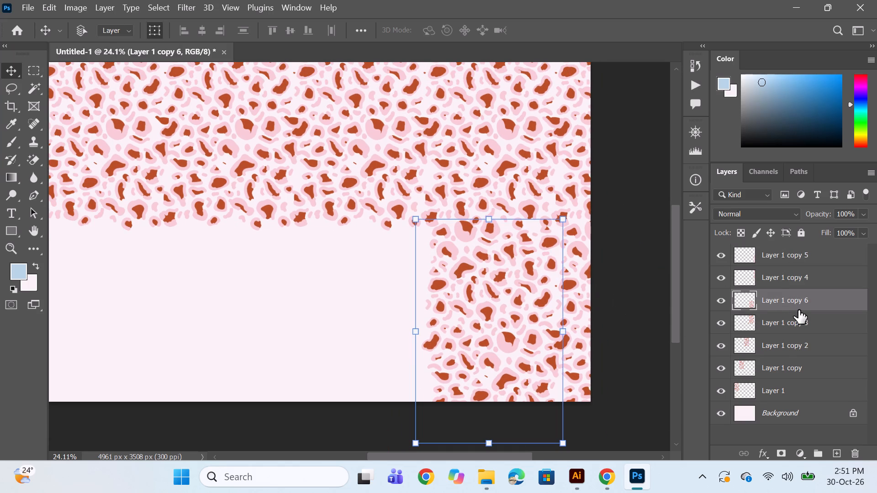
scroll(494, 267, "down", 3, "alt")
left_click(415, 189)
left_click(817, 323)
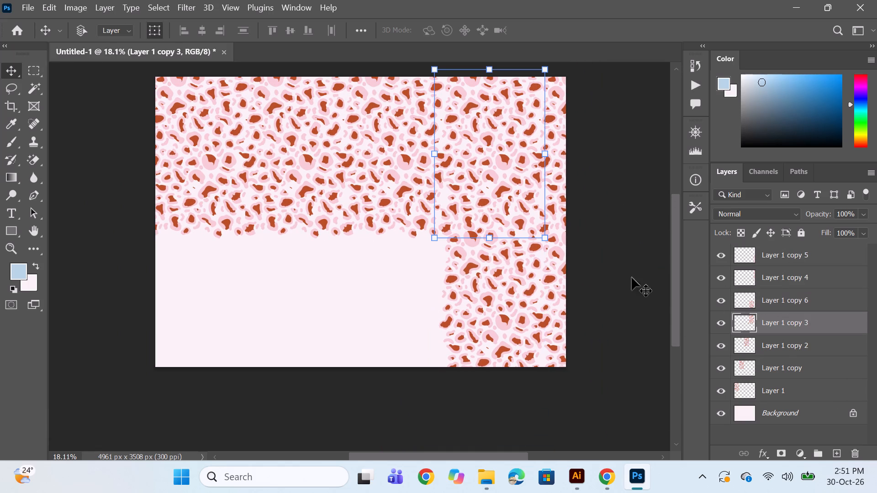
left_click(812, 340)
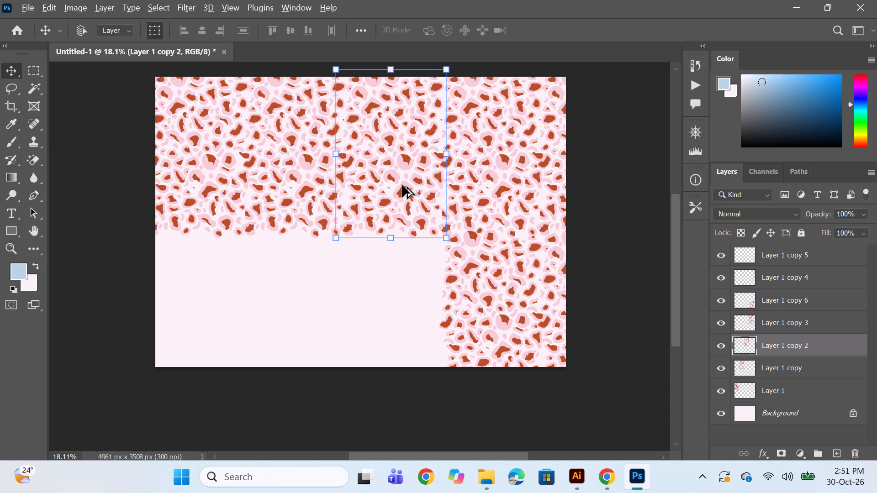
left_click_drag(402, 185, 392, 349, "alt+shift")
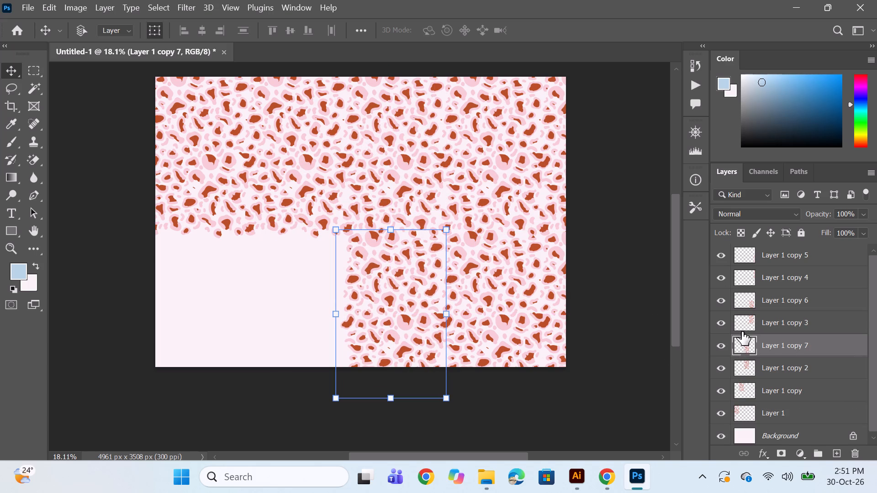
Duplicate Layer 1 copy straight down into the lower row, level with the tile just added beside it.
left_click(792, 364)
left_click(791, 389)
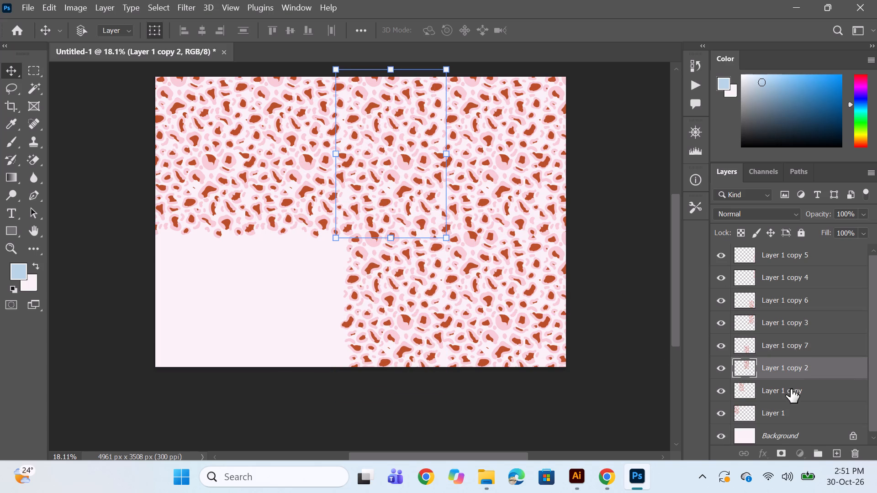
left_click_drag(278, 169, 254, 327, "alt+shift")
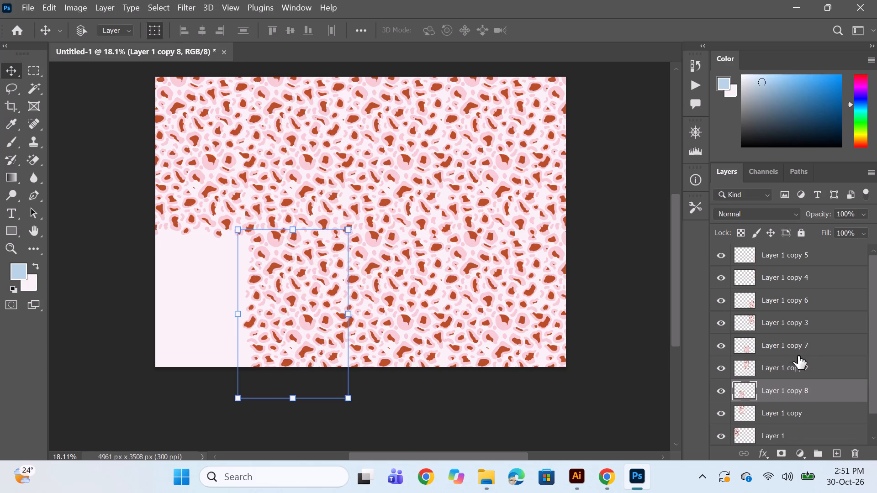
Duplicate Layer 1 straight down to fill the remaining empty lower-left corner of the canvas.
scroll(786, 419, "down", 3)
left_click_drag(785, 397, 783, 405)
left_click(780, 412)
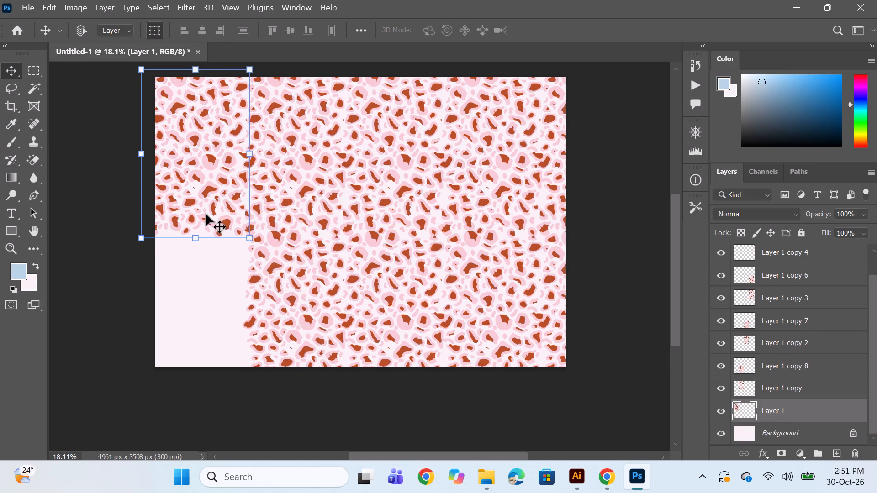
left_click_drag(213, 176, 217, 338, "alt+shift")
left_click(613, 253)
left_click(594, 218)
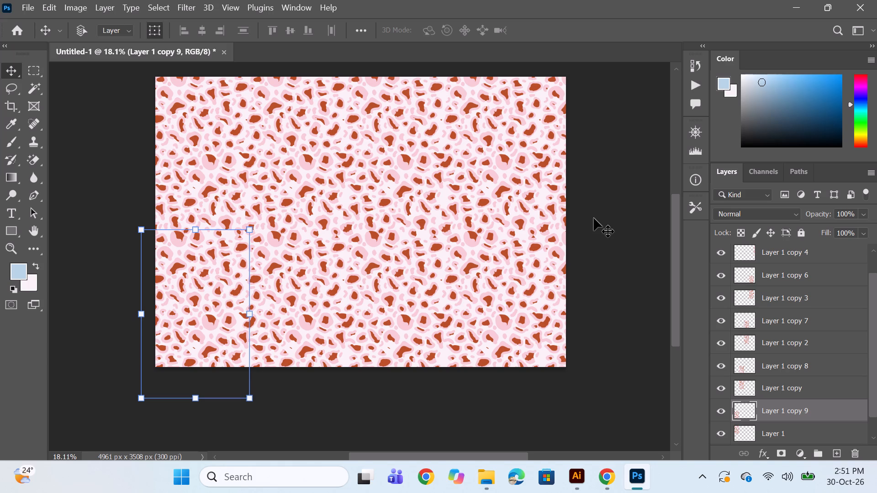
Examine the tiled leopard pattern across the whole canvas.
scroll(548, 213, "up", 2, "alt")
scroll(548, 213, "down", 1, "alt")
key("space")
key("space")
key("space")
key("space")
key("space")
left_click_drag(601, 226, 620, 256)
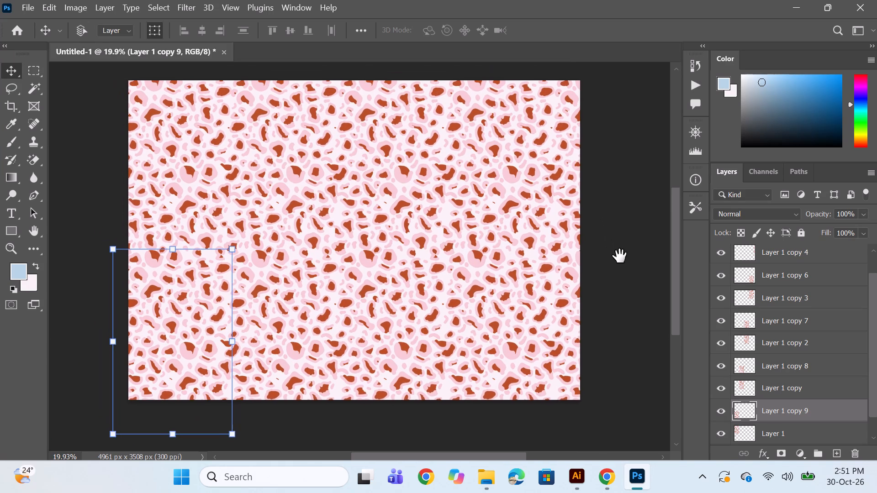
left_click_drag(620, 256, 622, 261)
Save the document in Photoshop format as AP1 in the Vishal handicrafts folder on the Desktop.
key("ctrl+s")
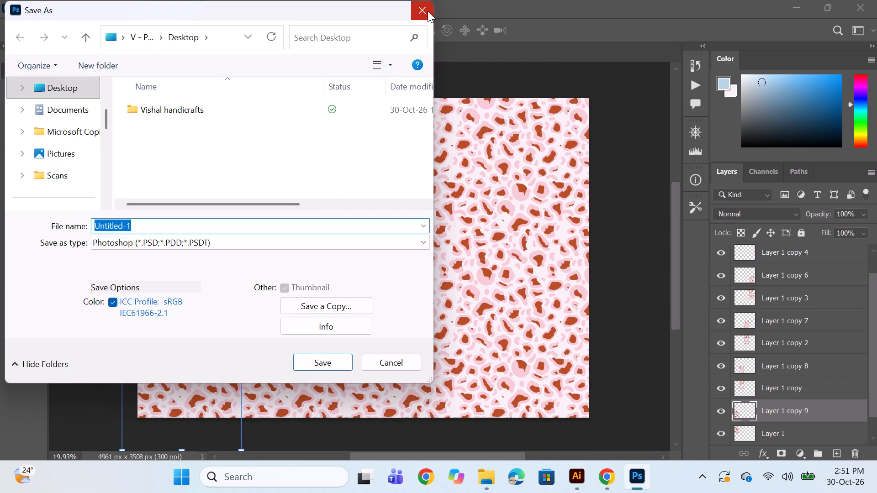
left_click(428, 11)
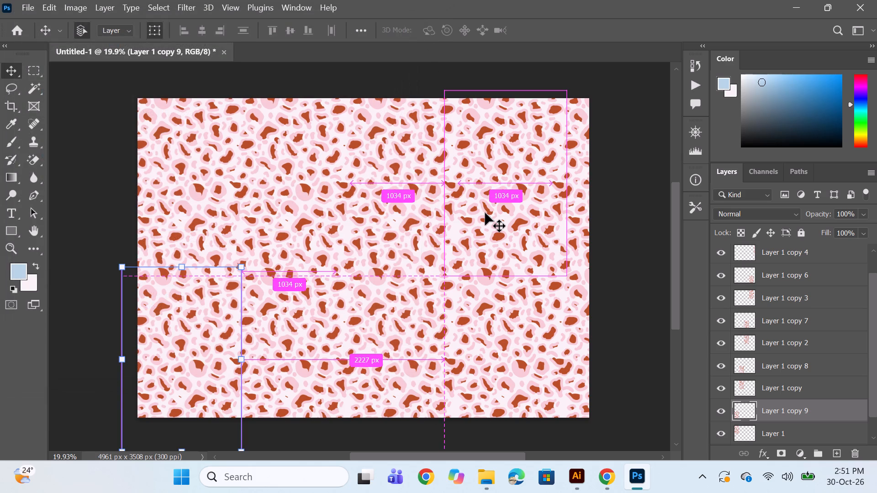
key("ctrl+s")
double_click(153, 111)
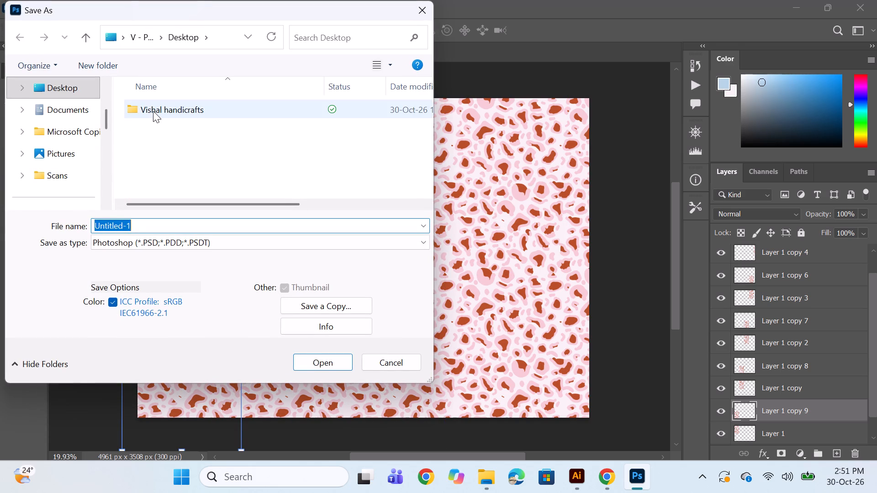
scroll(182, 149, "down", 4)
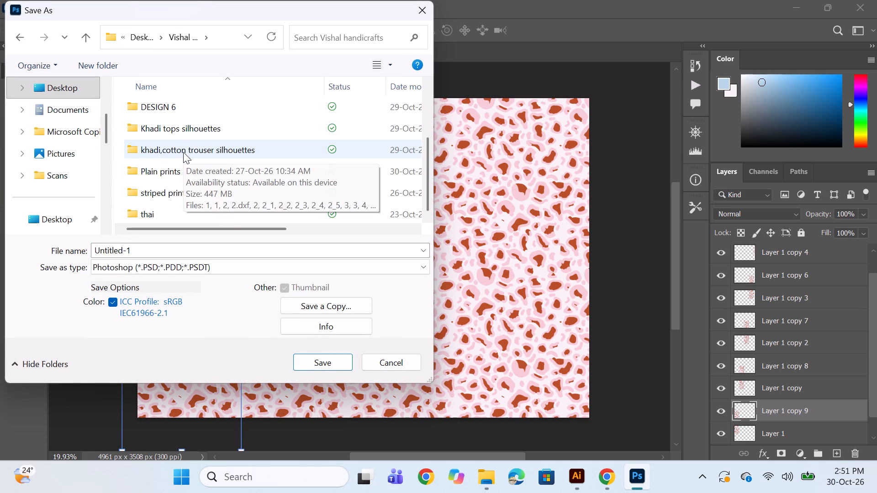
scroll(183, 152, "up", 3)
scroll(184, 149, "down", 7)
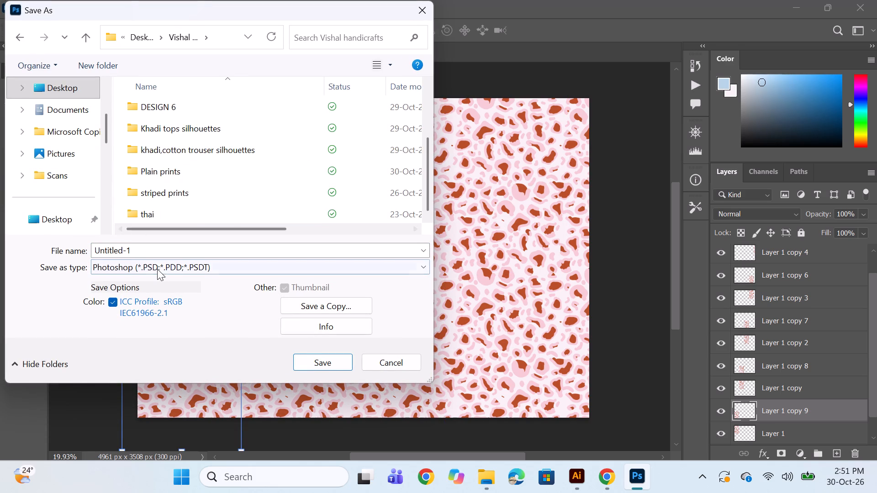
scroll(195, 198, "down", 4)
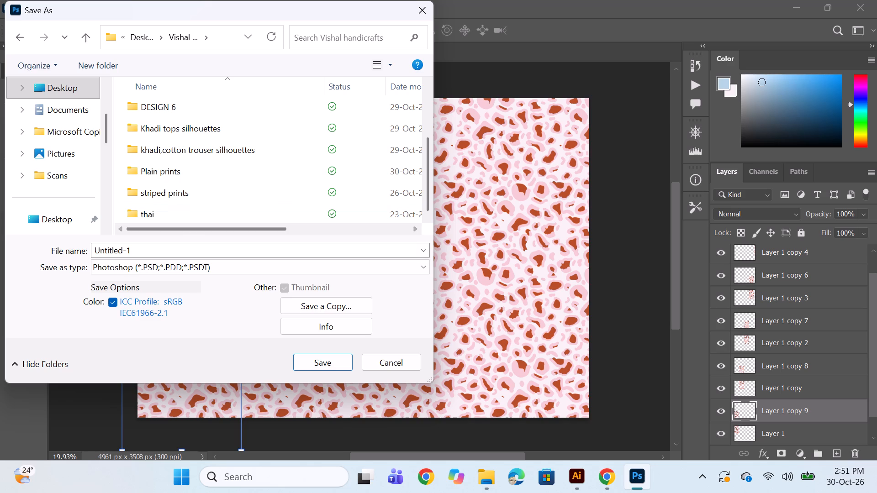
left_click_drag(148, 256, 71, 261)
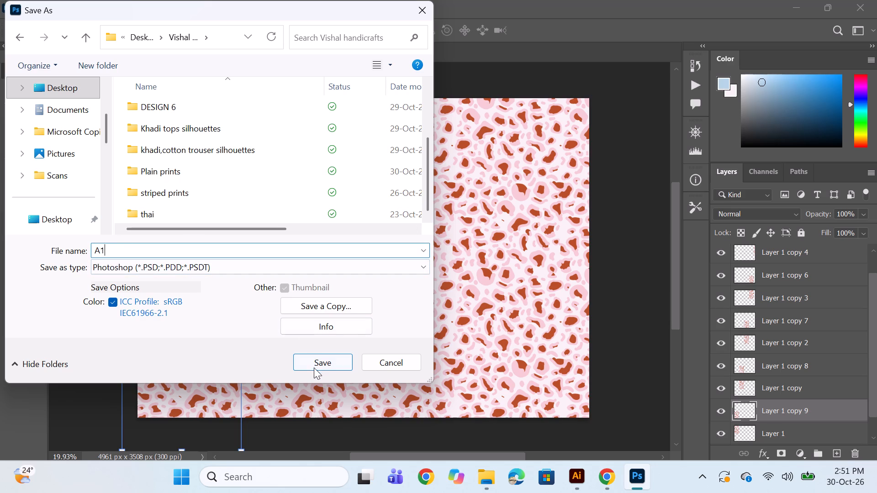
left_click(101, 245)
key("p")
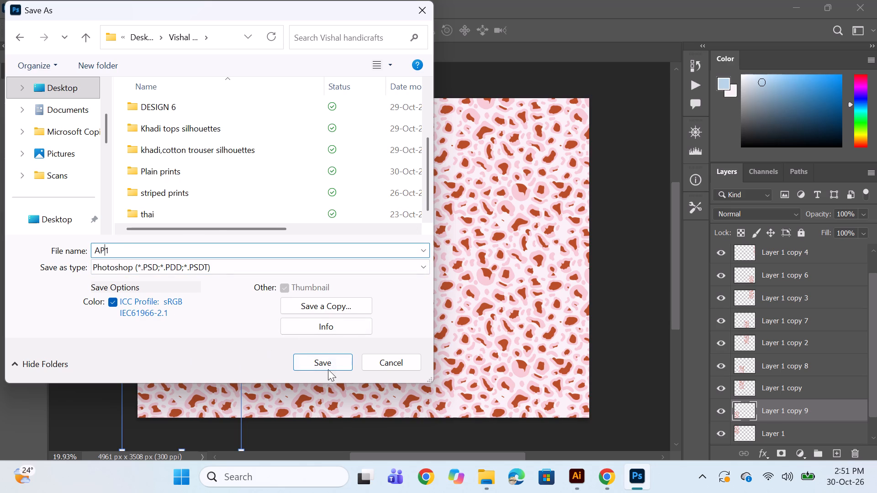
left_click(328, 369)
left_click(589, 125)
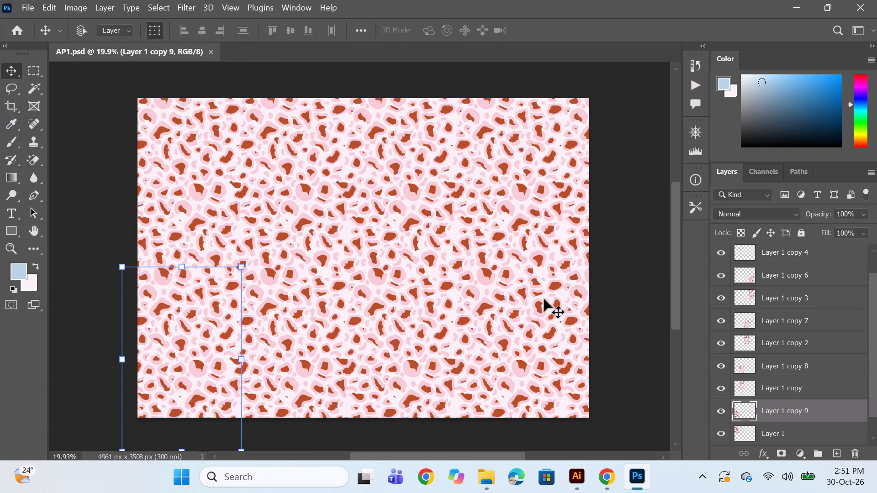
key("ctrl+s")
key("ctrl+s")
key("ctrl+s")
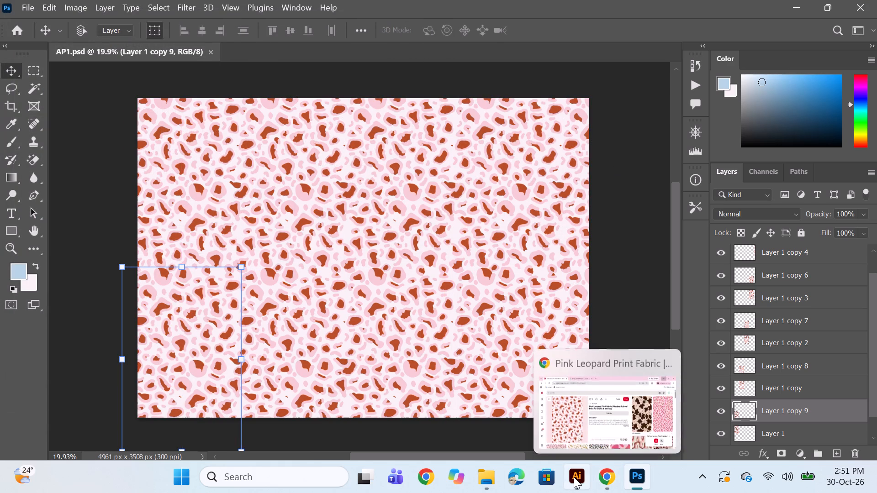
Examine the leopard pattern up close and as a whole, checking the spots and the joins between tiles.
left_click(598, 479)
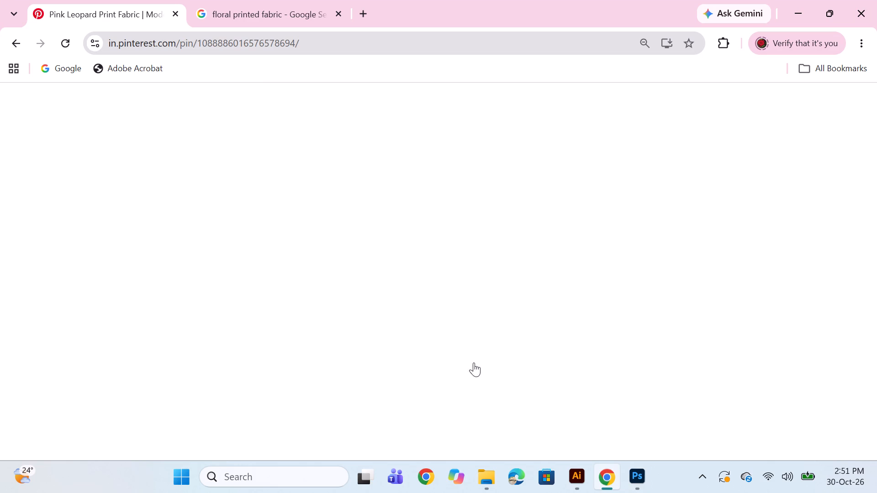
left_click(639, 480)
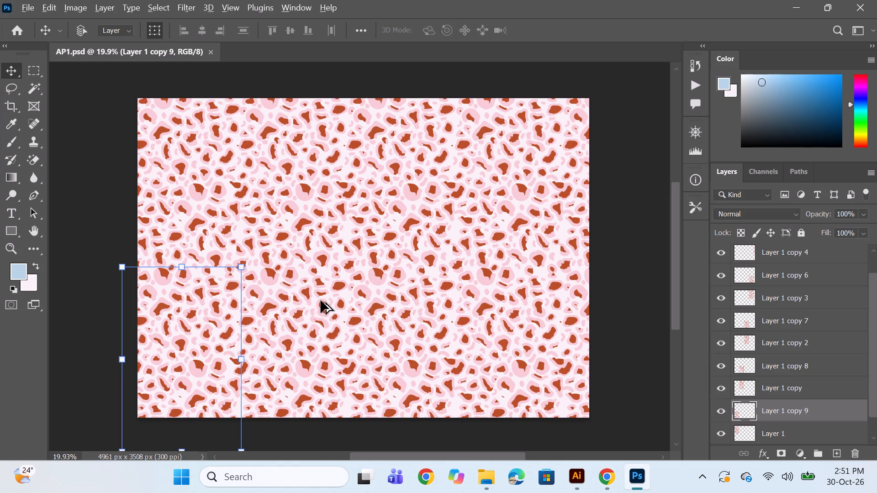
scroll(321, 300, "up", 10, "alt")
scroll(405, 312, "down", 3, "alt")
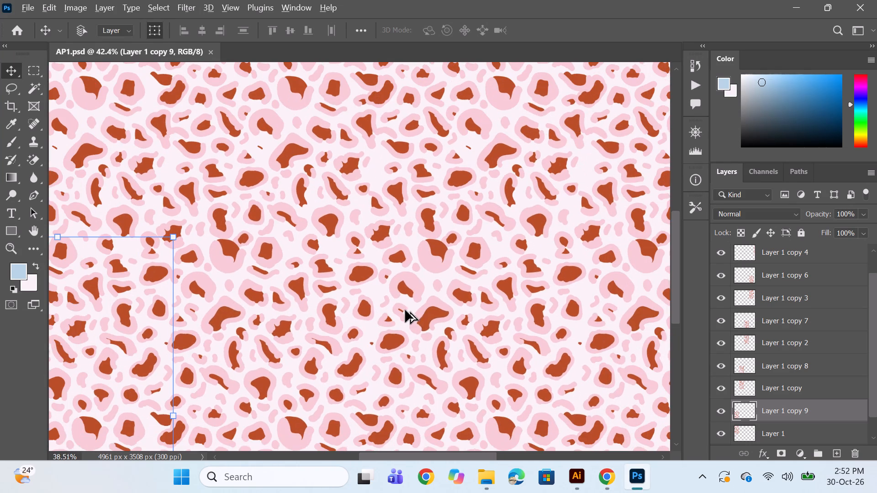
scroll(333, 279, "down", 6, "alt")
scroll(472, 307, "up", 4, "alt")
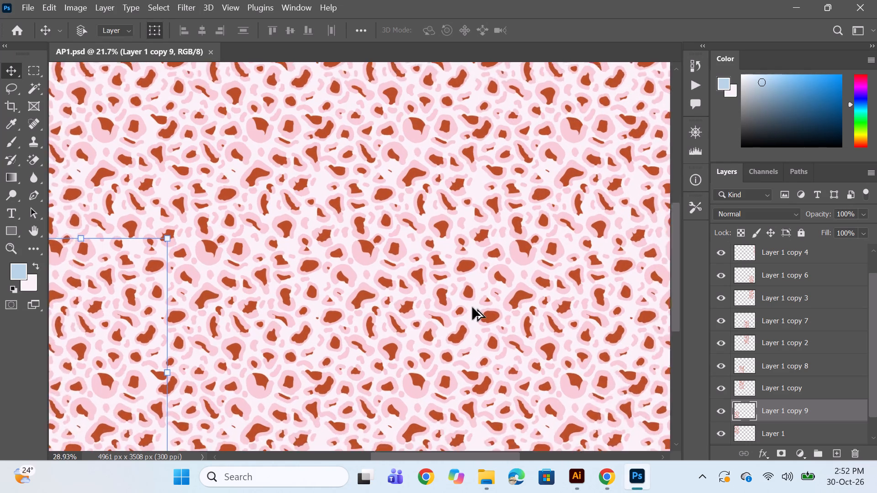
scroll(472, 307, "down", 4, "alt")
scroll(508, 291, "up", 20, "alt")
scroll(508, 291, "up", 1, "alt")
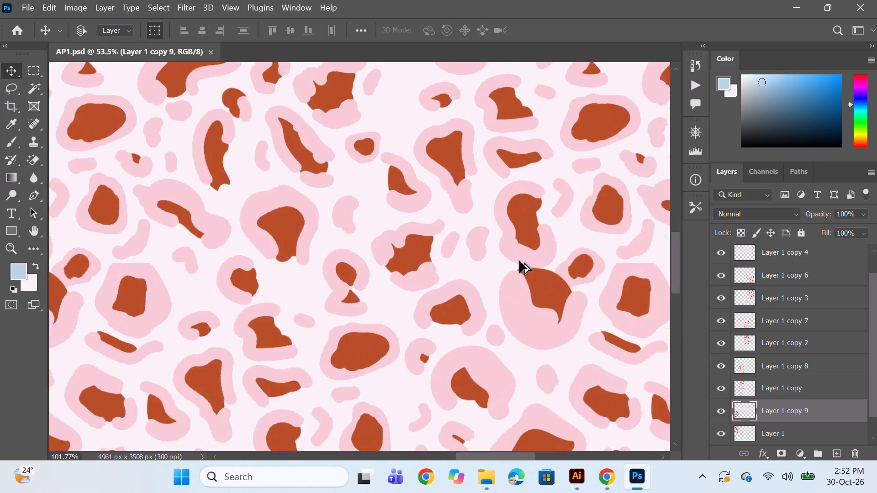
scroll(519, 261, "up", 2, "alt")
scroll(528, 231, "down", 20, "alt")
scroll(528, 231, "down", 5, "alt")
scroll(536, 248, "up", 2, "alt")
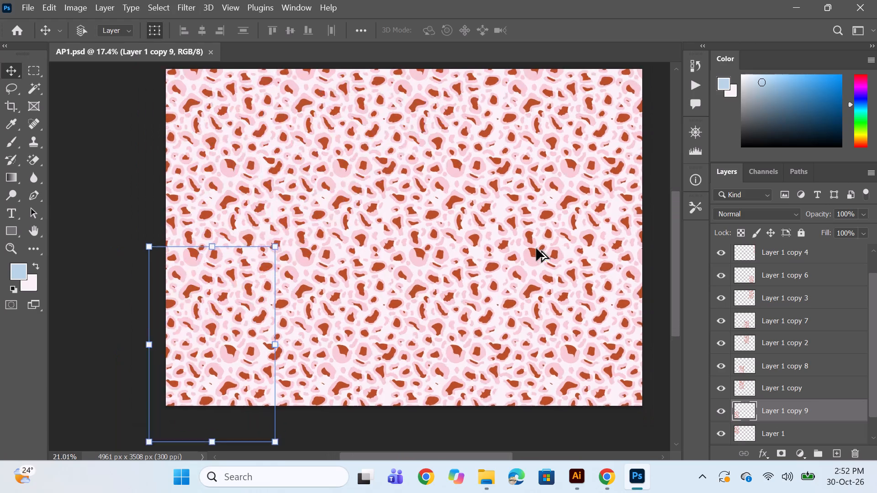
scroll(536, 248, "up", 3, "alt")
Switch to Chrome and browse the Pinterest suggestions related to the pink leopard pin for another animal print reference.
left_click(582, 476, "alt")
left_click(600, 477)
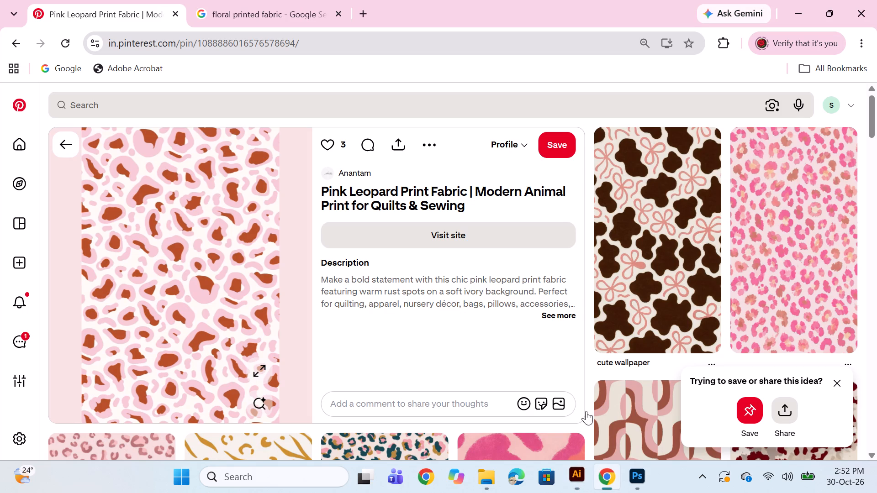
scroll(533, 269, "down", 1, "alt")
scroll(542, 299, "down", 5)
scroll(242, 239, "up", 6)
scroll(250, 261, "down", 3)
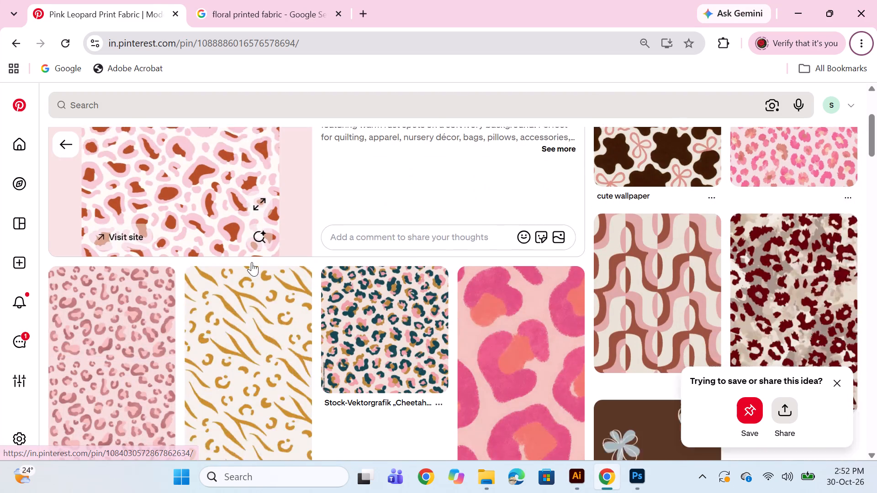
scroll(267, 289, "down", 6)
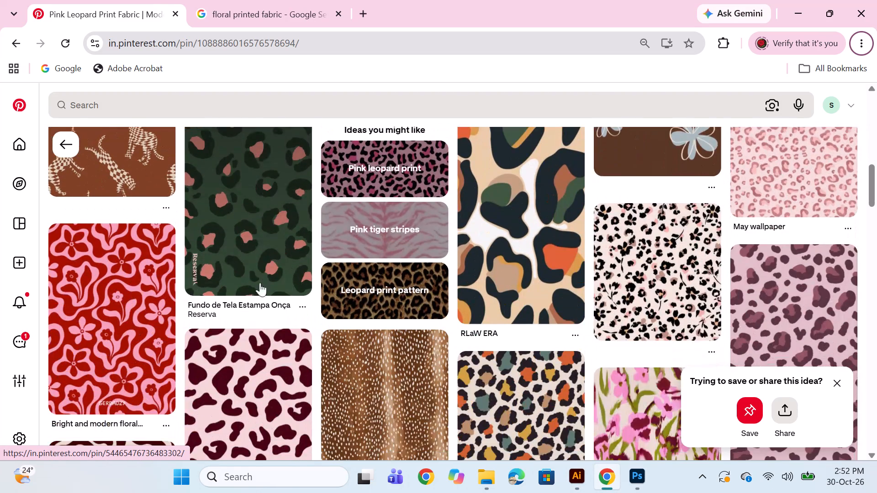
scroll(258, 313, "down", 4)
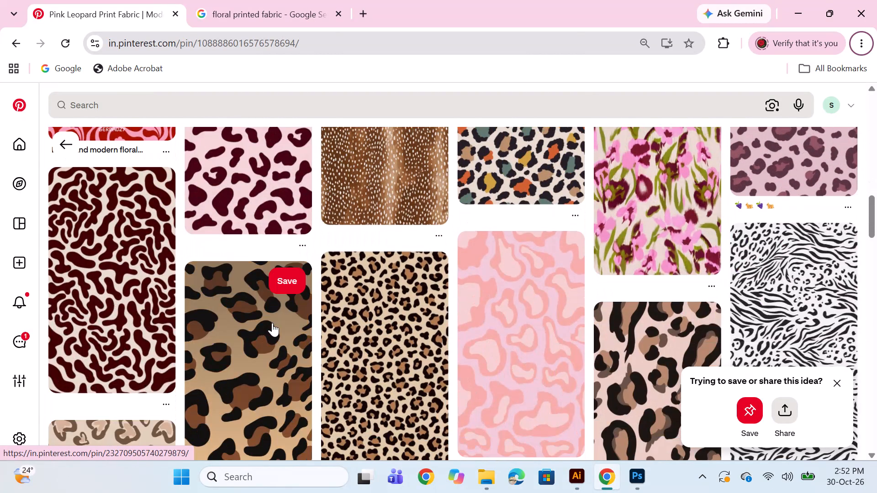
scroll(272, 319, "down", 3)
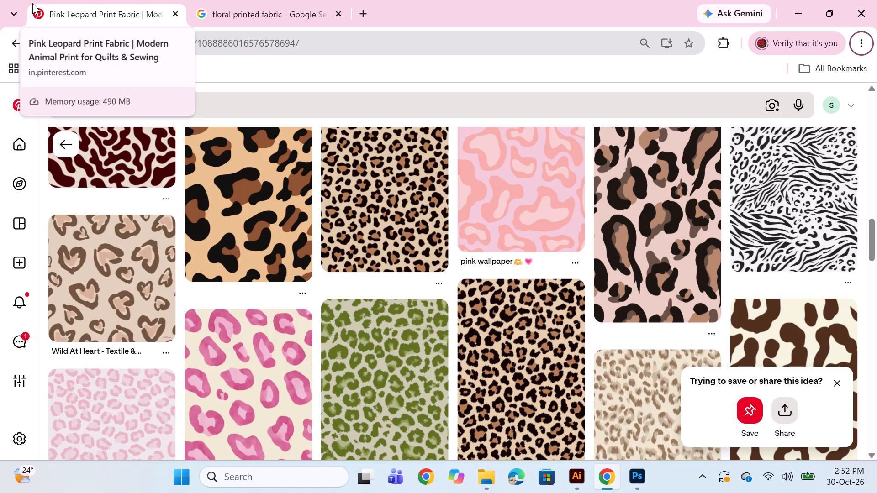
scroll(276, 246, "down", 8)
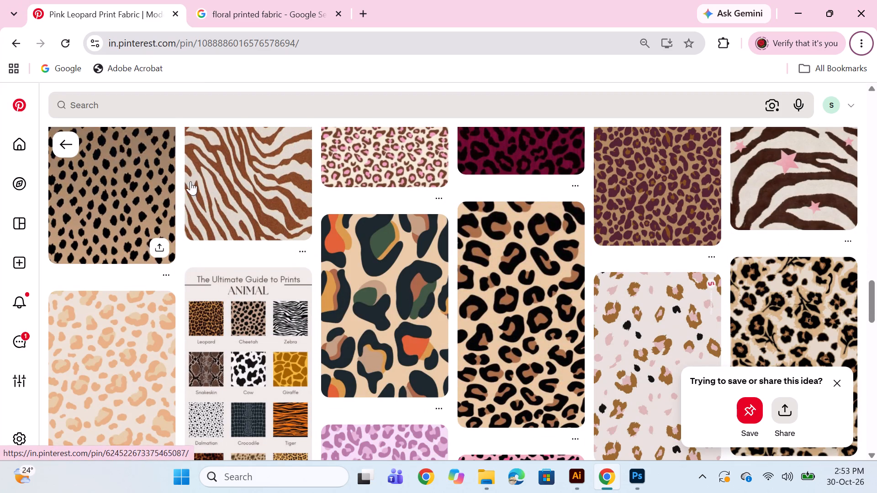
scroll(277, 239, "down", 2)
scroll(289, 248, "up", 3)
scroll(444, 315, "down", 4)
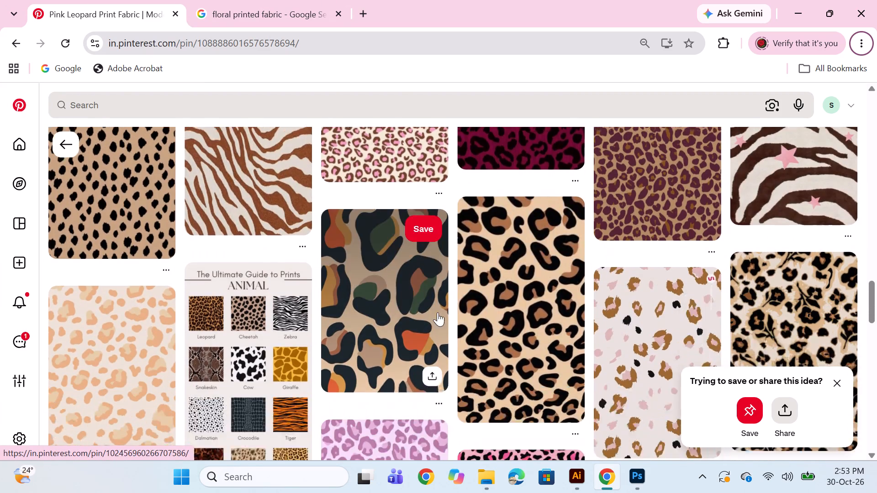
scroll(420, 305, "down", 5)
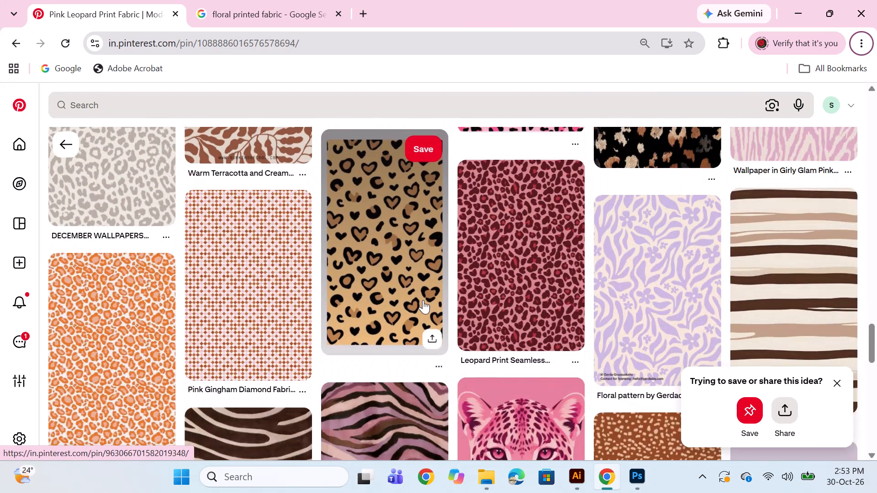
scroll(423, 299, "down", 6)
scroll(417, 296, "up", 1)
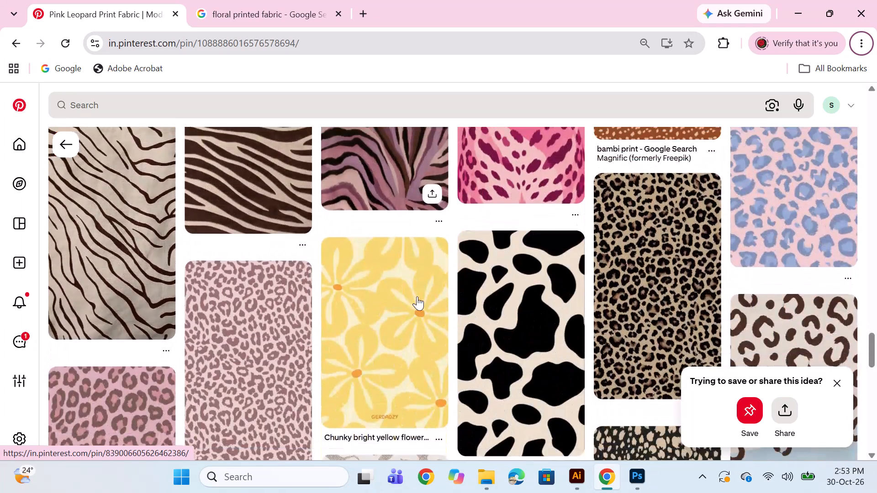
scroll(417, 296, "up", 1)
scroll(419, 296, "down", 7)
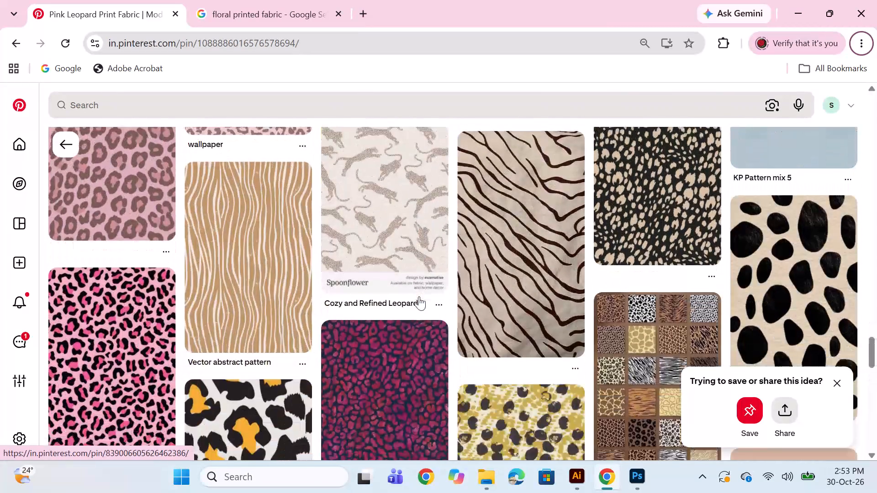
scroll(419, 296, "down", 3)
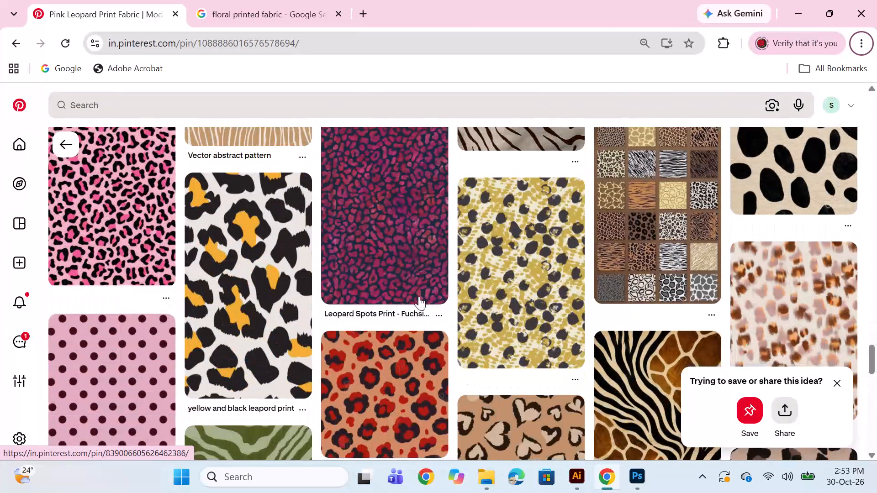
scroll(419, 296, "down", 4)
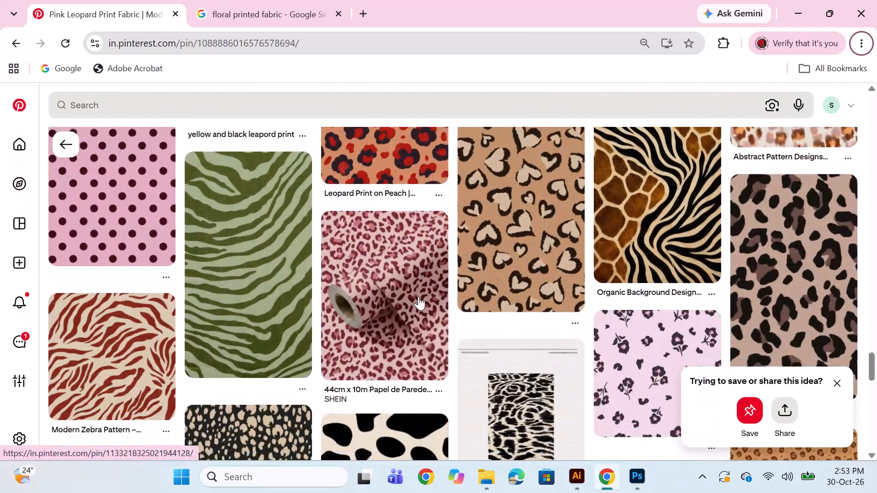
scroll(418, 296, "up", 1)
Open the tan pin with black-outlined cream hearts and copy its image.
left_click(496, 278)
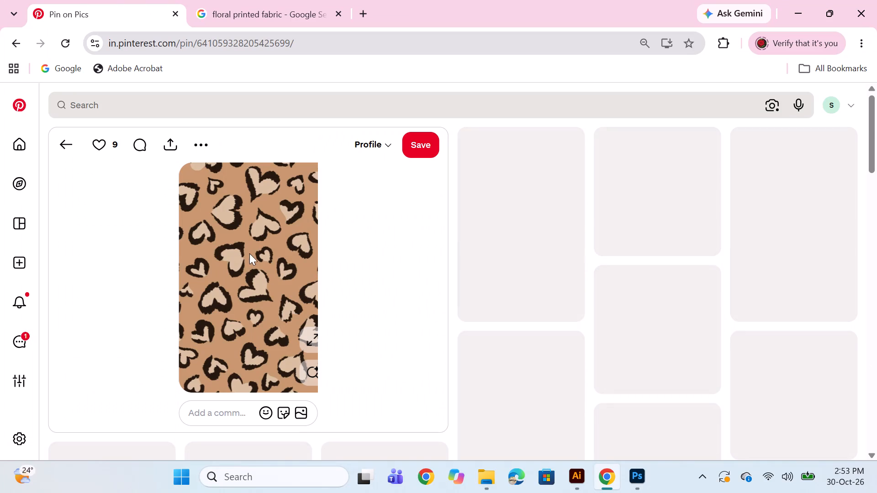
right_click(250, 252)
left_click(305, 316)
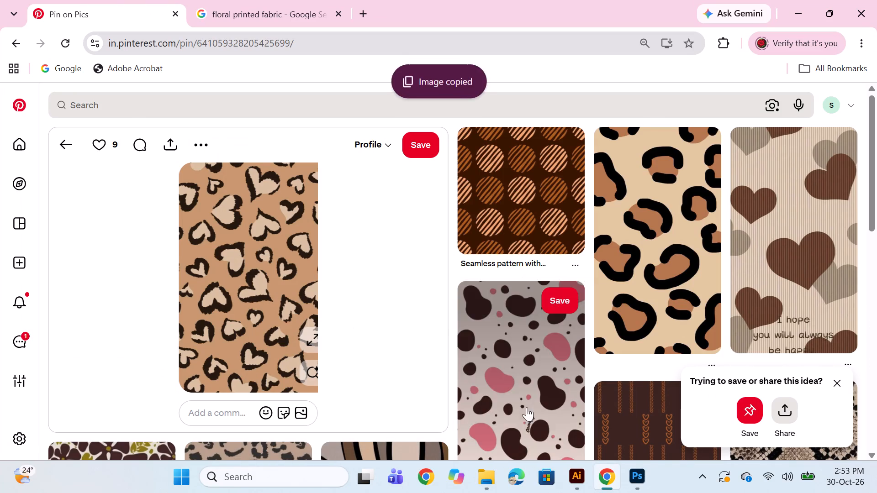
In Photoshop, create a new A3 landscape document, 420 x 297 mm at 300 ppi, and paste the copied heart print.
left_click(641, 481)
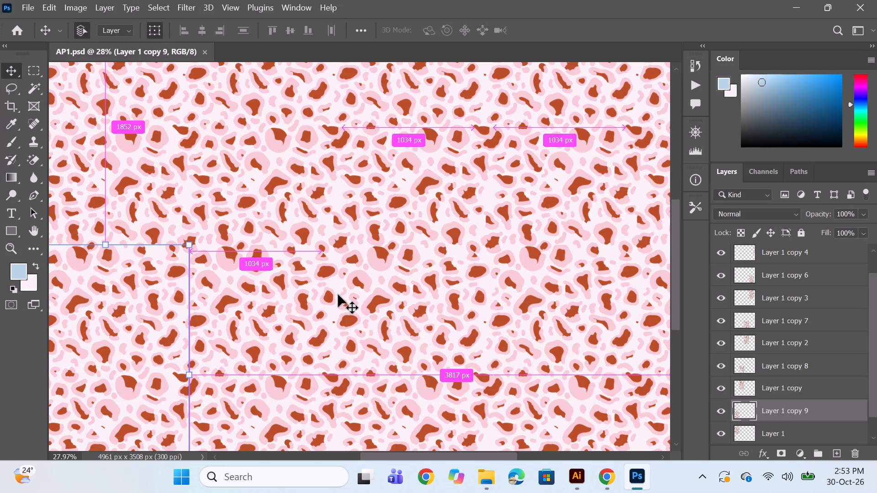
key("ctrl+n")
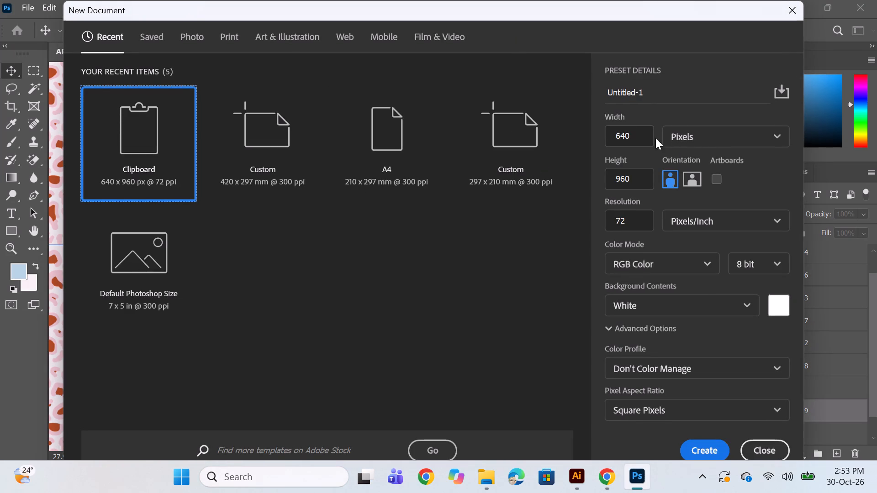
left_click(221, 33)
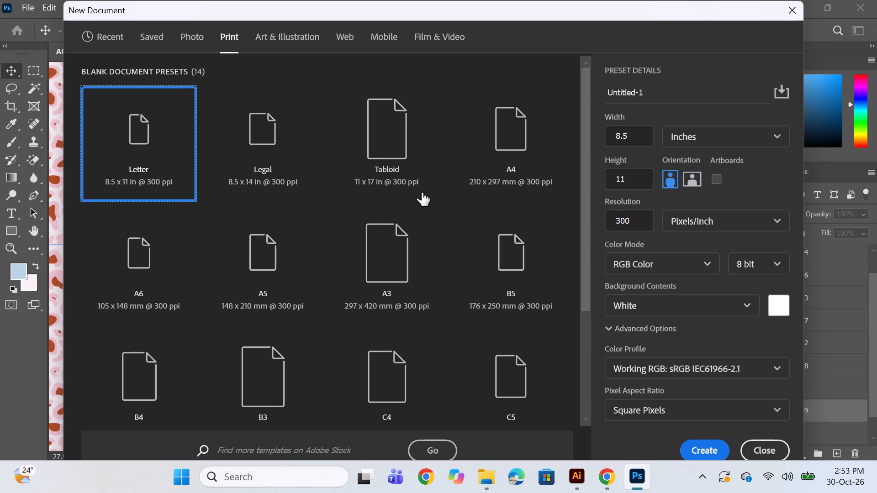
left_click(380, 275)
left_click(689, 179)
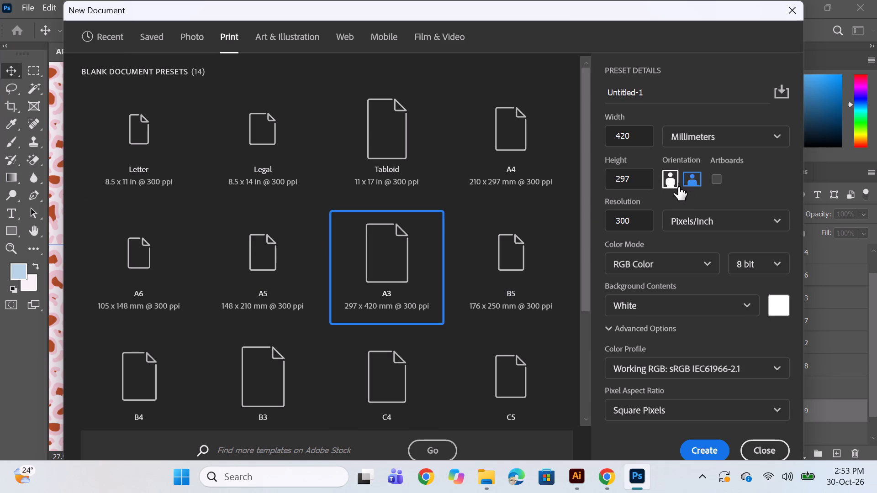
key("Return")
key("ctrl+v")
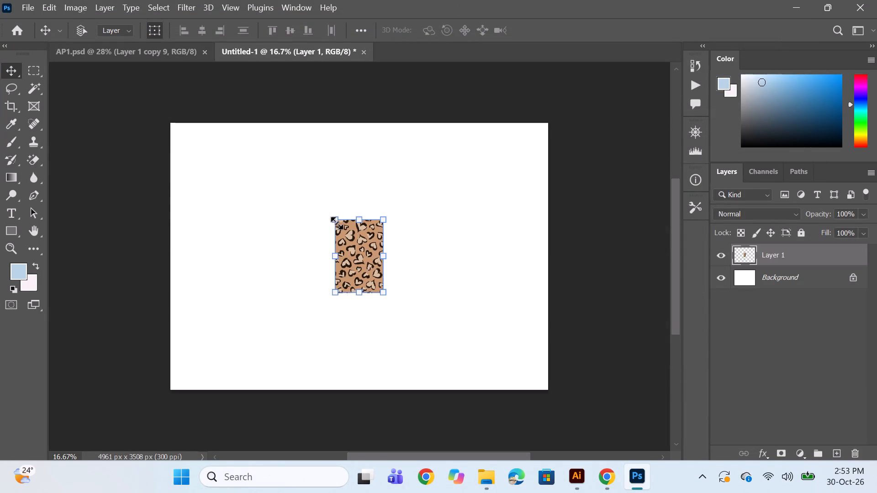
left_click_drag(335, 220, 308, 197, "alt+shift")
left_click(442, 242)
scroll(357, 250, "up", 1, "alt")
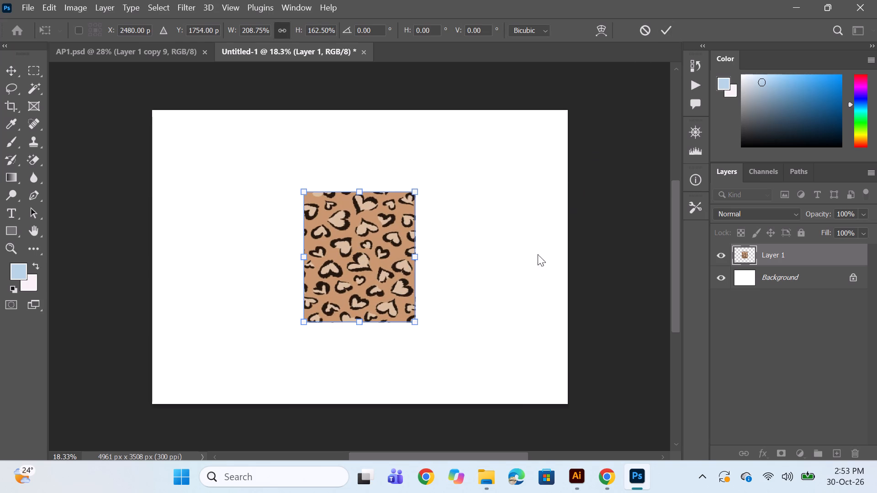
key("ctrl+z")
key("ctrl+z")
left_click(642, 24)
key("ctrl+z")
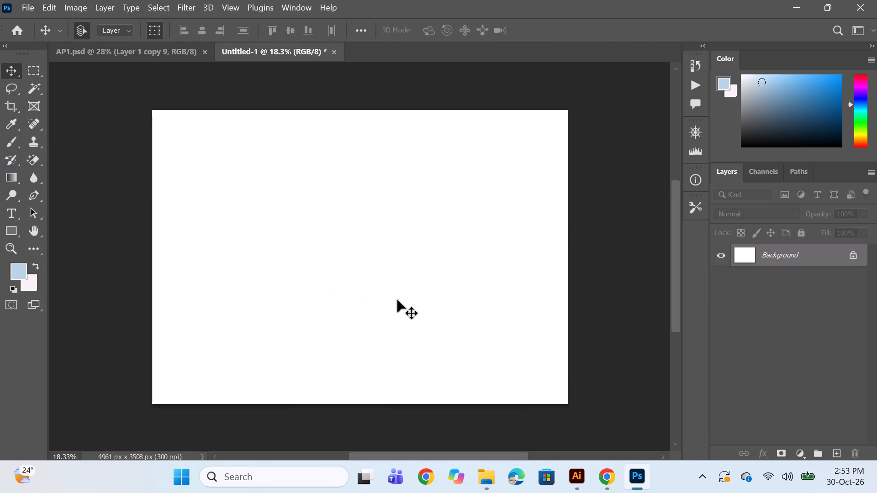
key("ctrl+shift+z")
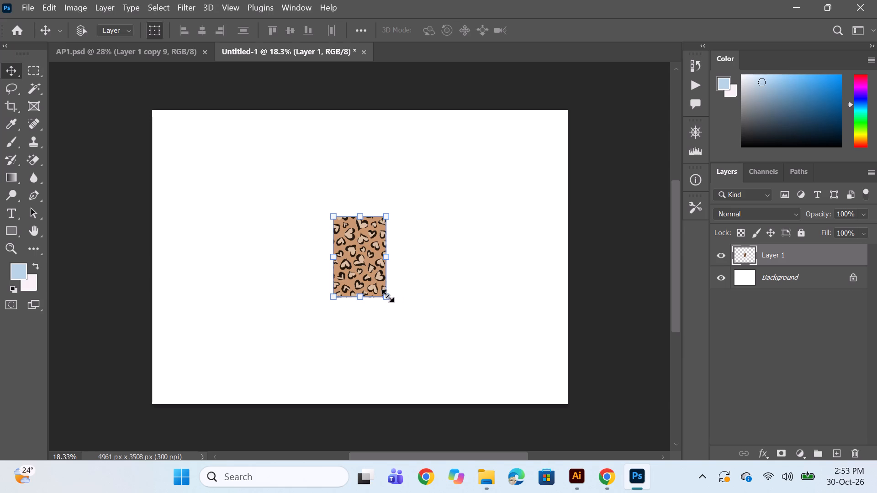
Scale the pasted heart print proportionally about its centre to about 208%.
left_click_drag(387, 296, 417, 330, "alt")
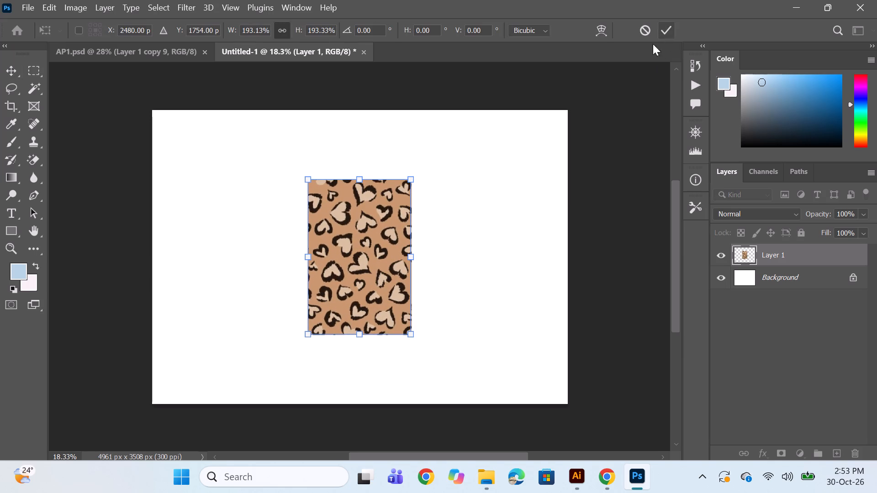
left_click_drag(410, 330, 416, 335, "alt")
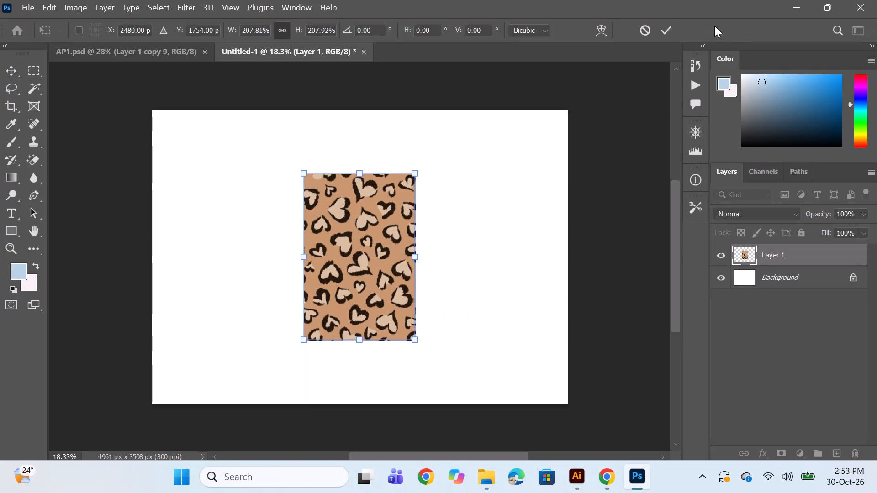
left_click(666, 31)
left_click(534, 178)
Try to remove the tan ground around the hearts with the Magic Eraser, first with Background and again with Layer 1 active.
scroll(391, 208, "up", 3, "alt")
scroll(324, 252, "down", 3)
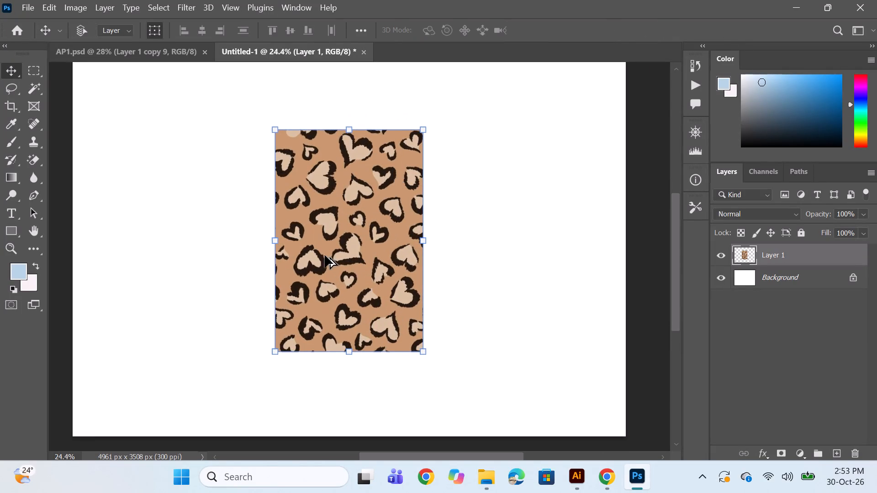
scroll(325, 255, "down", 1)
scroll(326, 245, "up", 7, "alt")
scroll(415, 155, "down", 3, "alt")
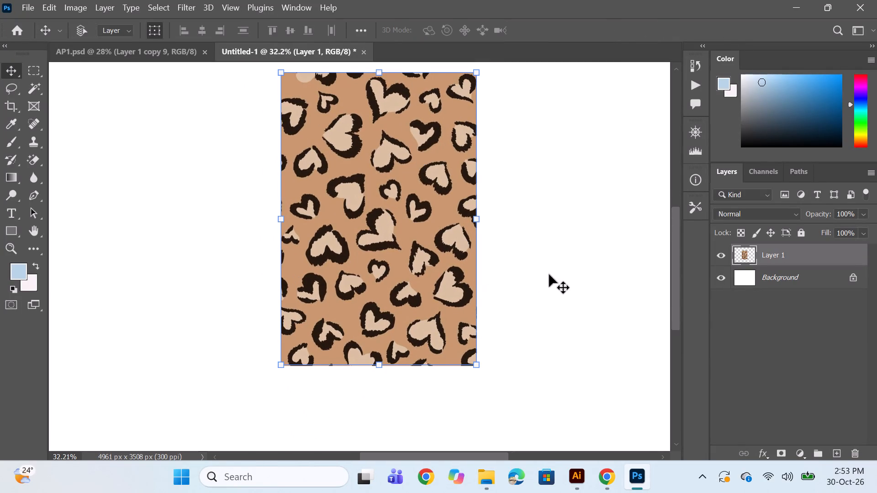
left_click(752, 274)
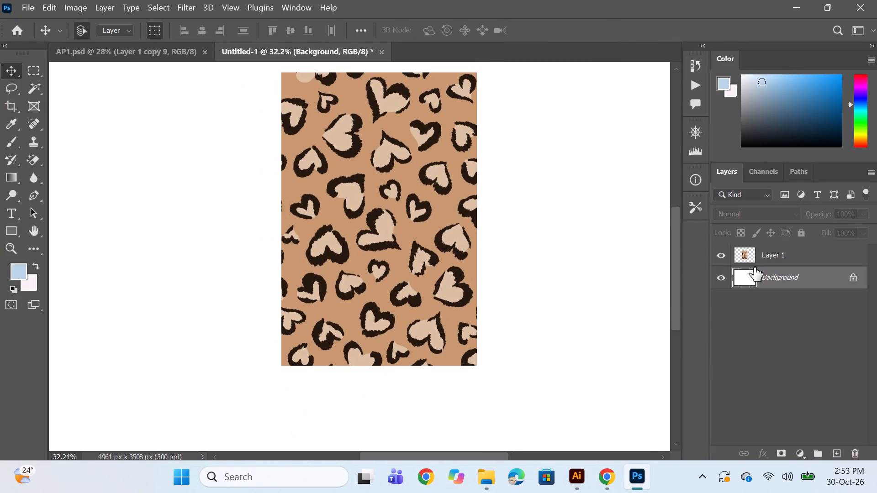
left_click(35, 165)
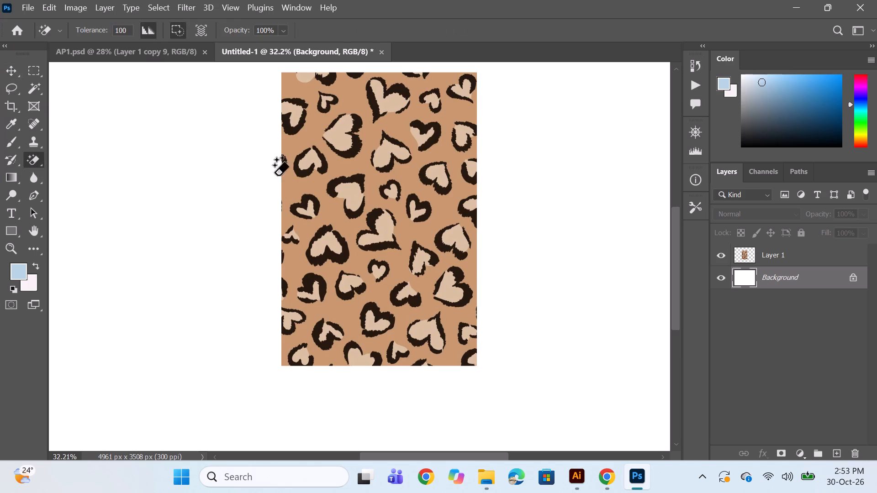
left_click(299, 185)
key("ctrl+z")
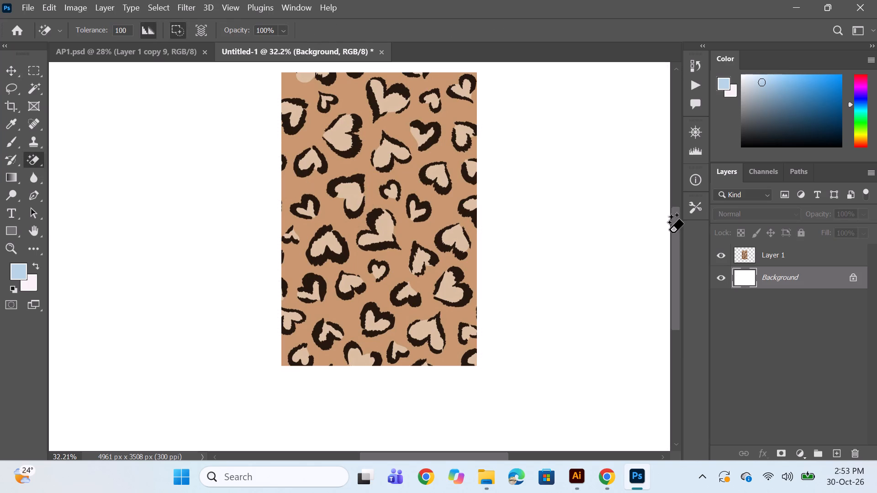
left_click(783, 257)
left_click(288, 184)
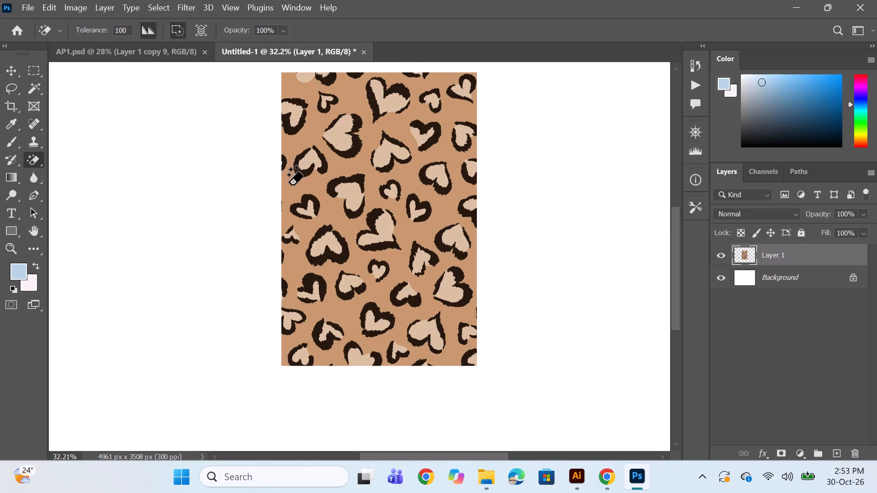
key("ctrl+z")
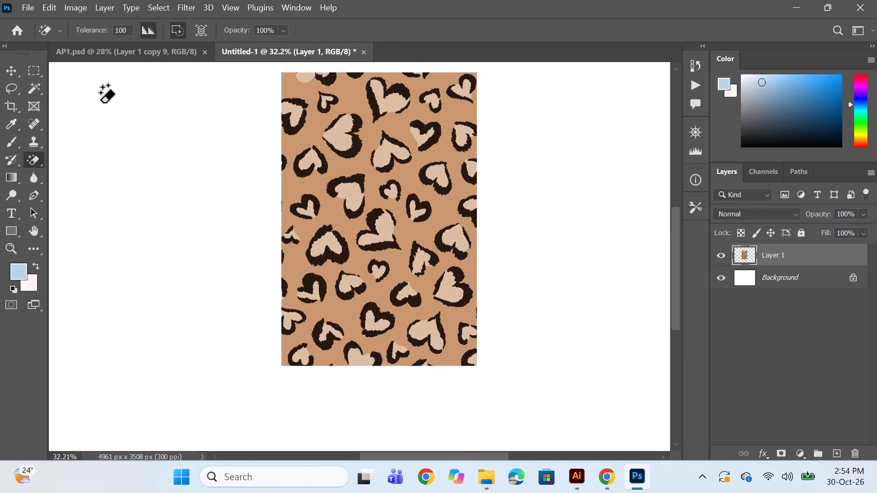
Set the Magic Eraser tolerance to 30 and erase the tan ground around the hearts on Layer 1.
left_click_drag(125, 32, 104, 29)
key("3")
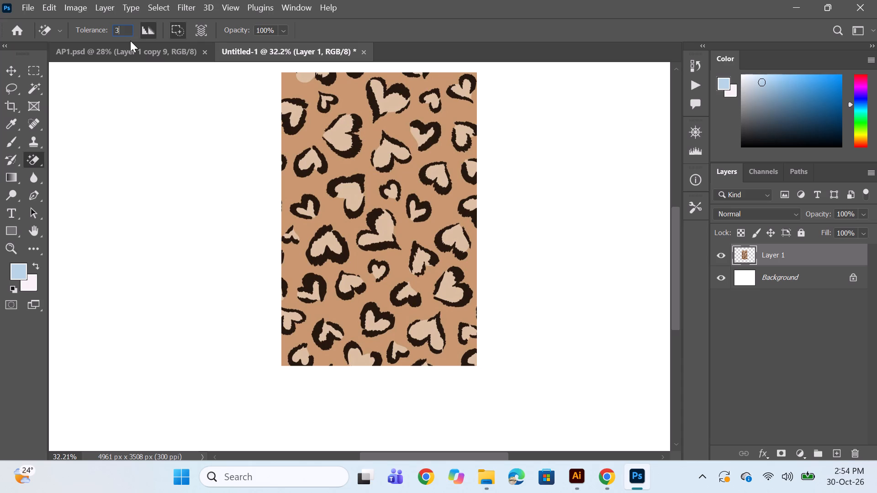
key("0")
key("Return")
left_click(291, 188)
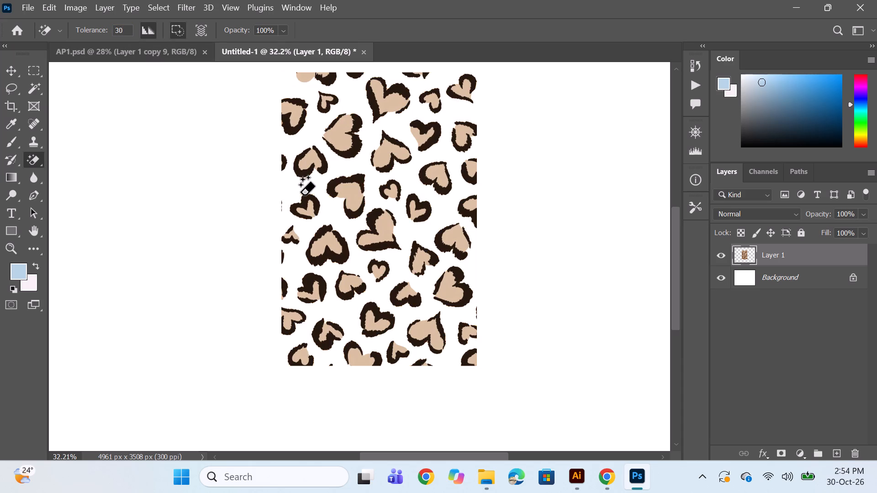
scroll(370, 180, "up", 12, "alt")
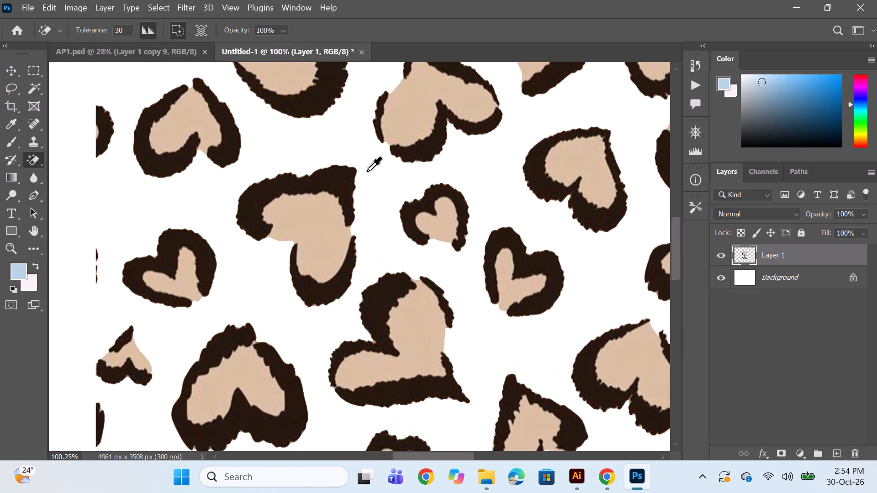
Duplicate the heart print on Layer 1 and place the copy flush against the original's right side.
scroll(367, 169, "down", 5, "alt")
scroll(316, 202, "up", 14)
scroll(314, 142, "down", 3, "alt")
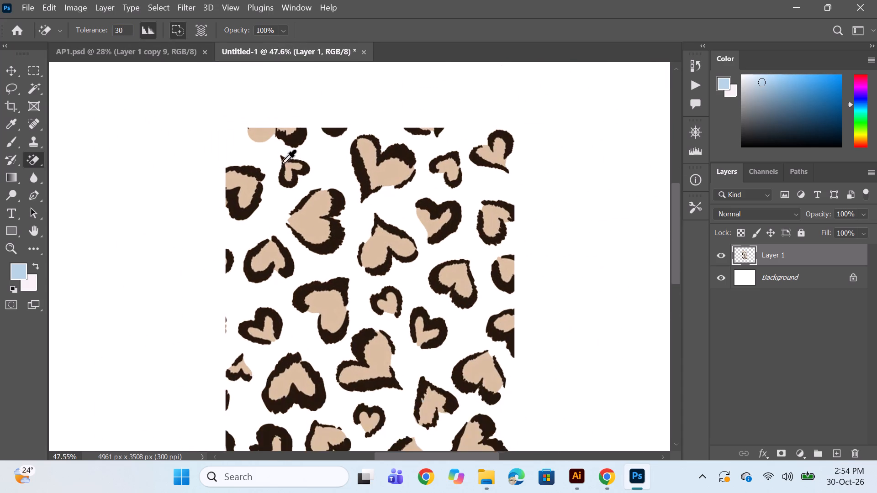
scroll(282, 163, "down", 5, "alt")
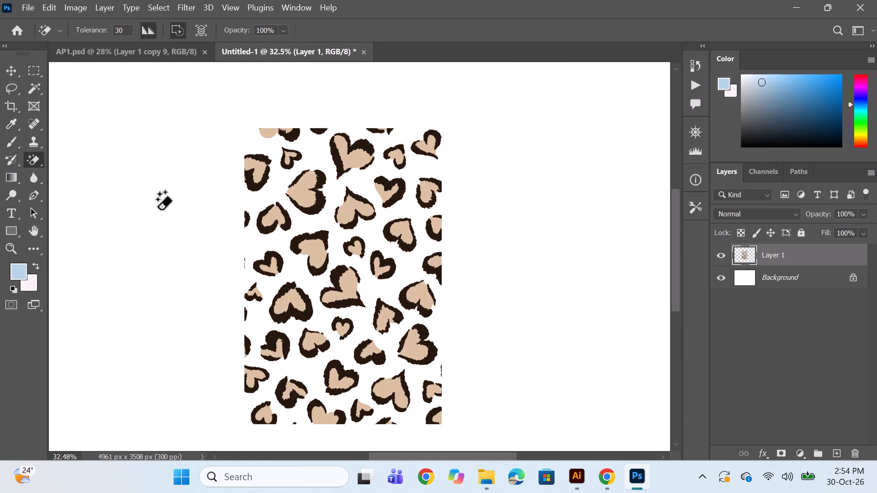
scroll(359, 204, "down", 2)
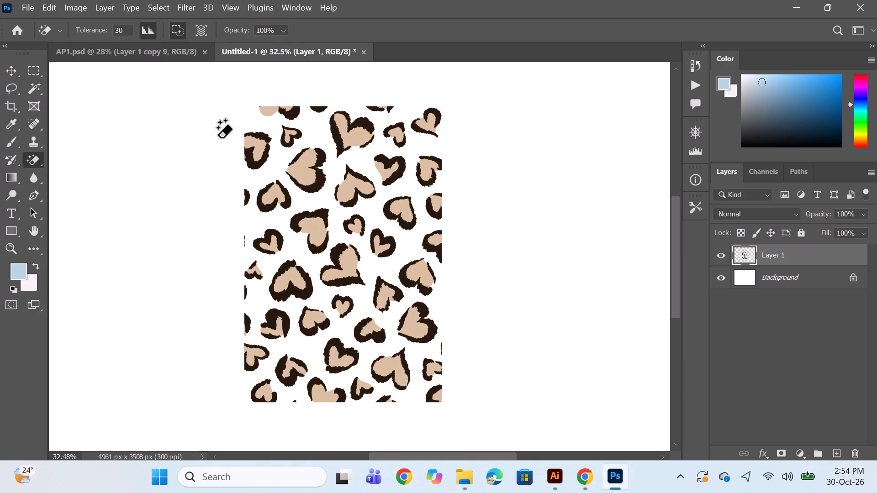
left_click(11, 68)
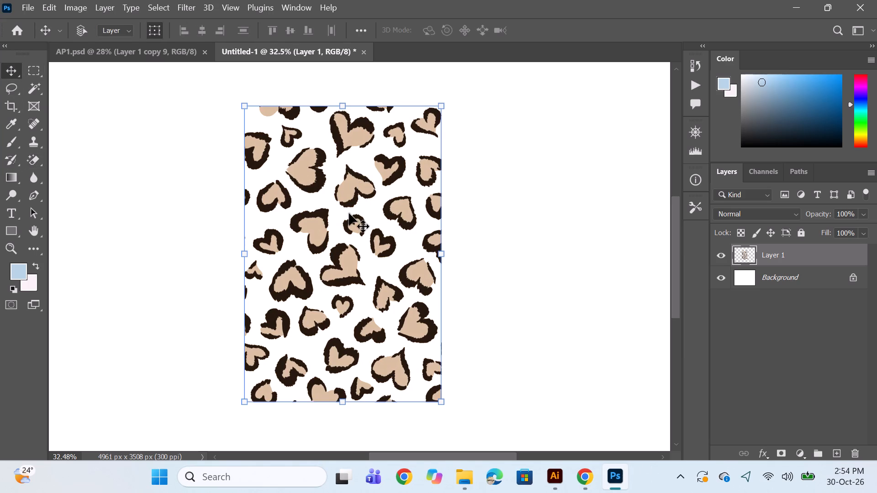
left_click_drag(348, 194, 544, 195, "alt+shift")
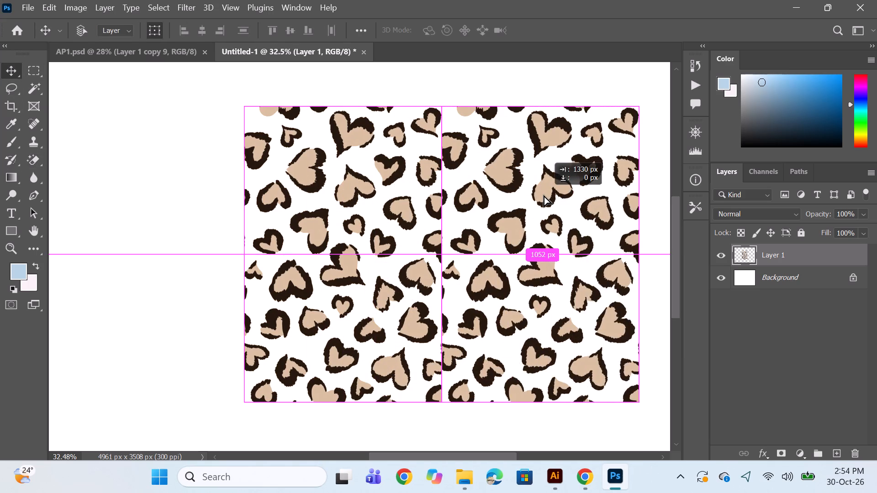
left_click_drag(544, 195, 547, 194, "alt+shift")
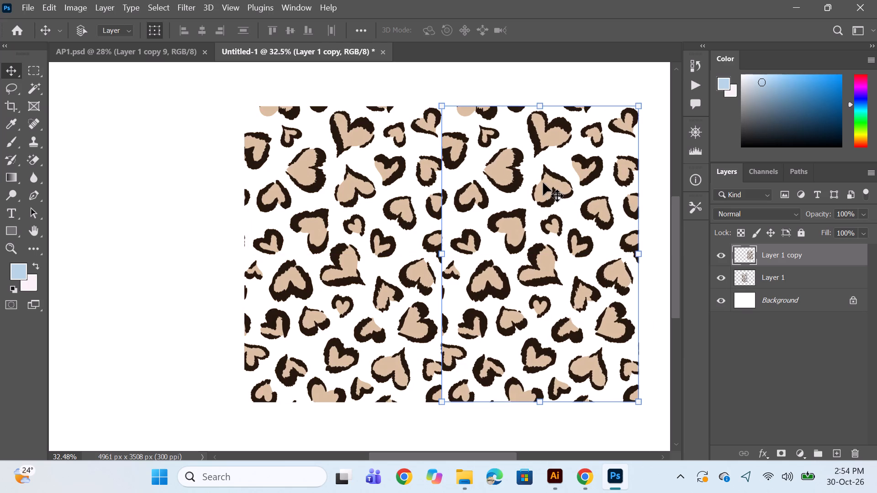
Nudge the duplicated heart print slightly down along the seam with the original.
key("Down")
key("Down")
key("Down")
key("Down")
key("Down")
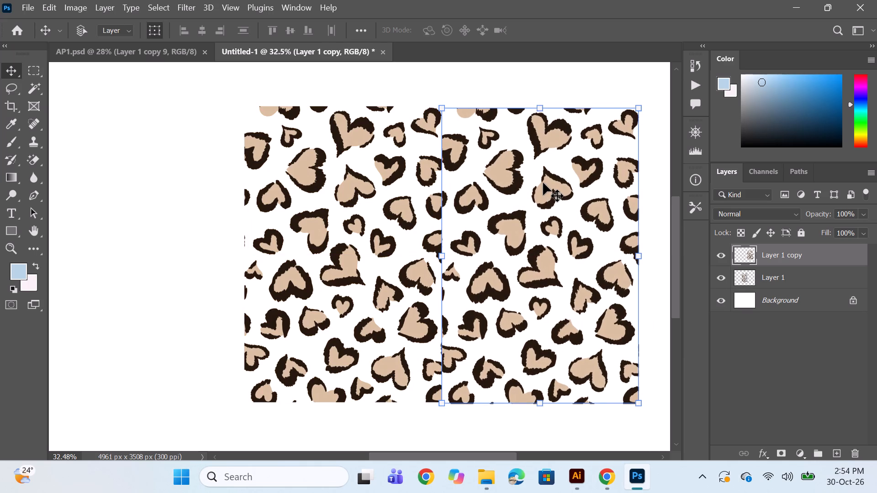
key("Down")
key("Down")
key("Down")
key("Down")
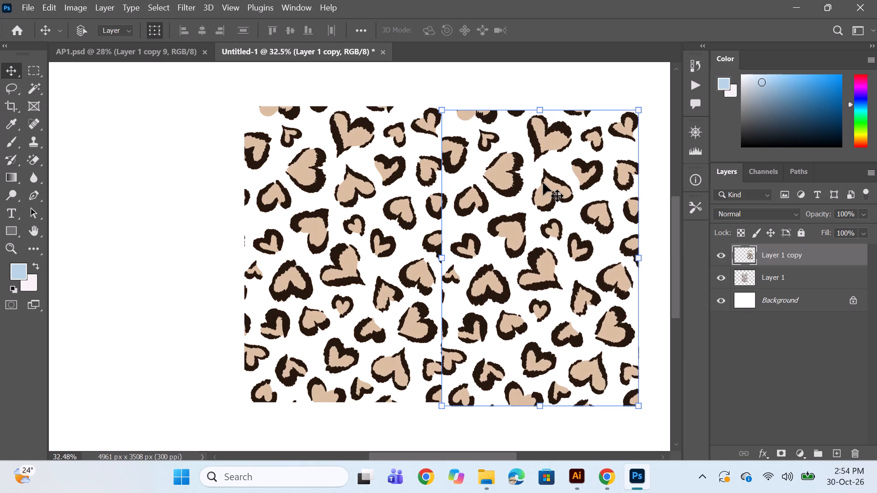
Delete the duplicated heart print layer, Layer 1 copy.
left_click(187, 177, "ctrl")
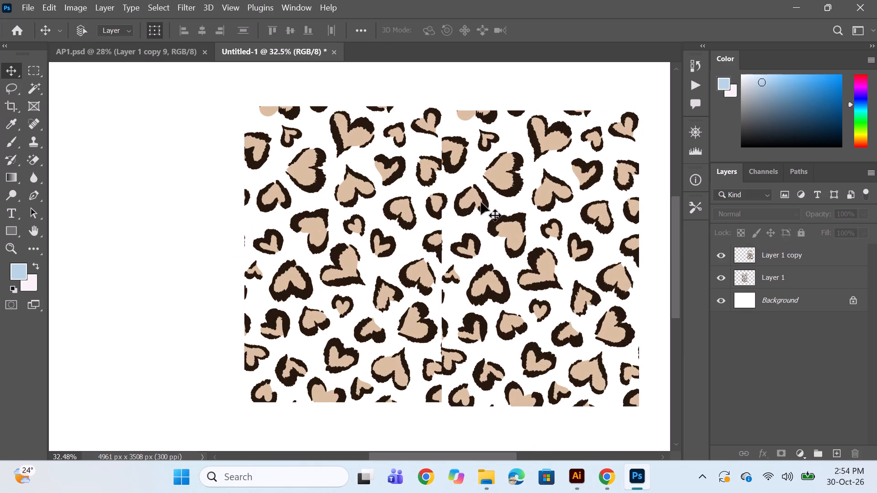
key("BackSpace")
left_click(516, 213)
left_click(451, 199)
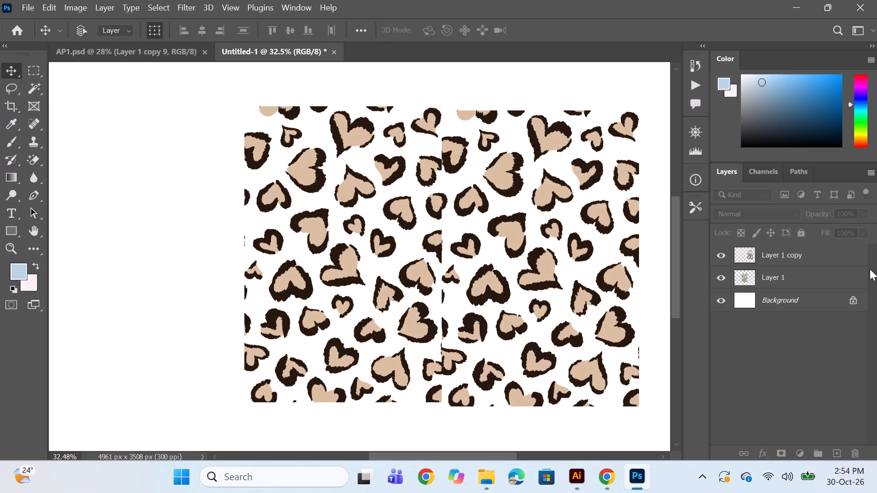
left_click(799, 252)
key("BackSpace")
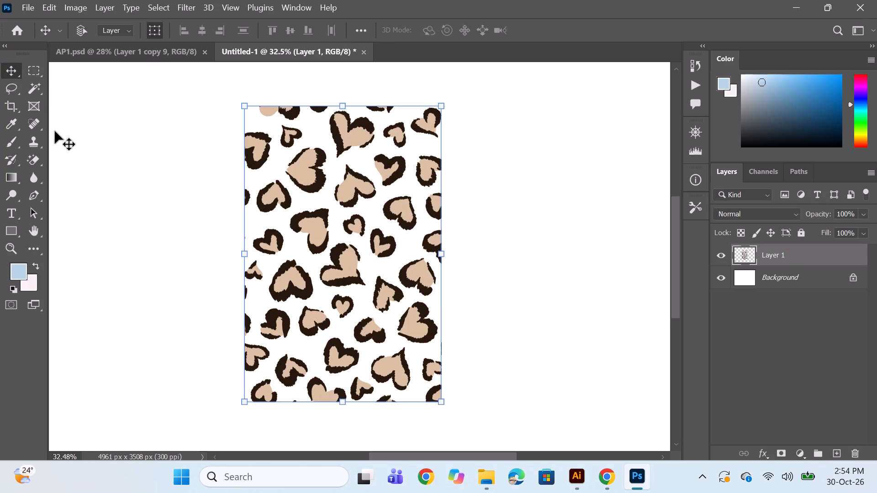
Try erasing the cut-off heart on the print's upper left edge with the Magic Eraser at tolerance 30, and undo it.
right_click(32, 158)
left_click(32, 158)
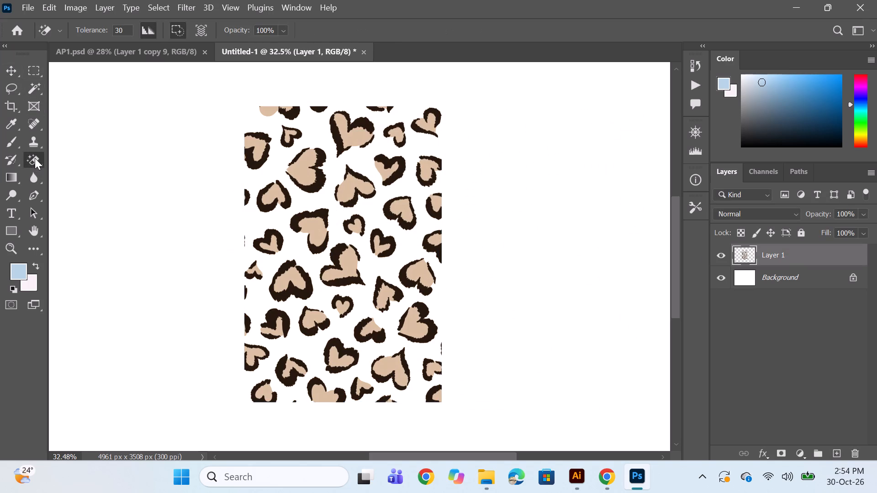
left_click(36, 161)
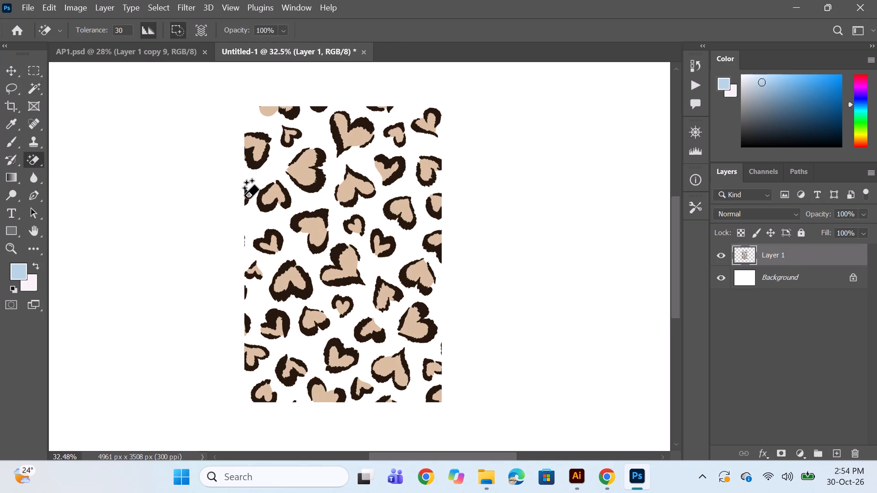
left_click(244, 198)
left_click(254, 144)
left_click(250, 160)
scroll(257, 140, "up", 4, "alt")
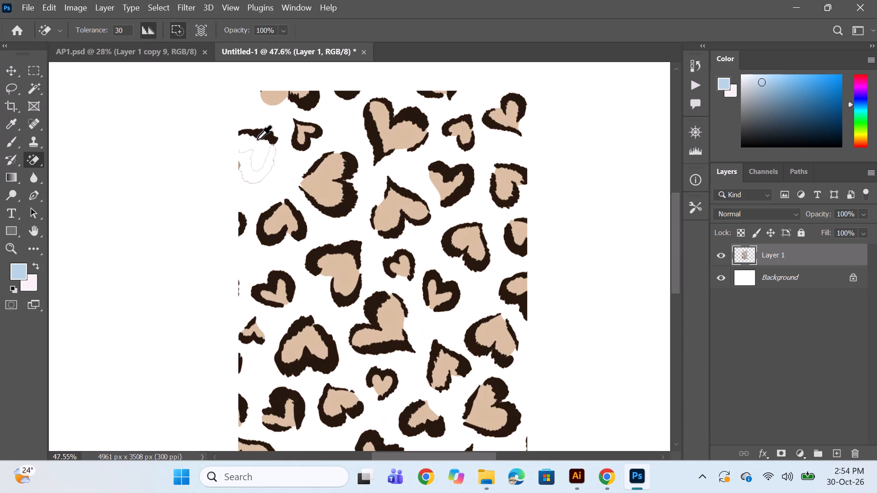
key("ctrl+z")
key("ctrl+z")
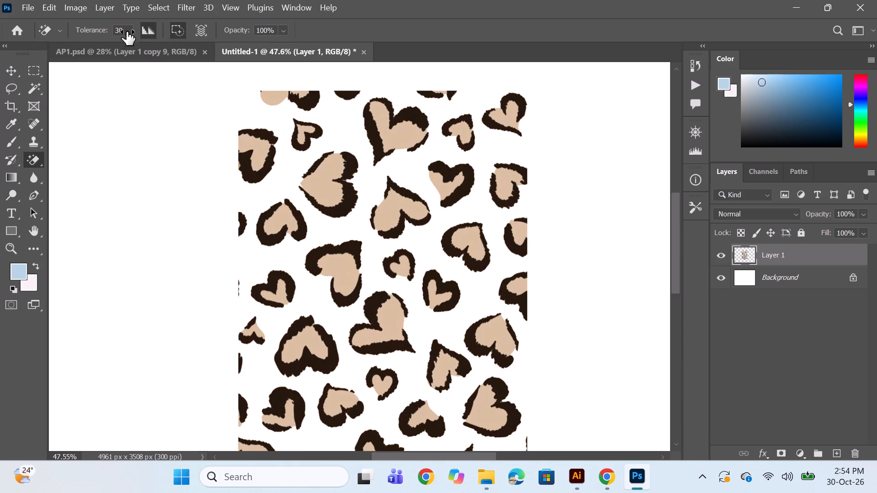
Set the Magic Eraser tolerance to 100 and erase the cut-off heart on the print's upper left edge.
left_click_drag(125, 31, 85, 25)
key("1")
key("0")
key("0")
key("Return")
left_click(239, 167)
left_click(252, 144)
left_click(240, 173)
left_click(250, 172)
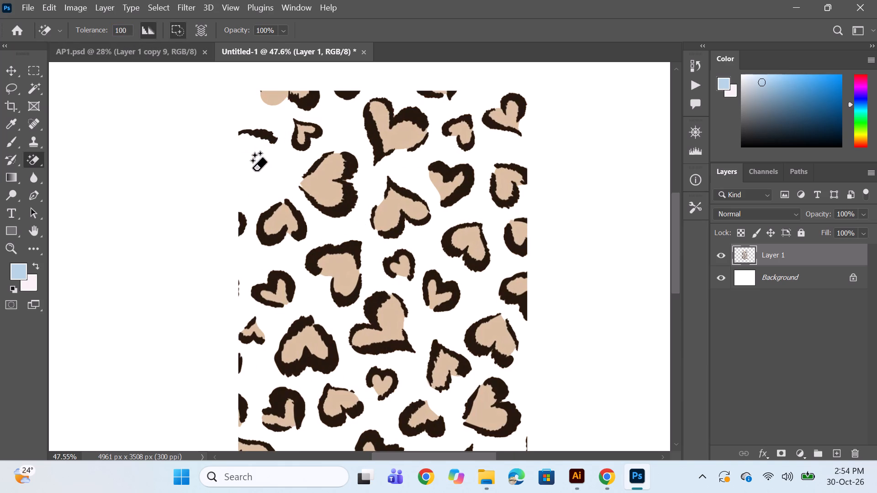
left_click(263, 136)
Erase the dark heart fragment and the thin dark sliver further down the print's left edge.
left_click(239, 225)
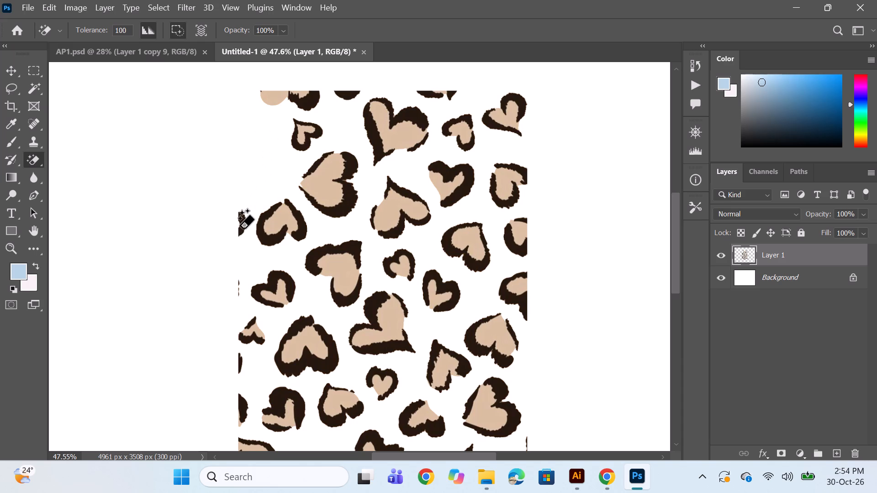
left_click(240, 228)
left_click(236, 284)
scroll(242, 303, "up", 13, "alt")
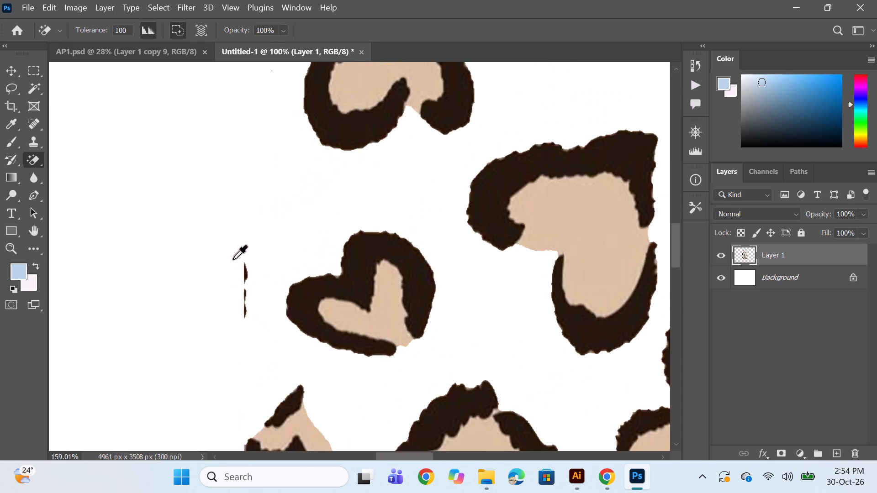
scroll(233, 259, "up", 4, "alt")
left_click(249, 281)
left_click(248, 310)
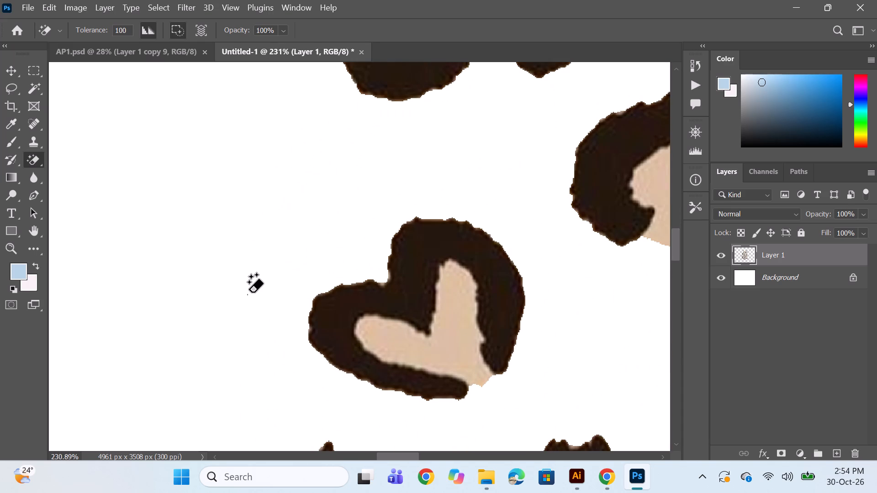
left_click_drag(244, 295, 248, 300)
Erase the dark fragment below the small cut-off heart on the left edge, including its leftover speck.
scroll(259, 256, "down", 20, "alt")
scroll(259, 256, "down", 1, "alt")
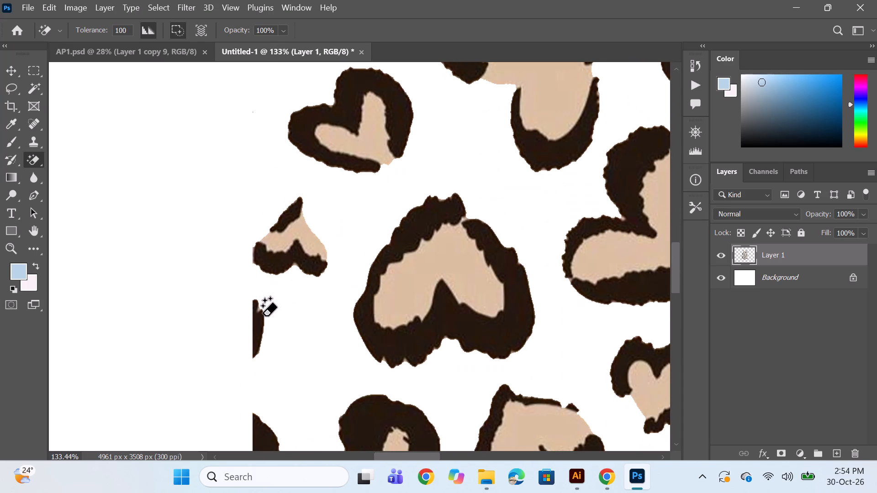
left_click(254, 330)
scroll(261, 298, "down", 7)
scroll(255, 247, "up", 17, "alt")
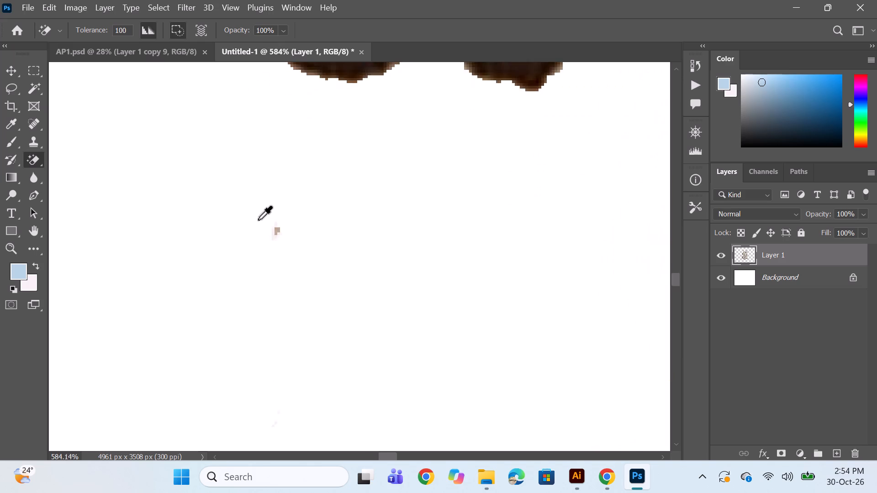
scroll(258, 220, "up", 5, "alt")
left_click(287, 239)
Erase the partial heart fragment and the larger cut-off heart on the print's lower left edge.
scroll(287, 232, "down", 19, "alt")
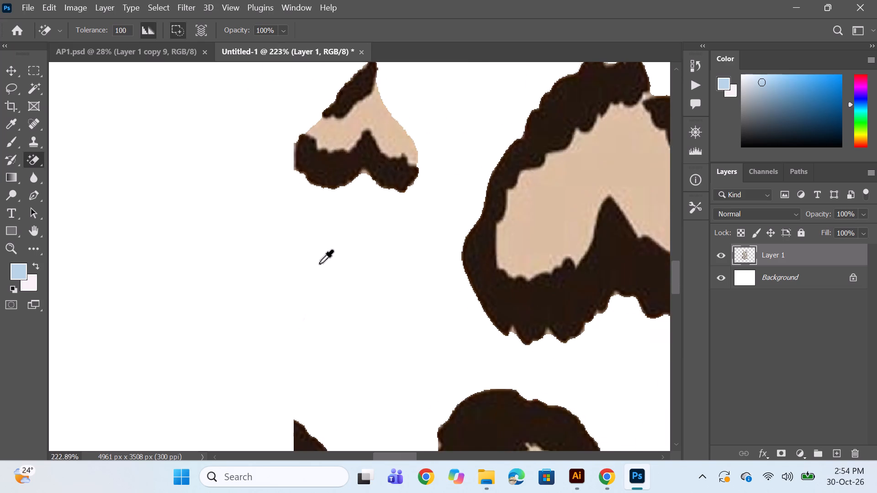
scroll(319, 263, "down", 15, "alt")
left_click(317, 269)
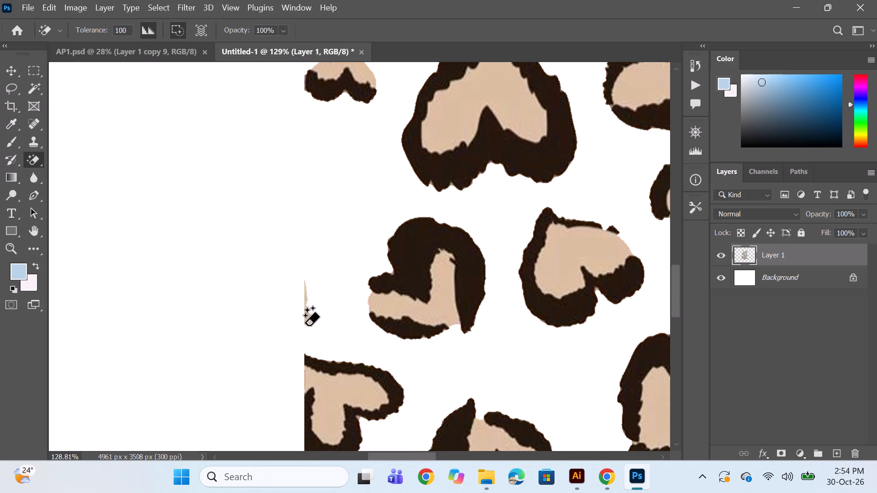
left_click(305, 325)
scroll(320, 280, "down", 6)
left_click(332, 353)
left_click(313, 389)
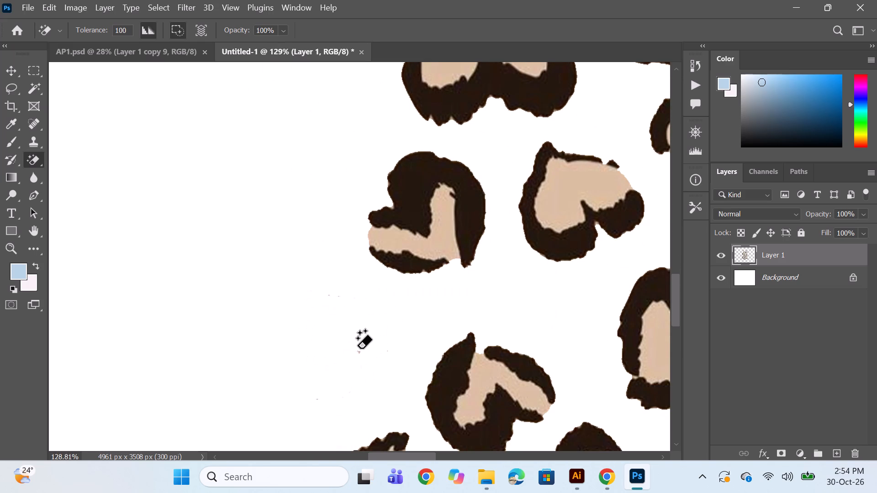
Erase the stray specks left where the larger cut-off heart on the lower left edge was removed.
left_click(356, 353)
scroll(358, 362, "up", 16, "alt")
left_click(361, 340)
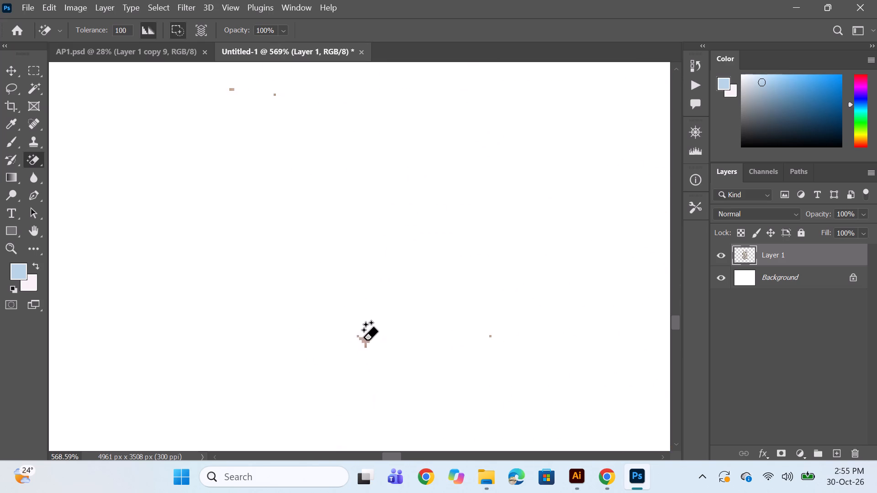
scroll(351, 336, "up", 10)
scroll(253, 201, "up", 7, "alt")
left_click(218, 202)
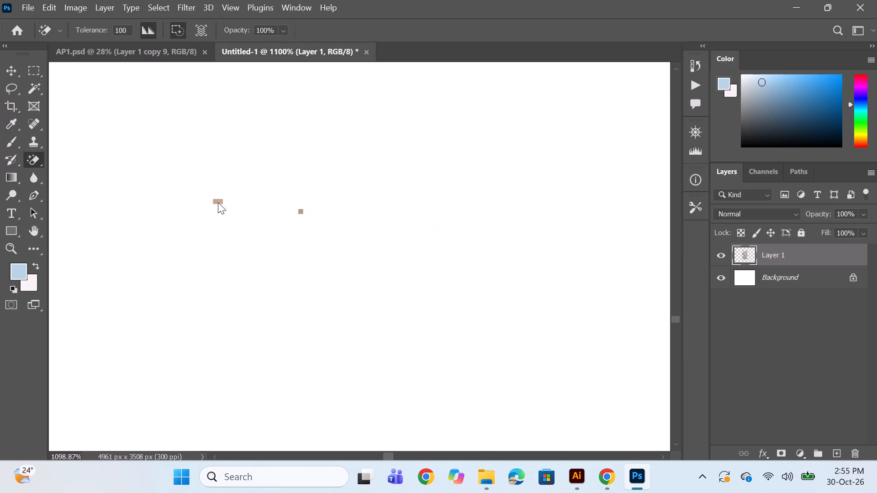
left_click(296, 210)
scroll(309, 220, "down", 18, "alt")
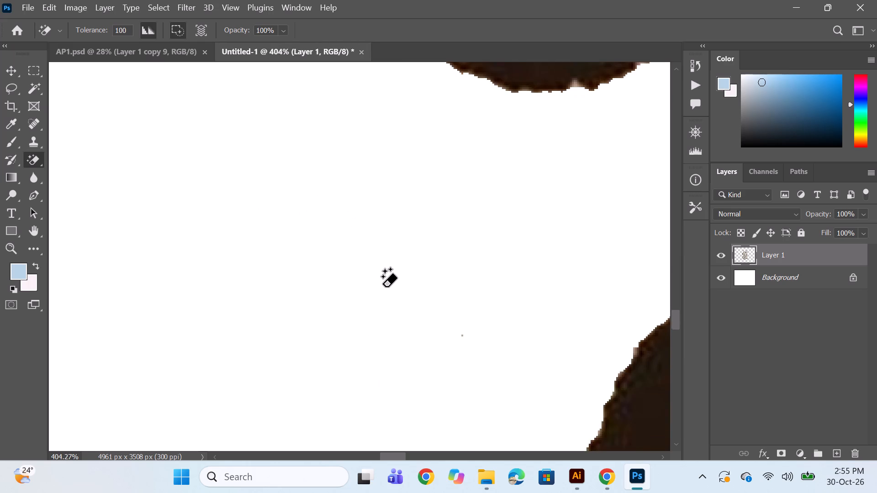
scroll(383, 286, "down", 4, "alt")
scroll(470, 307, "up", 18, "alt")
left_click(436, 192)
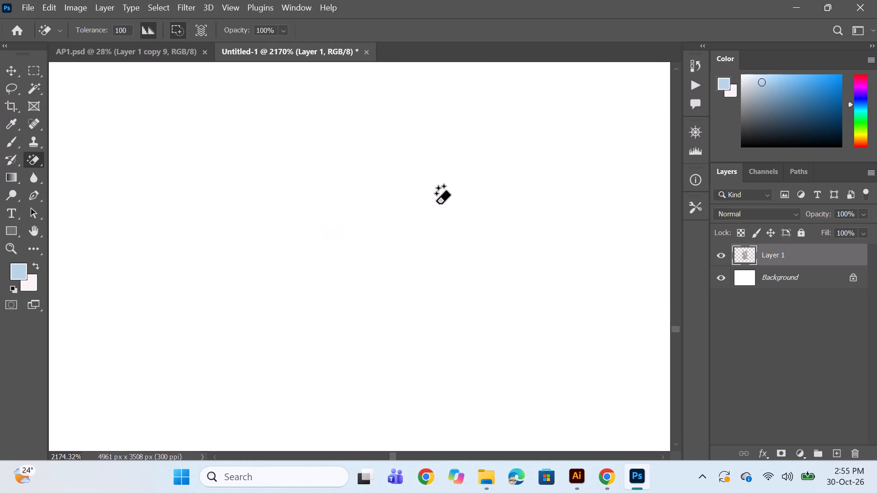
Erase the tiny leftover speck near the left edge, above the heart in the print's bottom-left corner.
scroll(386, 205, "down", 20, "alt")
scroll(386, 205, "down", 14, "alt")
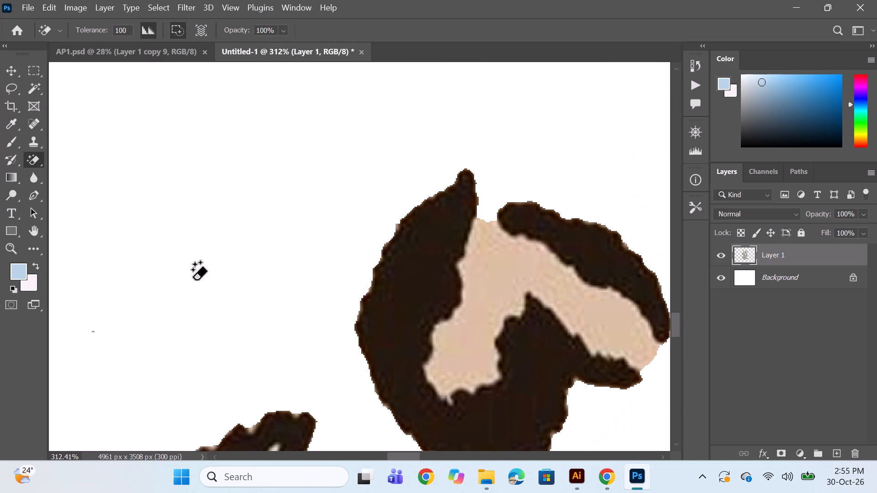
key("space")
left_click_drag(194, 279, 360, 230)
scroll(317, 269, "up", 4, "alt")
scroll(495, 222, "up", 11, "alt")
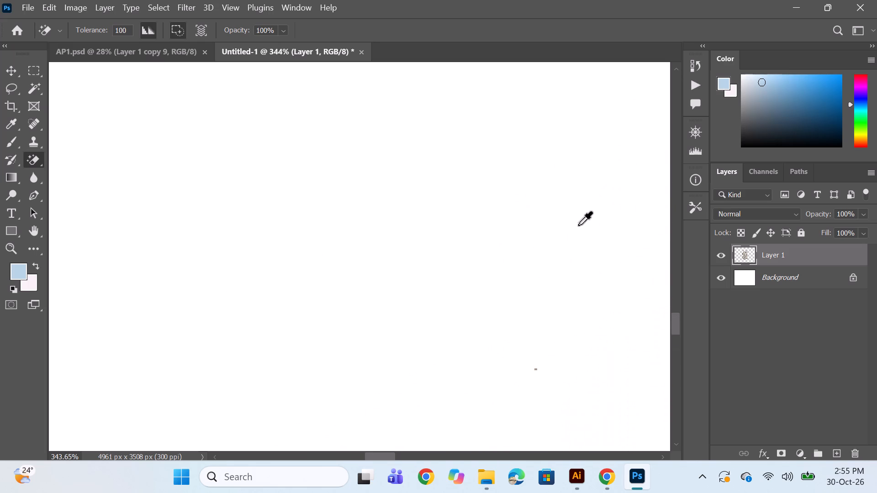
scroll(548, 297, "up", 8, "alt")
scroll(533, 283, "down", 11)
scroll(511, 349, "up", 9, "alt")
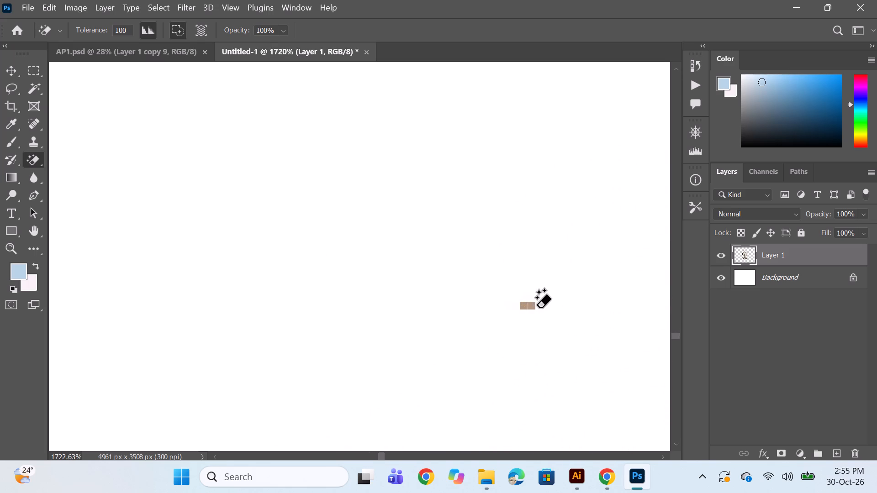
left_click(528, 307)
Erase the small leftover specks scattered around the bottom-left area of the heart print.
scroll(524, 279, "down", 20, "alt")
scroll(524, 279, "down", 4, "alt")
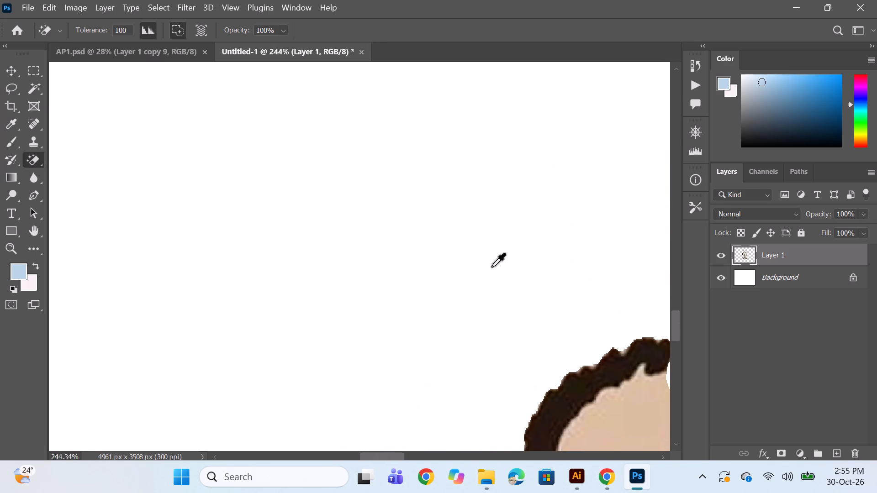
scroll(491, 267, "down", 7, "alt")
left_click(540, 327)
left_click(514, 358)
key("space")
left_click_drag(581, 350, 406, 342)
scroll(342, 295, "up", 17, "alt")
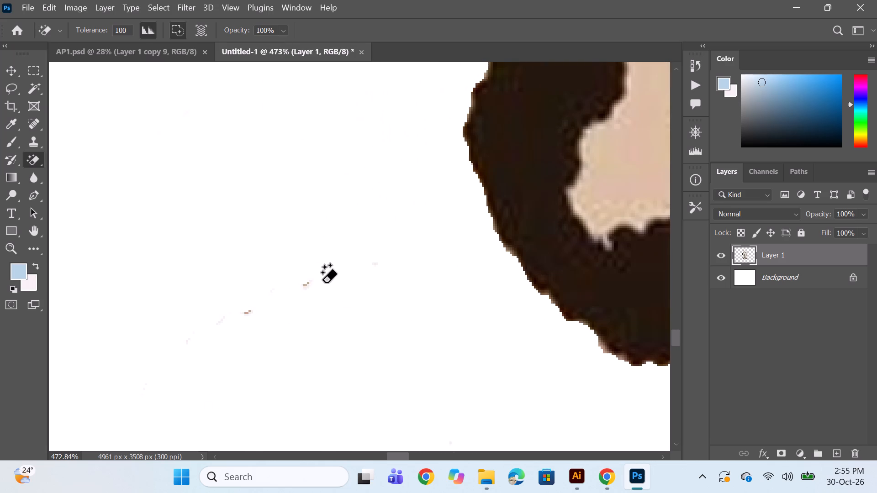
left_click(301, 285)
scroll(312, 274, "down", 12, "alt")
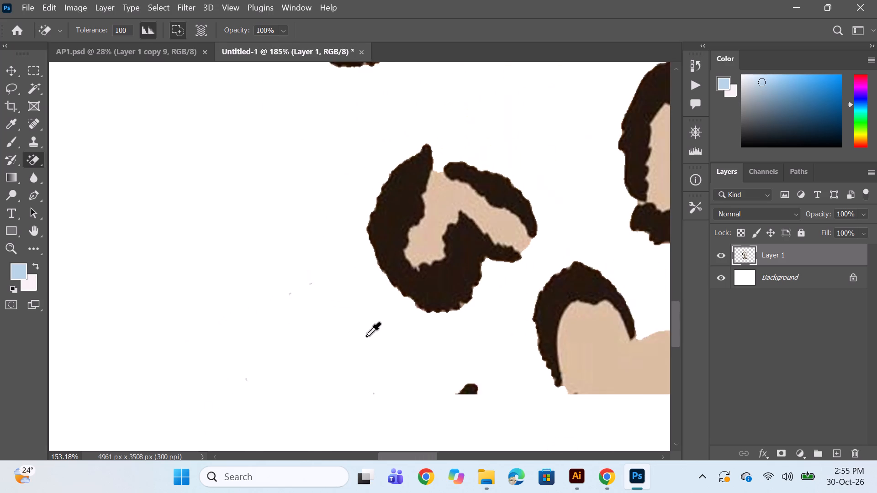
Erase the small dark fragment and the two cut-off hearts along the print's bottom edge, toward its left and middle.
left_click(453, 384)
left_click(557, 320)
left_click(543, 305)
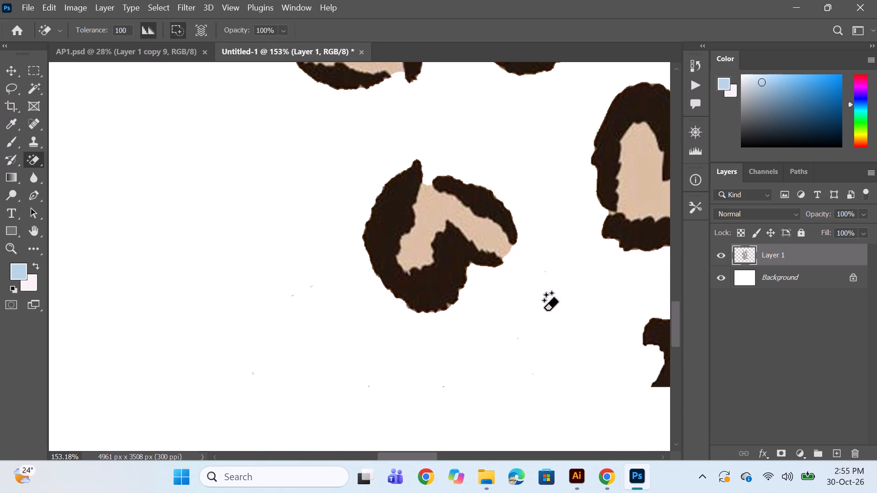
key("space")
key("space")
key("space")
key("space")
key("space")
key("space")
left_click_drag(584, 348, 465, 338)
left_click(539, 324)
left_click(621, 299)
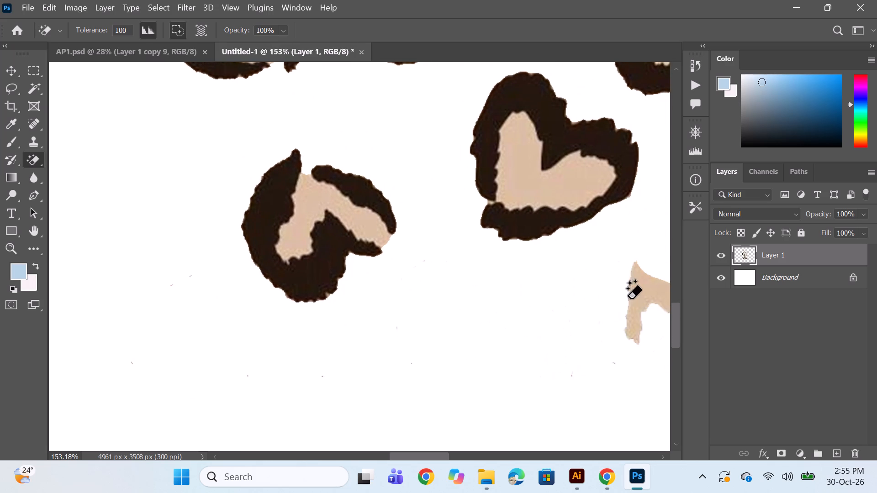
left_click(634, 298)
Erase the small cut-off heart tip on the bottom edge and the cut-off heart in the print's bottom-right corner.
key("space")
key("space")
key("space")
key("space")
key("space")
key("space")
left_click_drag(599, 303, 143, 357)
left_click(294, 410)
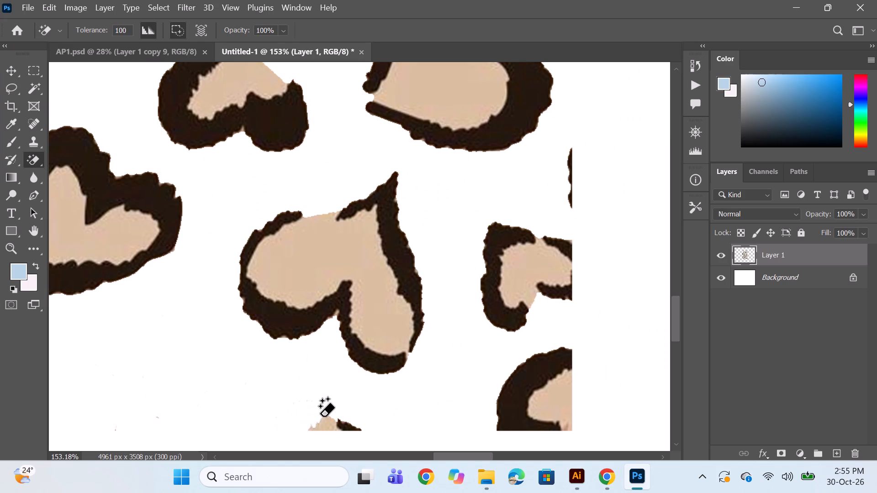
left_click(322, 425)
left_click(343, 428)
left_click(513, 391)
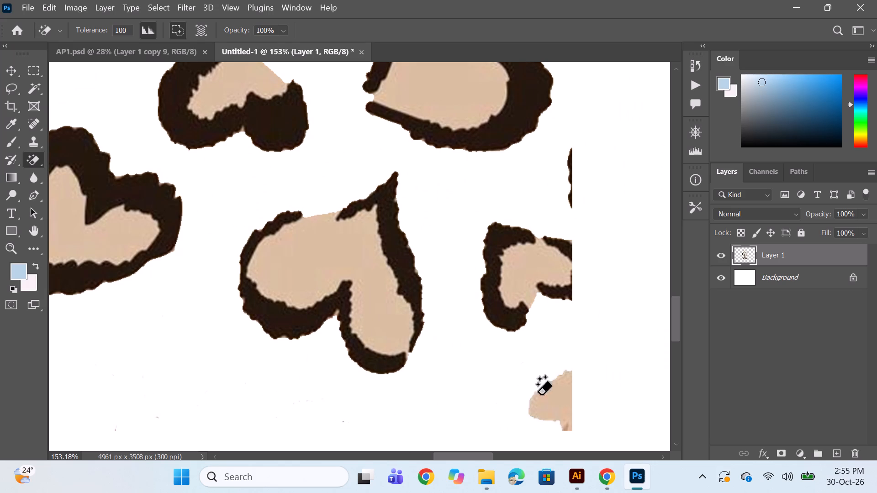
left_click(573, 411)
left_click(563, 404)
Erase the cut-off heart on the lower right edge, along with the dark sliver above it and the leftover speck.
left_click_drag(532, 294, 521, 277)
left_click_drag(505, 238, 526, 238)
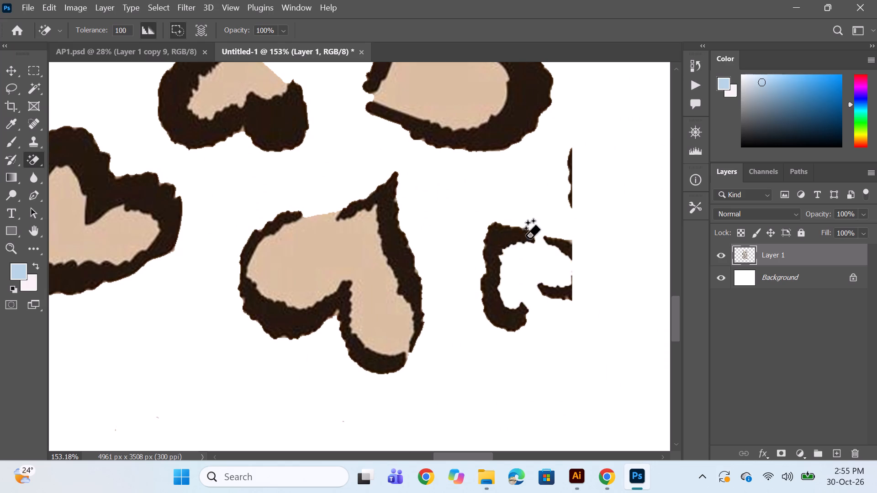
left_click_drag(526, 238, 519, 238)
left_click(562, 252)
left_click(568, 198)
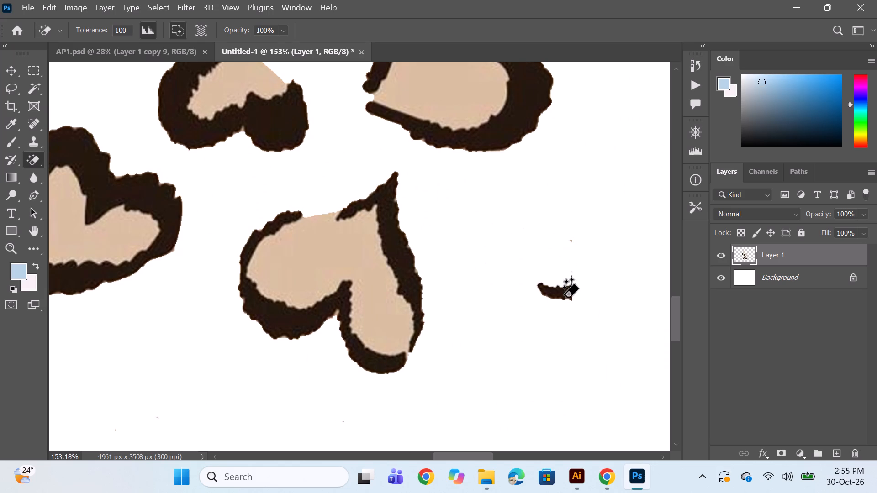
left_click(564, 298)
left_click(571, 240)
Erase the two cut-off hearts midway up the print's right edge.
key("space")
scroll(553, 207, "down", 3)
scroll(552, 204, "down", 7, "alt")
scroll(553, 203, "up", 20)
scroll(553, 203, "up", 7)
left_click(561, 239)
left_click(544, 209)
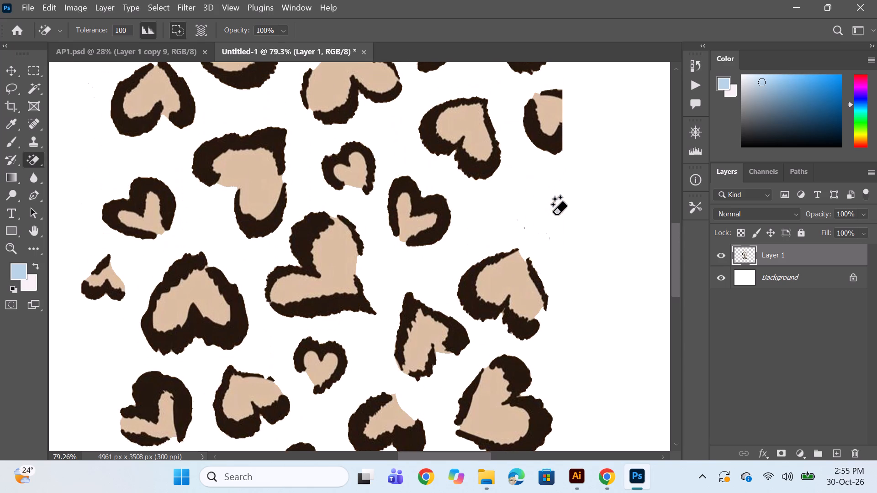
scroll(557, 208, "up", 7)
left_click(554, 201)
left_click(550, 219)
left_click(552, 172)
Erase the cut-off heart on the upper right edge, including its tan fill and dark outline.
scroll(539, 131, "up", 3)
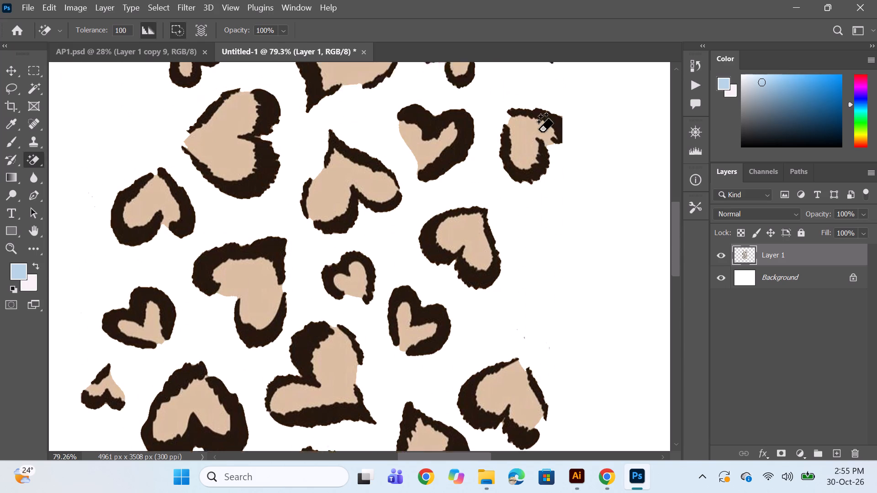
scroll(539, 131, "up", 13)
scroll(534, 231, "down", 6, "alt")
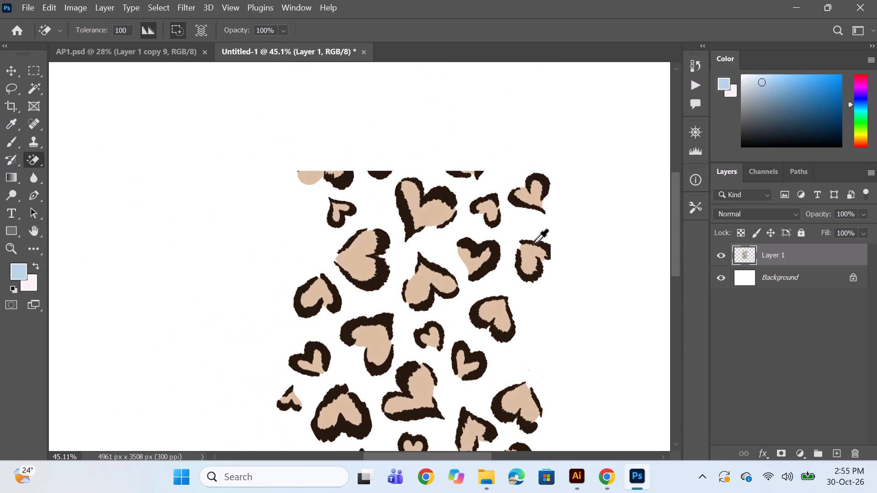
left_click(531, 252)
scroll(551, 252, "up", 3, "alt")
left_click(546, 252)
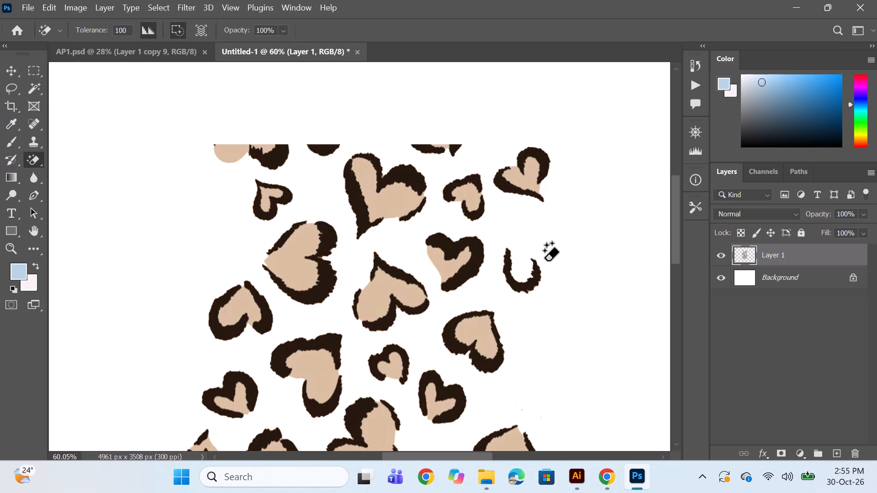
left_click(532, 288)
Erase all the cut-off heart fragments along the print's top edge and the speck at its top-left corner.
left_click(257, 163)
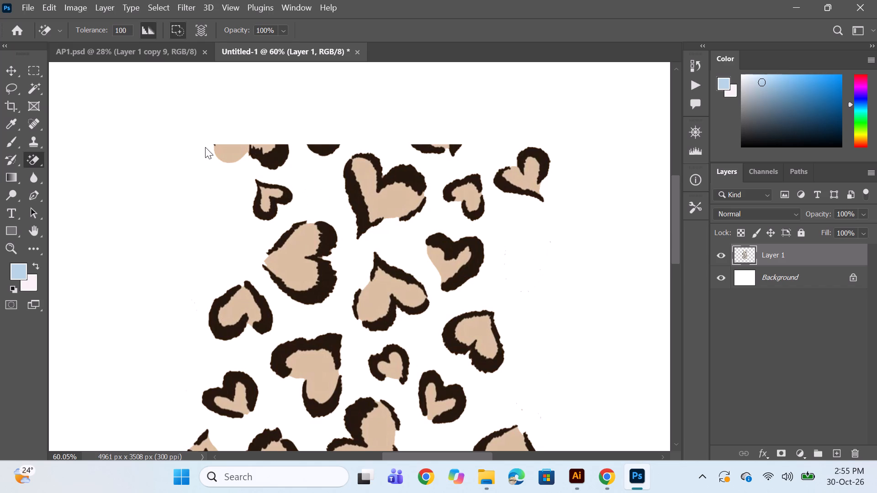
left_click(470, 196)
left_click(227, 153)
left_click(257, 150)
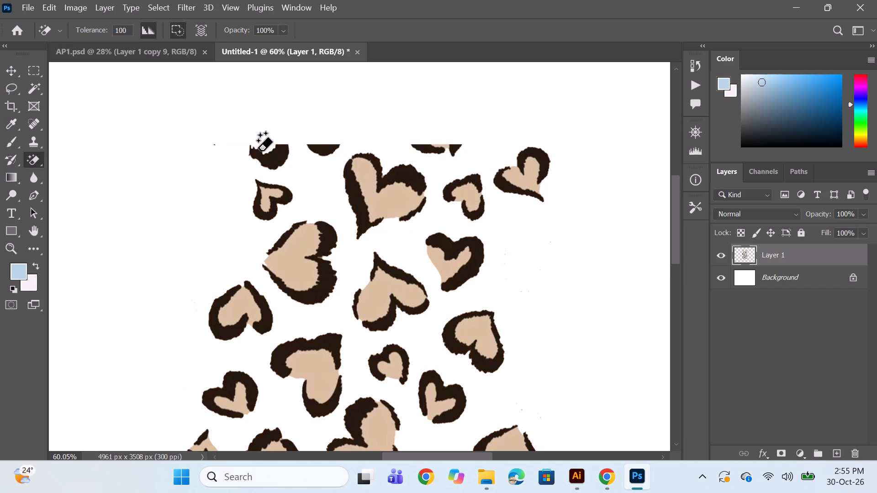
left_click(317, 152)
left_click(434, 153)
left_click(440, 150)
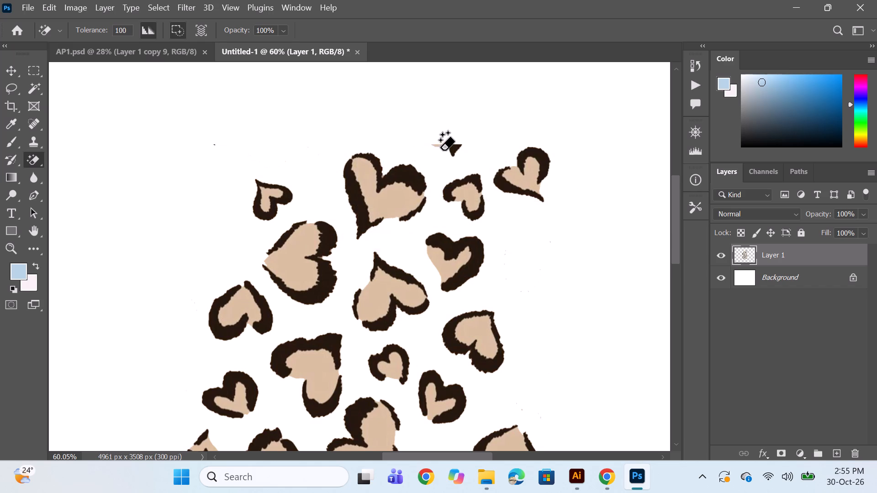
left_click(450, 147)
left_click(440, 145)
left_click(214, 143)
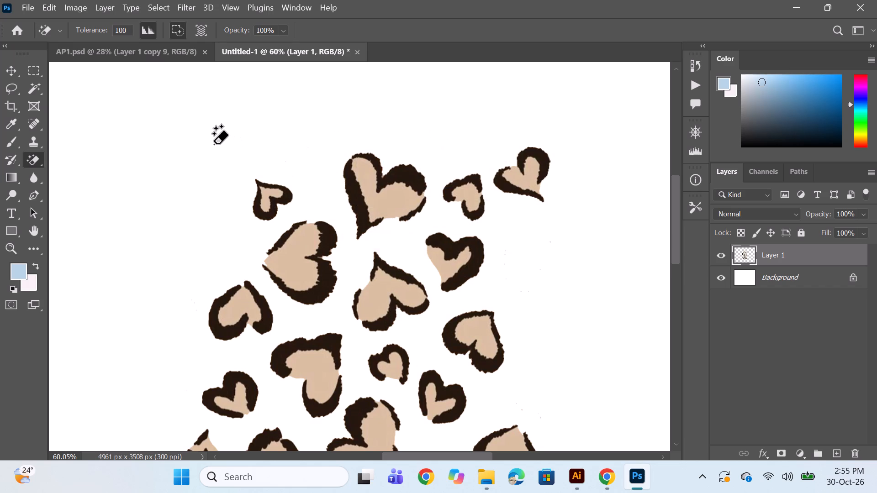
Erase the whole heart in the print's top-right corner, including both its dark outline and tan fill.
scroll(111, 108, "down", 6, "alt")
scroll(363, 155, "up", 2, "alt")
scroll(369, 162, "down", 2, "alt")
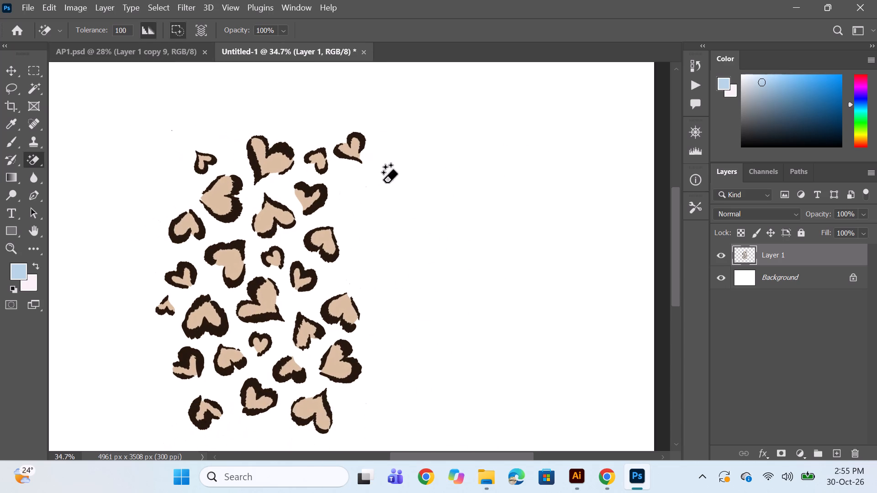
left_click(346, 155)
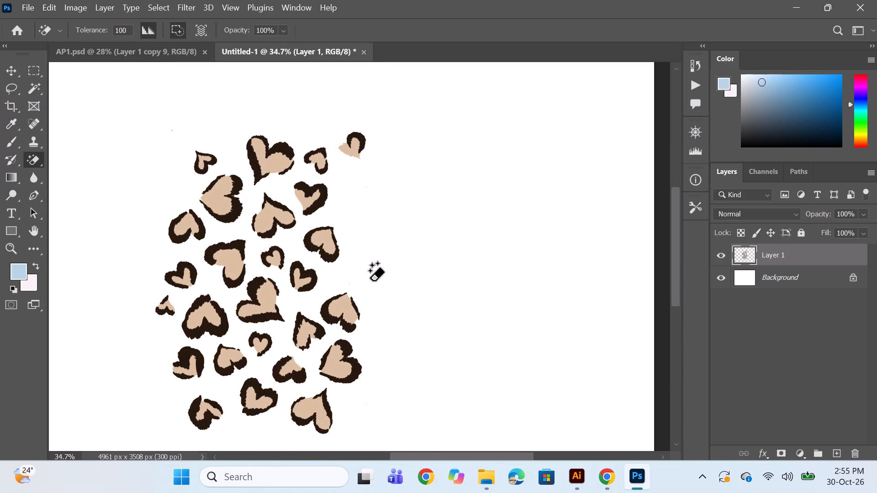
left_click(350, 142)
left_click(354, 147)
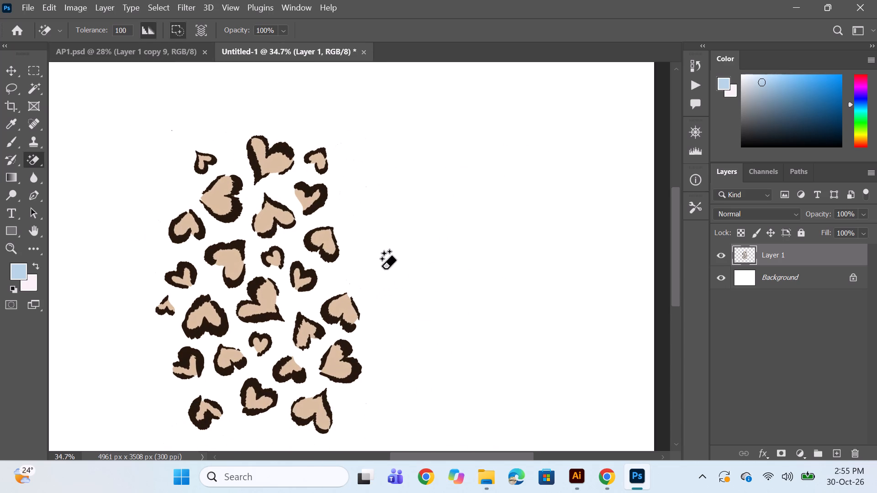
Examine the whole cleaned heart print from top to bottom, checking its edges and the spacing between hearts.
scroll(382, 268, "down", 2)
key("space")
key("space")
key("space")
key("space")
key("space")
key("space")
key("space")
left_click_drag(386, 260, 459, 215)
scroll(332, 249, "up", 10)
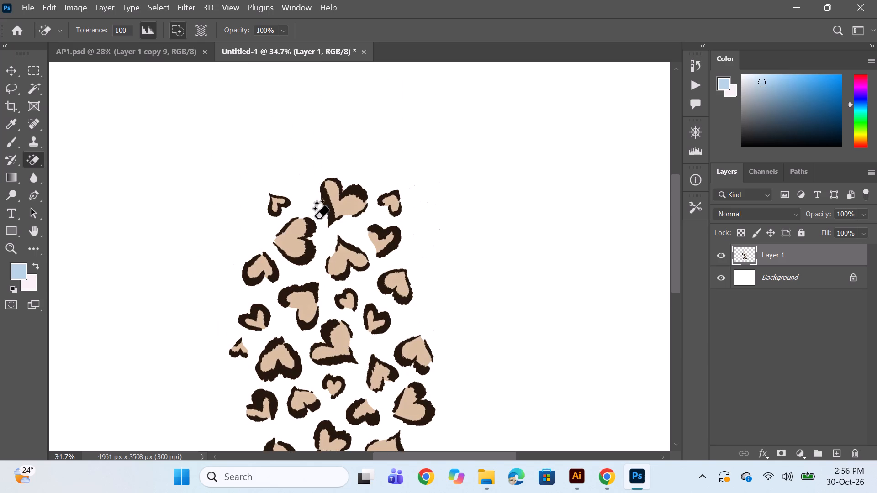
scroll(423, 246, "down", 7)
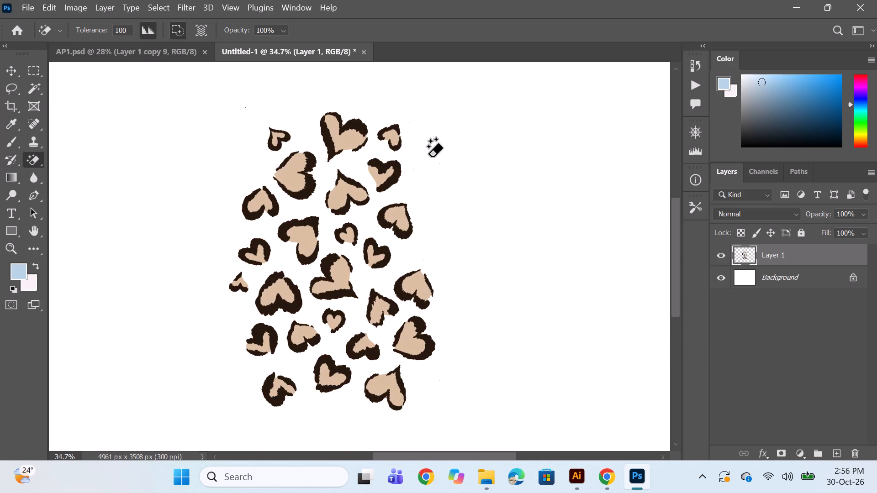
scroll(438, 227, "down", 3)
scroll(424, 255, "up", 2)
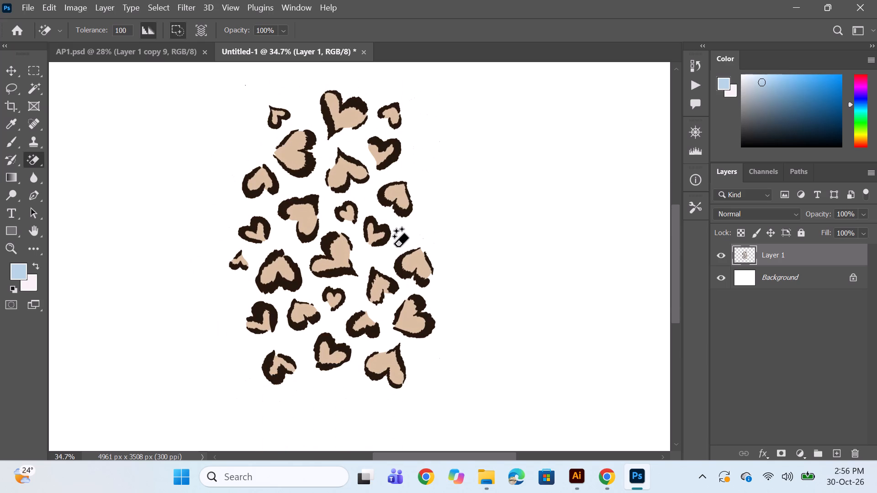
scroll(394, 246, "down", 1)
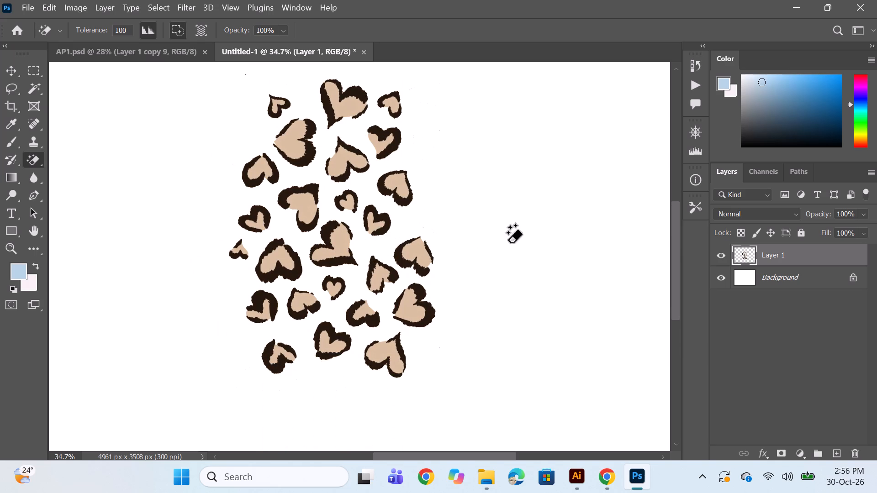
scroll(356, 361, "up", 1)
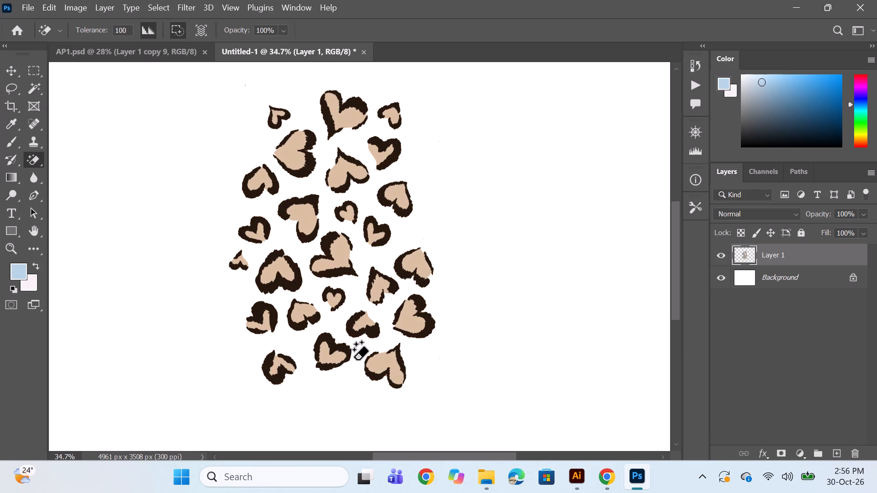
Select a rectangular repeat area of about 1050 by 1800 px over the heart print, cutting through its outer hearts.
left_click(29, 78)
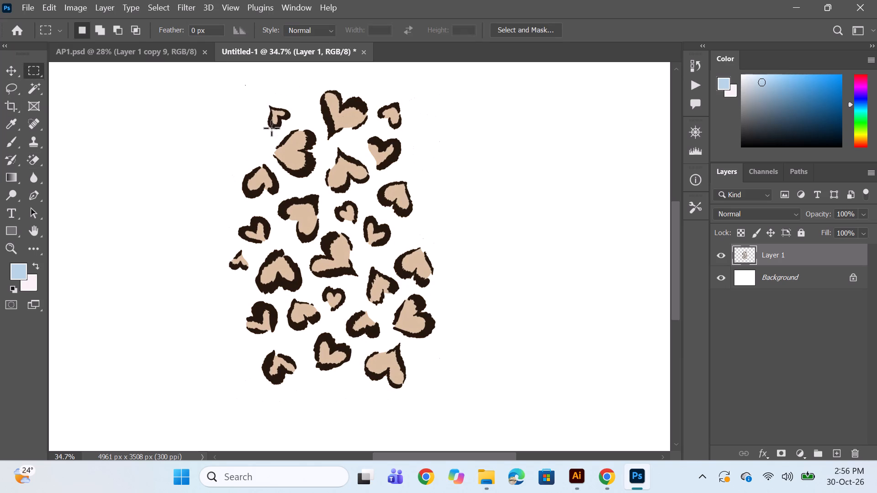
left_click_drag(242, 95, 366, 121)
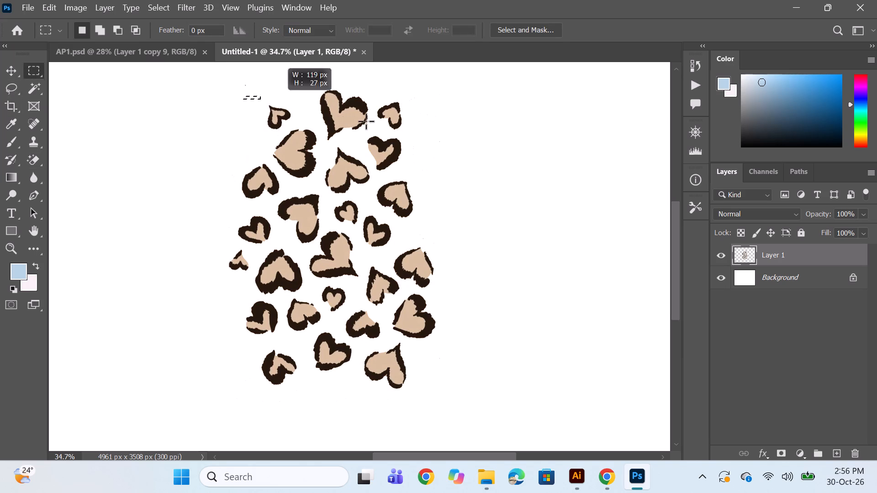
left_click_drag(366, 121, 409, 389)
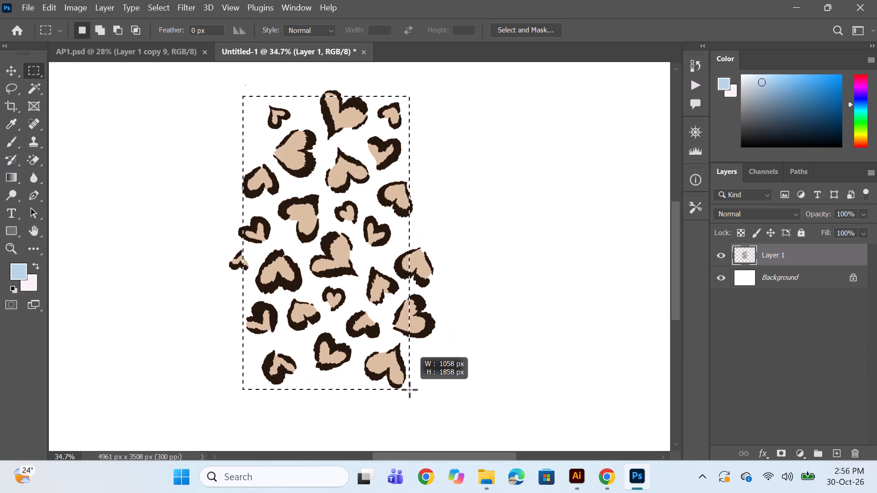
left_click_drag(409, 389, 407, 380)
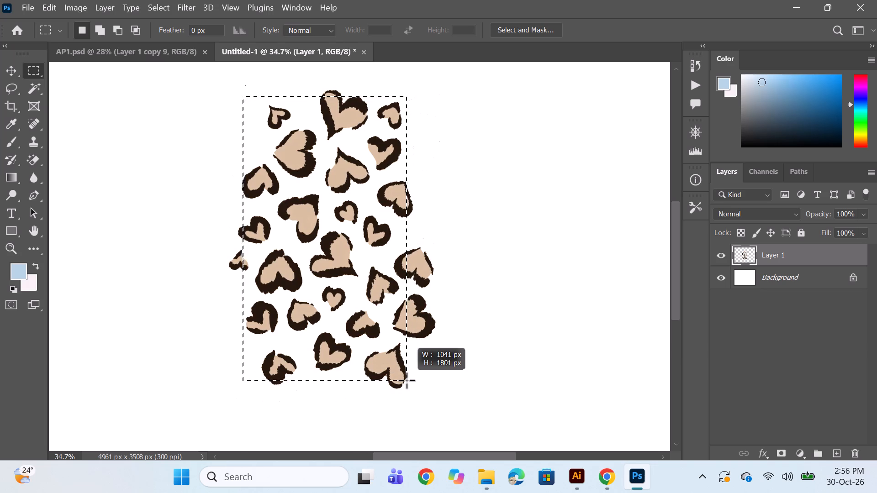
left_click_drag(407, 380, 408, 380)
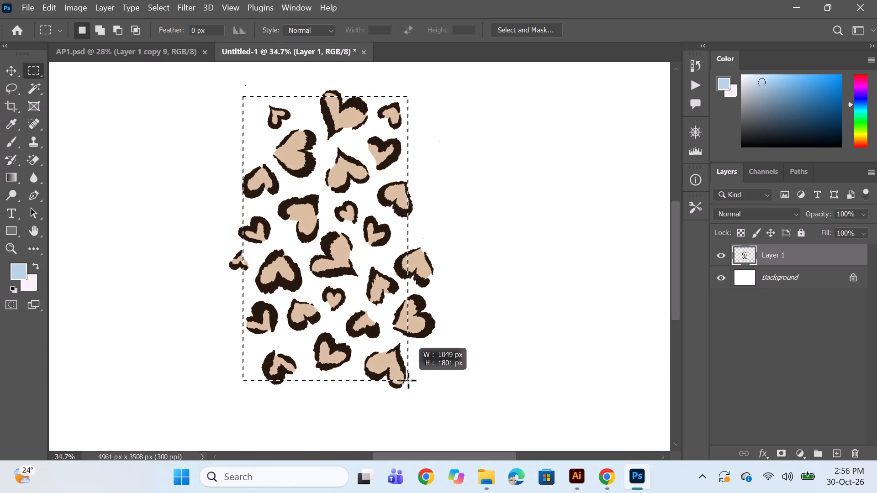
left_click_drag(408, 380, 411, 378)
Stroke the rectangular selection with a 7 px black line, centred at 100% opacity, and deselect it.
right_click(376, 277)
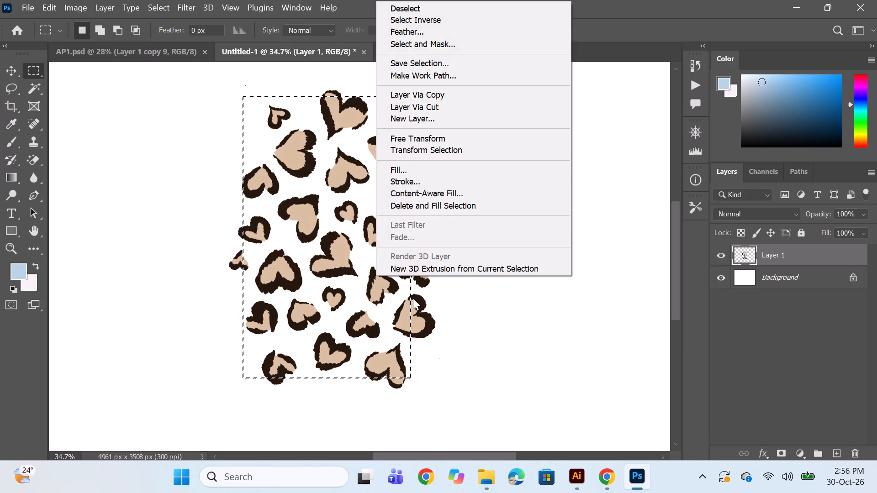
left_click(411, 180)
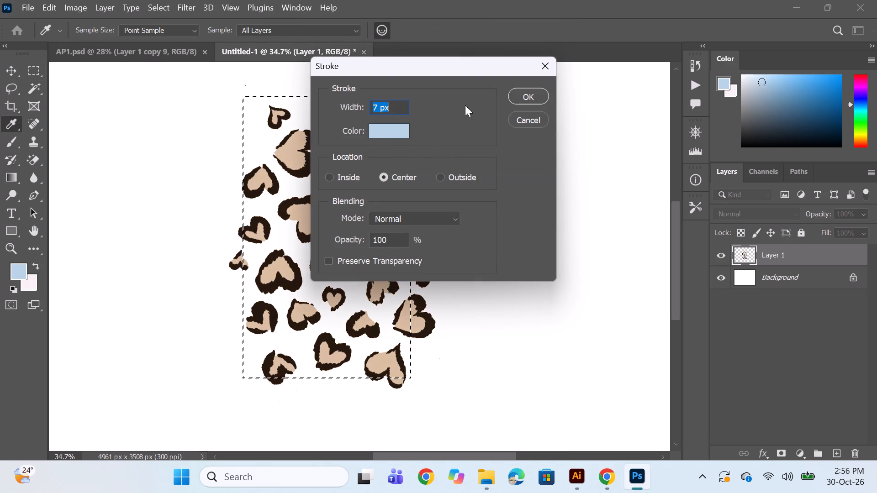
double_click(395, 134)
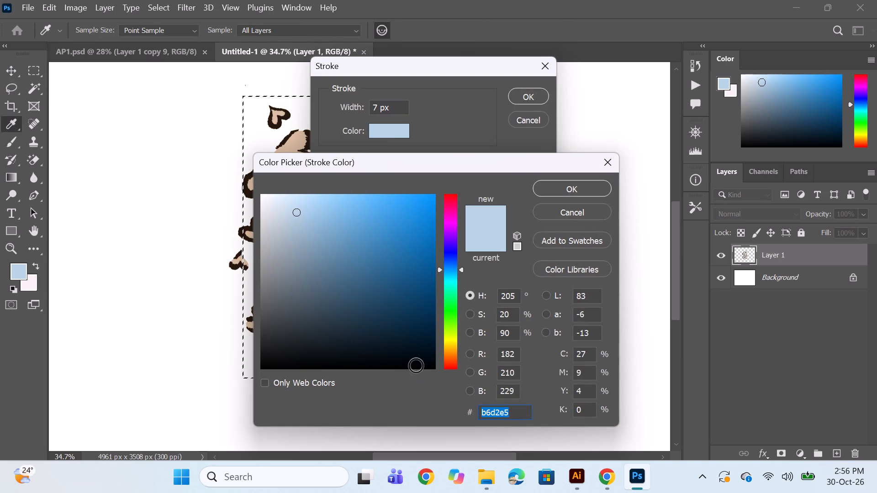
left_click(417, 365)
left_click(578, 190)
left_click(537, 85)
left_click(534, 92)
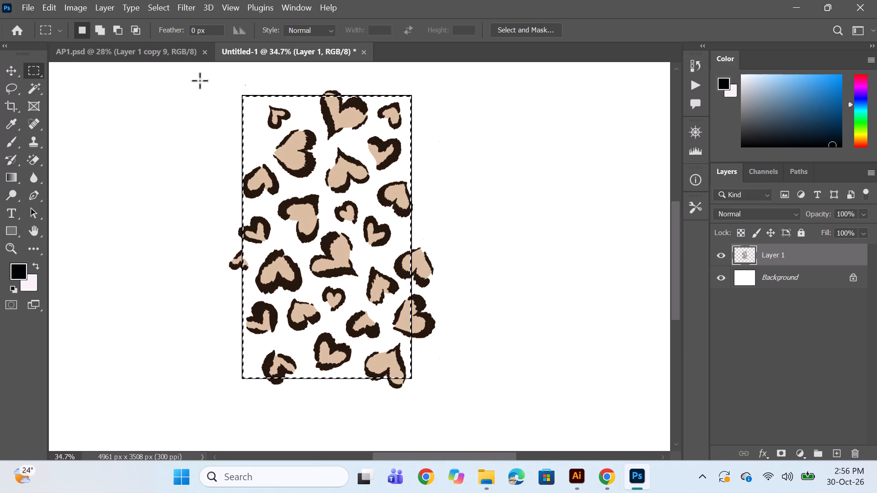
key("ctrl+d")
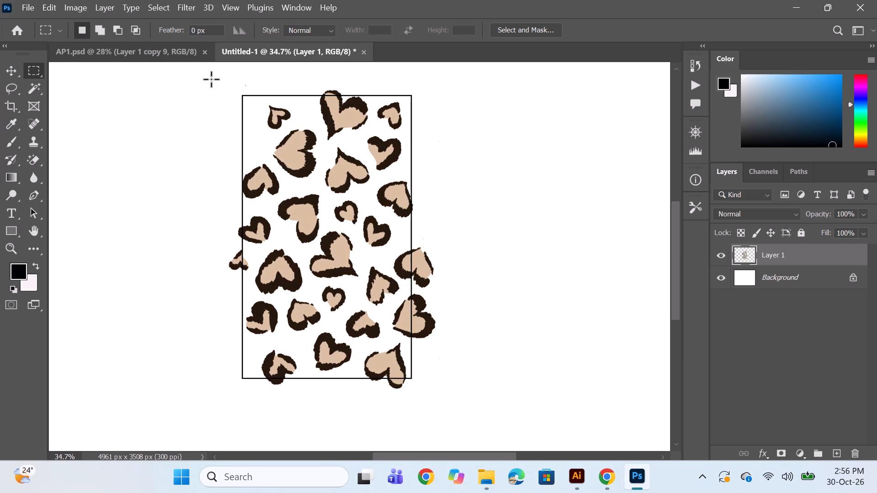
Select a tall strip about 194 by 1928 px outside the boundary's left line, covering the overhanging heart parts, and nudge it clear of the line.
left_click_drag(211, 79, 242, 336)
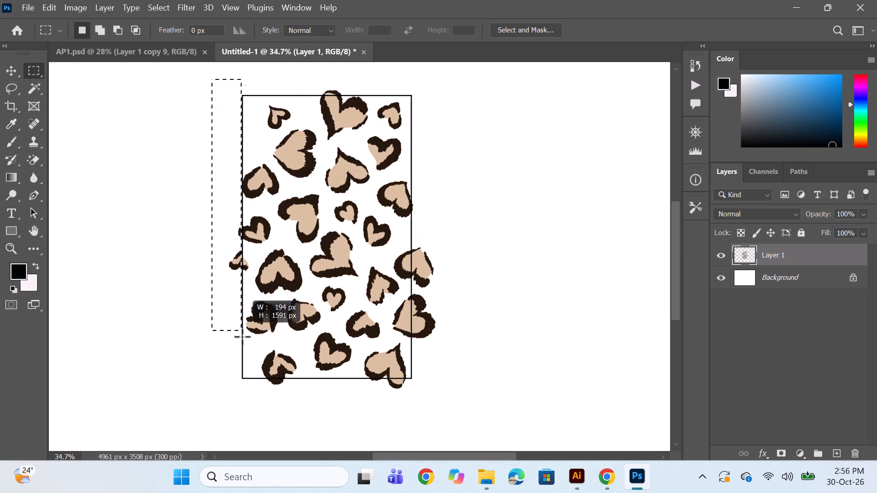
left_click_drag(242, 336, 243, 383)
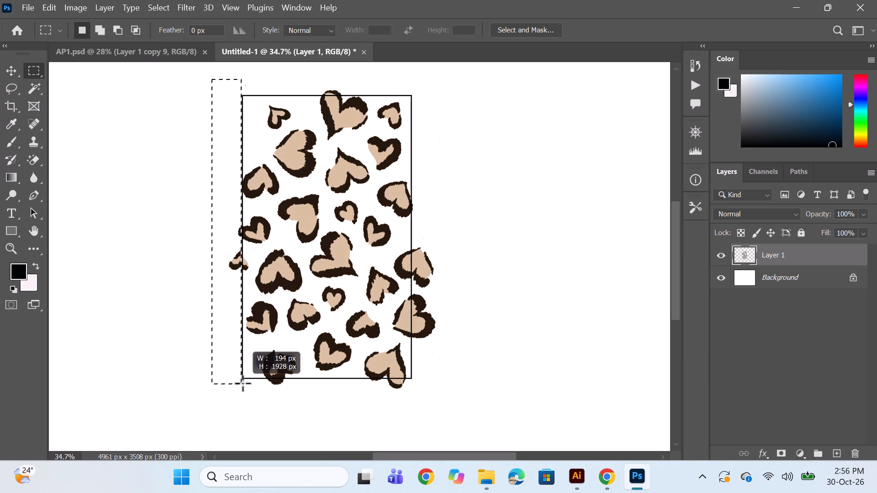
left_click_drag(243, 383, 242, 383)
scroll(217, 249, "up", 3)
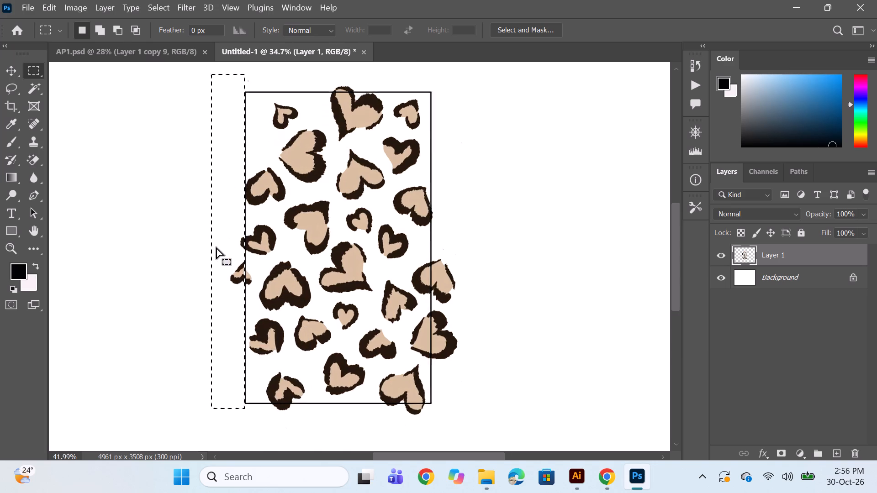
scroll(216, 247, "up", 12)
key("Left")
key("Left")
key("Left")
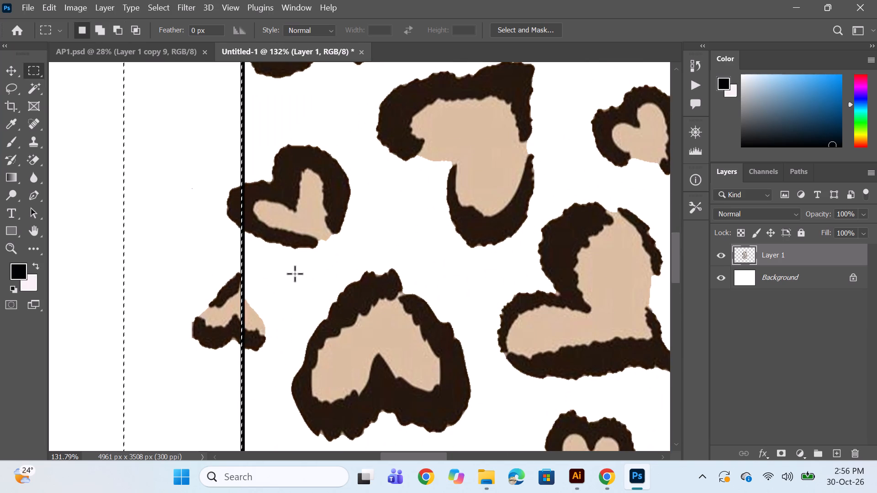
key("Left")
scroll(309, 324, "down", 12, "alt")
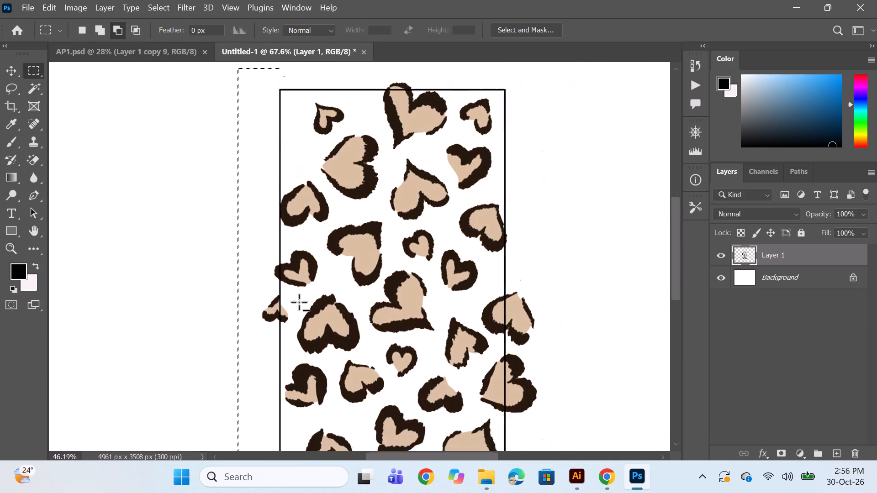
scroll(301, 307, "down", 3)
scroll(281, 261, "up", 4)
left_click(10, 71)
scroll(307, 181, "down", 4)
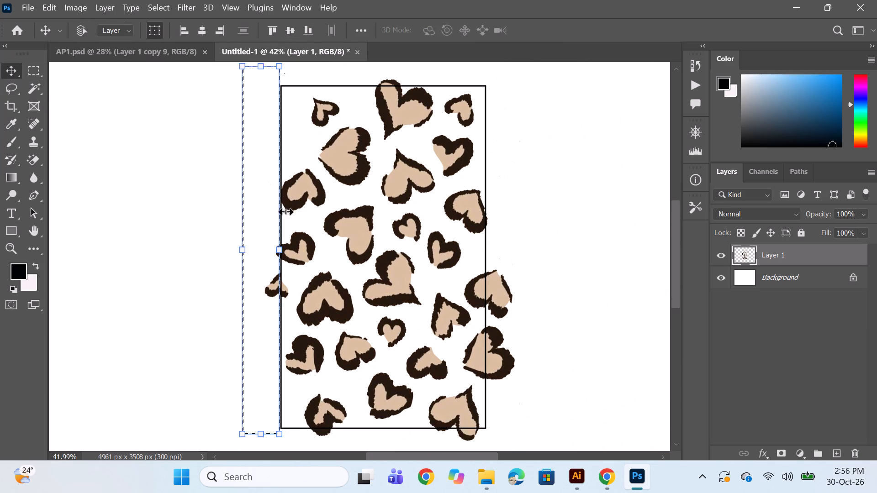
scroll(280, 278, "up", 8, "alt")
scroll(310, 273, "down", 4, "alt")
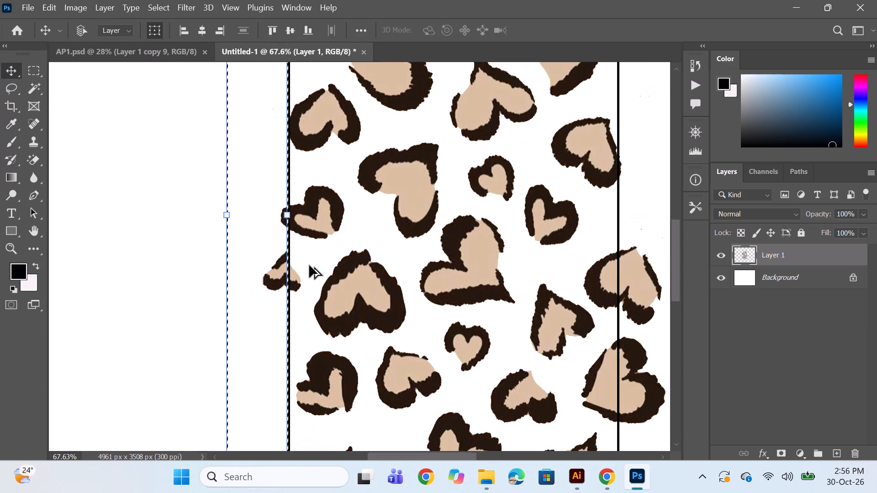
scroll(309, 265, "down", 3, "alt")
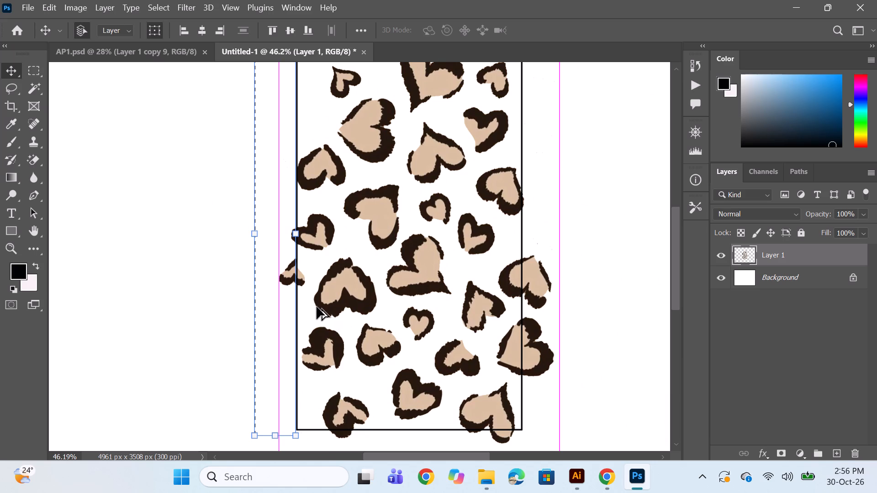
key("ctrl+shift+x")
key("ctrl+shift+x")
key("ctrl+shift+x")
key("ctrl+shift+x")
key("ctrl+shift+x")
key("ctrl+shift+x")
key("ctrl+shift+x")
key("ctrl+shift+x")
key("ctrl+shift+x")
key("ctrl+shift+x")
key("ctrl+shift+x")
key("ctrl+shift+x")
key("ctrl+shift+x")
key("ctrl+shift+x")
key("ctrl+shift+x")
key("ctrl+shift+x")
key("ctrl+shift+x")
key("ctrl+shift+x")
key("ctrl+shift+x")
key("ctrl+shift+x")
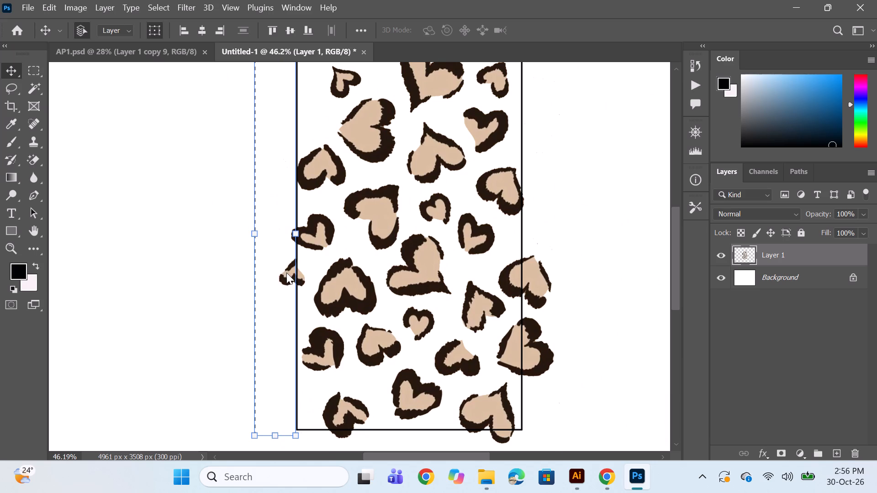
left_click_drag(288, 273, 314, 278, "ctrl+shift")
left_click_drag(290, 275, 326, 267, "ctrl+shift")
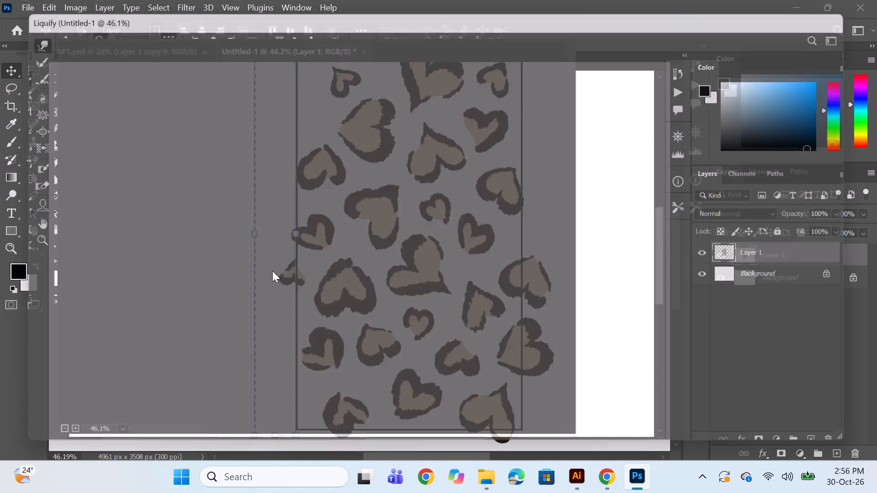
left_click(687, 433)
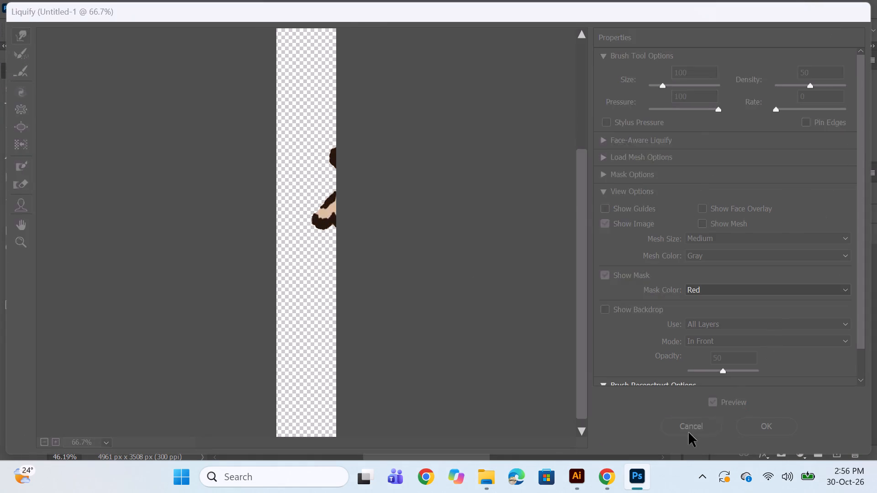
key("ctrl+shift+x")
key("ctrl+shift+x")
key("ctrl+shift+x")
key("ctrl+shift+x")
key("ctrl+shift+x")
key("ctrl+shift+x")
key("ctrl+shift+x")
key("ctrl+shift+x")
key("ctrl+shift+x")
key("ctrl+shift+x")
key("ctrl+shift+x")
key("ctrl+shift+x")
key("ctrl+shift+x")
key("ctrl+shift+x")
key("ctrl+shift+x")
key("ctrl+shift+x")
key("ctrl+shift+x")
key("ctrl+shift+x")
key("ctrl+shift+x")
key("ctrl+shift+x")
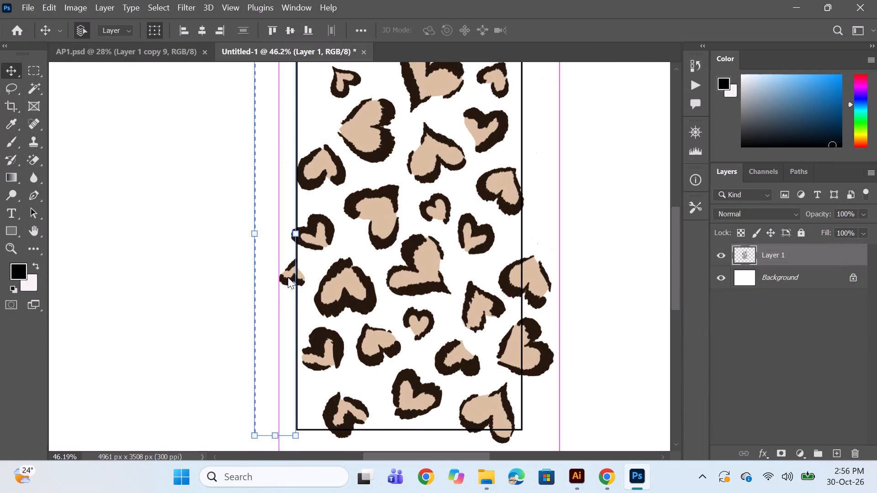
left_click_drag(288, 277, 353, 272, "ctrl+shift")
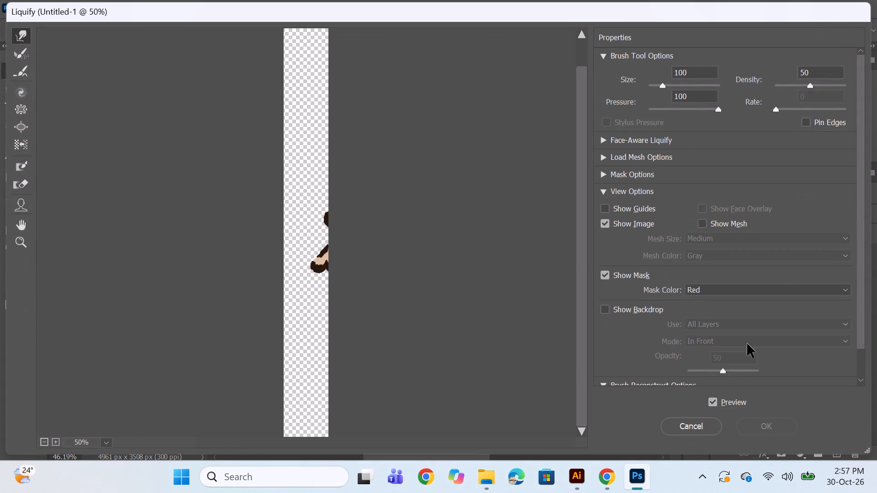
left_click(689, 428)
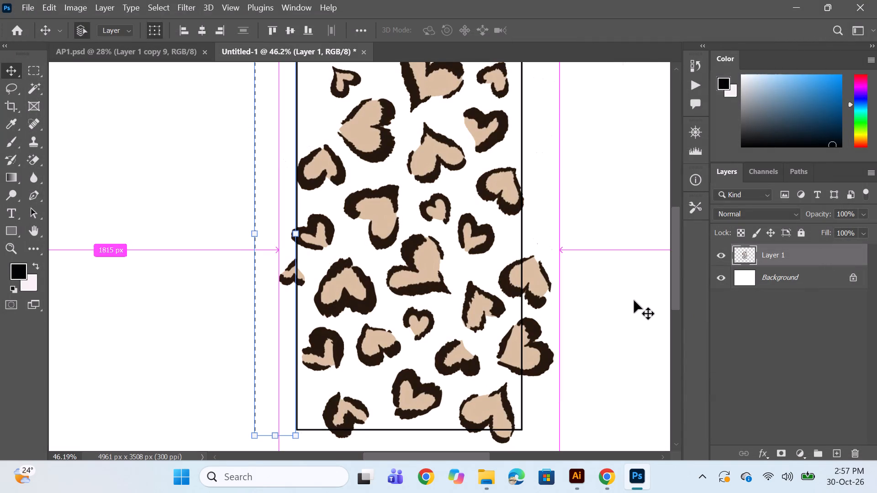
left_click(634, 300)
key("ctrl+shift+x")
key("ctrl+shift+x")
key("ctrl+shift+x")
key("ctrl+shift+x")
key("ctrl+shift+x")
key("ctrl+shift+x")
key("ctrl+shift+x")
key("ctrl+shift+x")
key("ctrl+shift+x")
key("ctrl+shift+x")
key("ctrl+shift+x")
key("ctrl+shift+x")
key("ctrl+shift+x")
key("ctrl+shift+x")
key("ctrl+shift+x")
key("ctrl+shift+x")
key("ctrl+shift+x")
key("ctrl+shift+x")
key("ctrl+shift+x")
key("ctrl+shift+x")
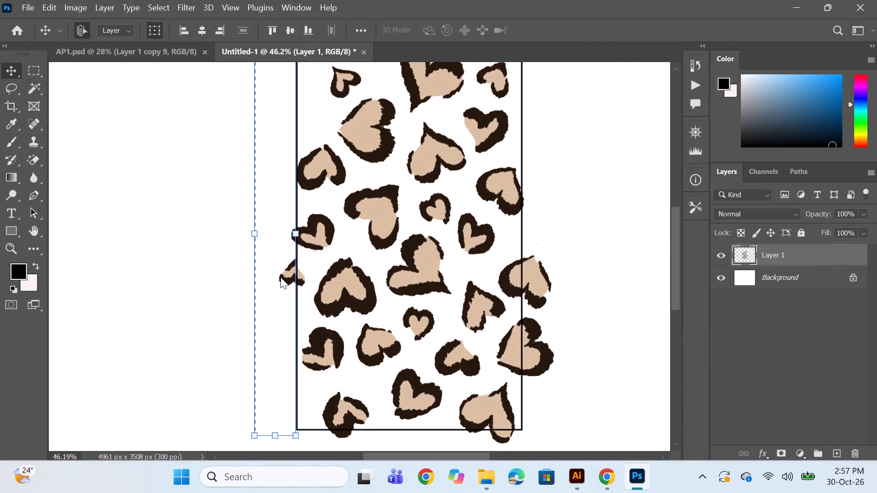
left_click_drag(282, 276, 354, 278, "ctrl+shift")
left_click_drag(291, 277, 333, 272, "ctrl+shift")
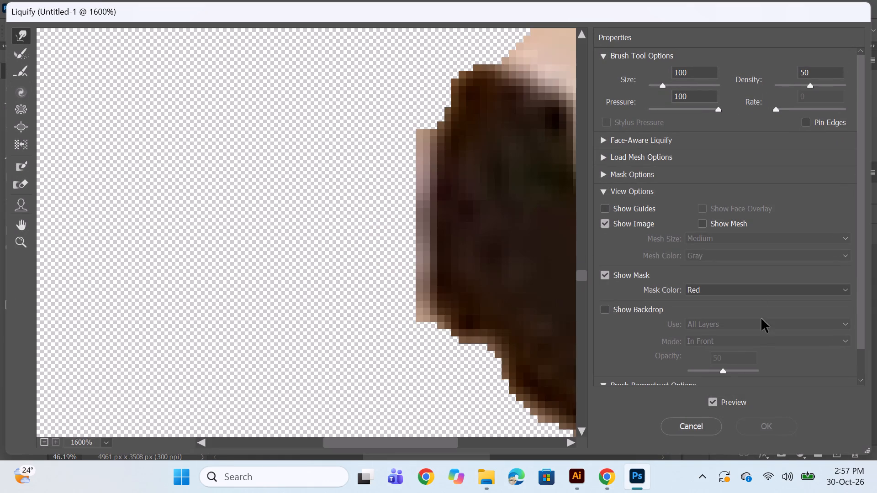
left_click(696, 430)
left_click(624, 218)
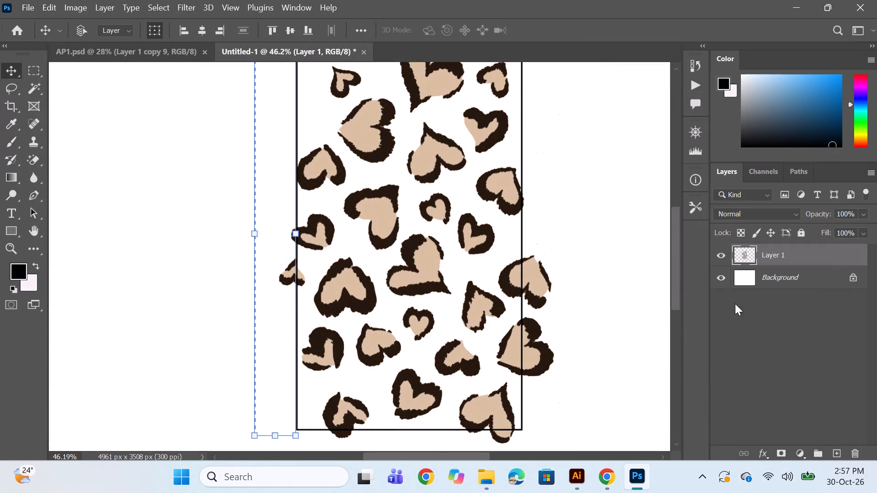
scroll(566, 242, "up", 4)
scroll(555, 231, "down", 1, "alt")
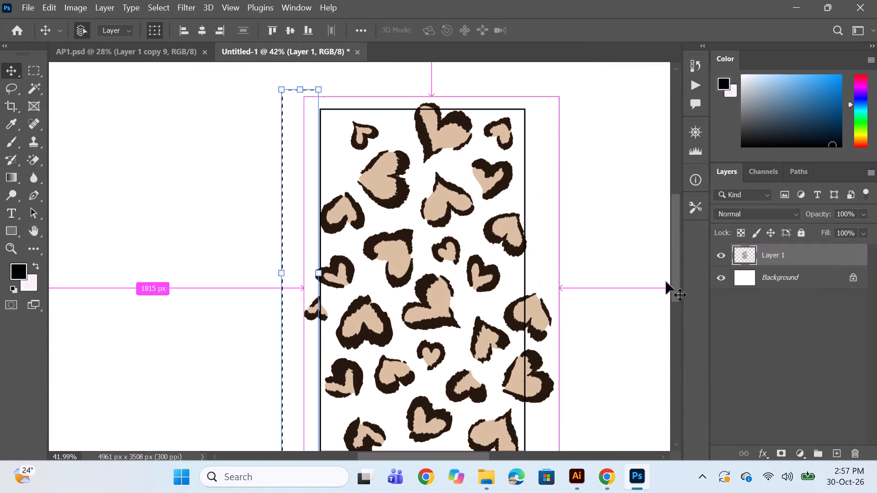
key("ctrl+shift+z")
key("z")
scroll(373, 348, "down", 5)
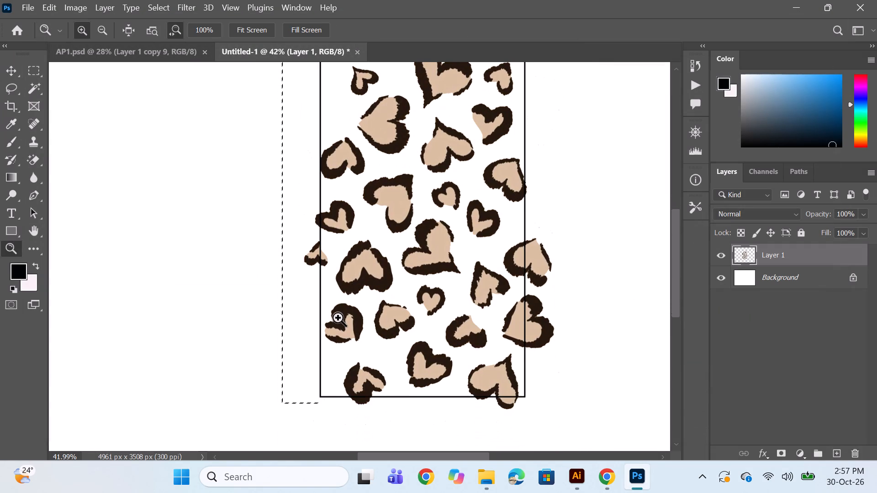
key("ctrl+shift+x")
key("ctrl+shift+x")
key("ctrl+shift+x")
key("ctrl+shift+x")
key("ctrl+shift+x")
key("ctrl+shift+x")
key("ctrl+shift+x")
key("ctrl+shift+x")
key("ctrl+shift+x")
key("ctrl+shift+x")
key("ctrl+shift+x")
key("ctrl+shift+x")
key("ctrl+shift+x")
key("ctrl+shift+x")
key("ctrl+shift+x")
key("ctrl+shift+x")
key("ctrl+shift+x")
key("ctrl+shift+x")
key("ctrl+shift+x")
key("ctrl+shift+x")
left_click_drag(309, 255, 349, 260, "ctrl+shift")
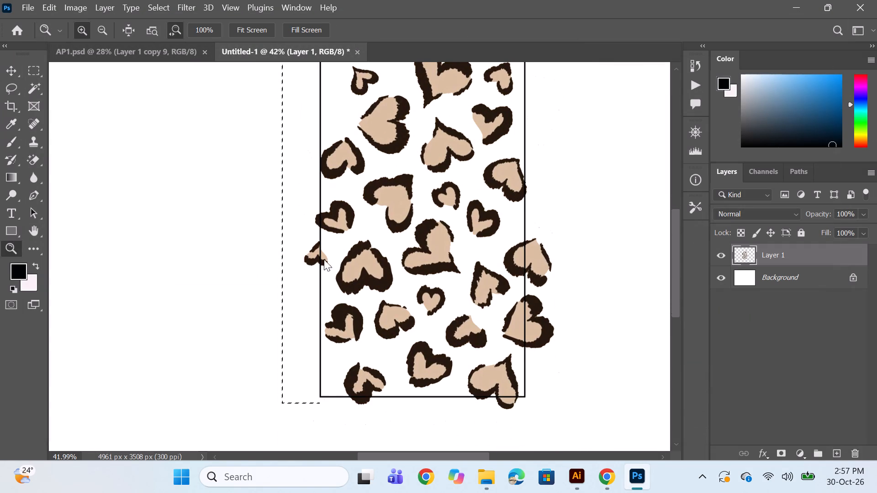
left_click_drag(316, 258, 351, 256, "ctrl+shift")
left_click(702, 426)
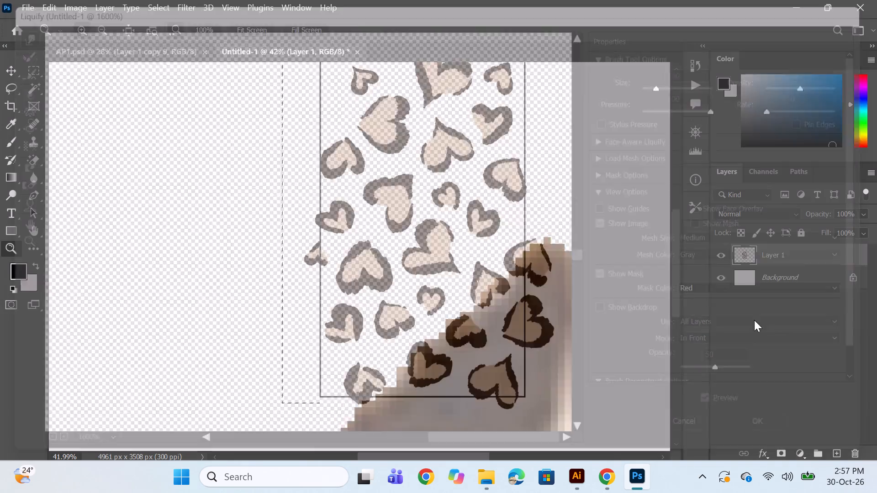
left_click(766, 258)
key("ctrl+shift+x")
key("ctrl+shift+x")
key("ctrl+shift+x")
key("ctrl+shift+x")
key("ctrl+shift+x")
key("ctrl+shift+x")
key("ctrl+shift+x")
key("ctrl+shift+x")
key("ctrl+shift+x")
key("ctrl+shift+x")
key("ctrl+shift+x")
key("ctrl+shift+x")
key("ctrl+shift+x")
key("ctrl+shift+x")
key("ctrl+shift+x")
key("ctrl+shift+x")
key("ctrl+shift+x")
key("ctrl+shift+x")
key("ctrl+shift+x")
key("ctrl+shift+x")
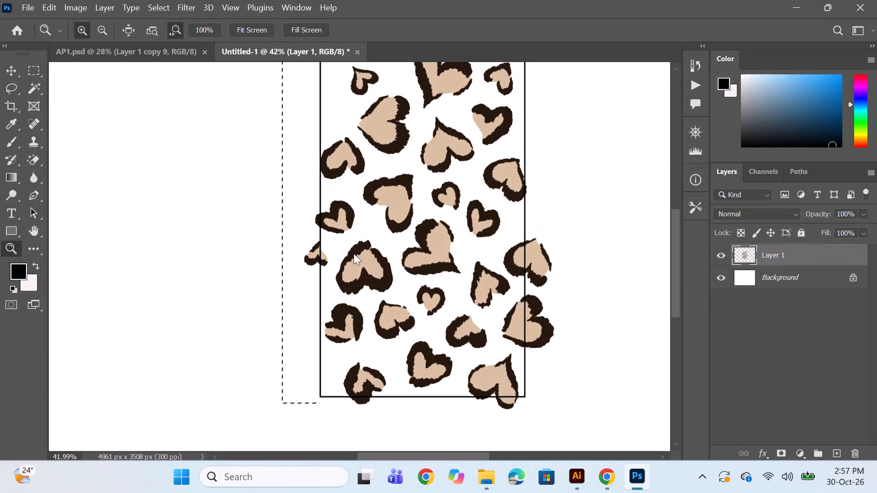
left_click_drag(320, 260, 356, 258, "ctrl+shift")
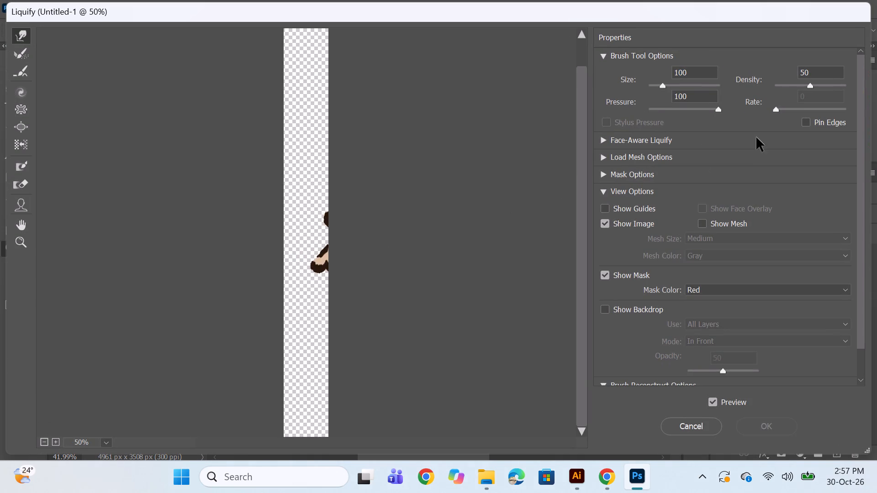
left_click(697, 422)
Move the selected overhanging heart parts about 1070 px horizontally to just inside the boundary's right line, and deselect them.
left_click(12, 76)
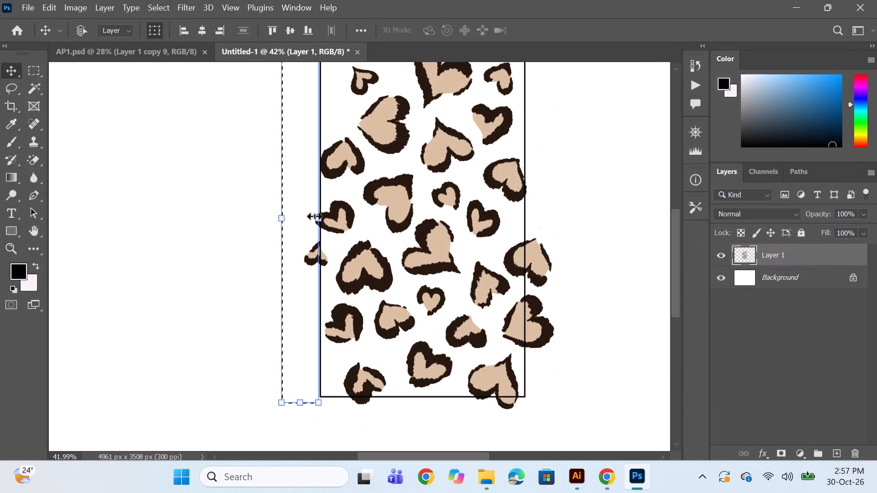
key("x")
left_click_drag(312, 257, 498, 257, "ctrl+shift")
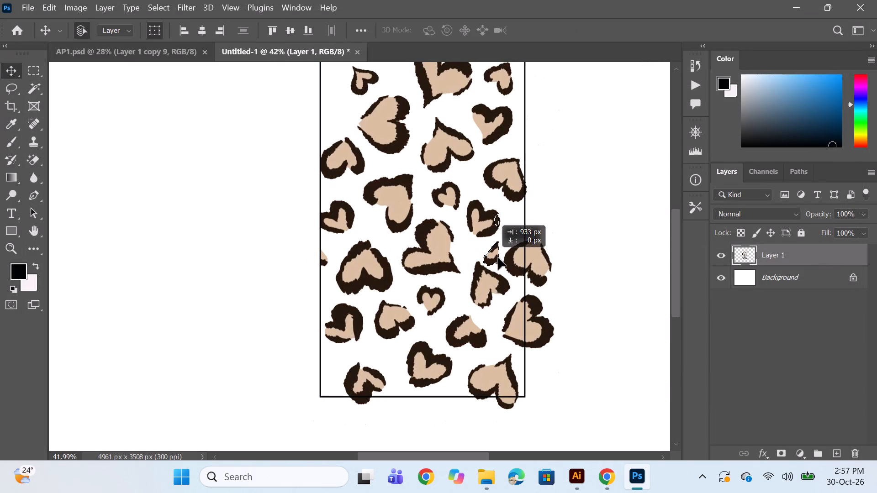
left_click_drag(498, 257, 517, 257, "ctrl+shift")
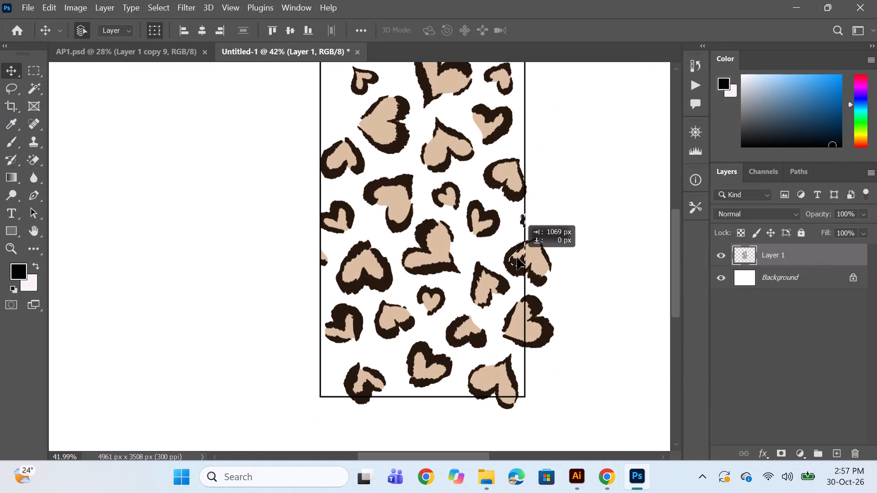
left_click_drag(517, 257, 517, 258, "ctrl+shift")
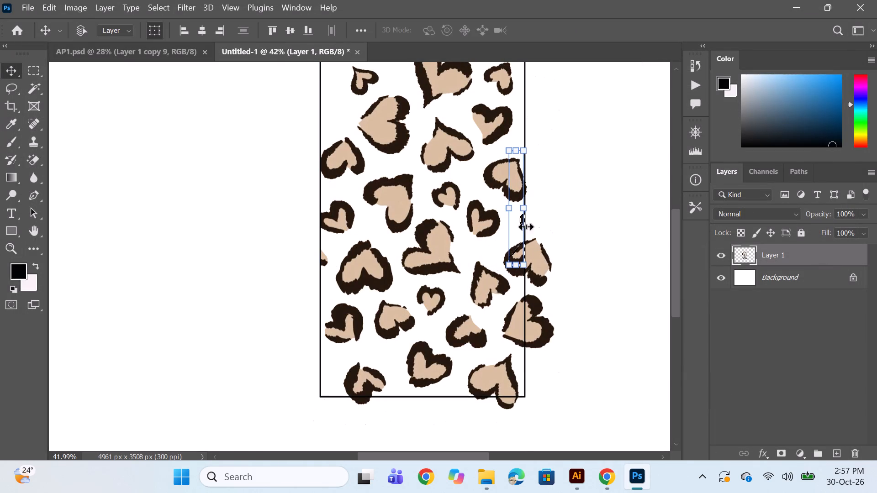
key("x")
key("x")
key("x")
key("x")
key("x")
key("x")
key("x")
key("x")
scroll(528, 225, "up", 7)
scroll(547, 297, "down", 5)
scroll(535, 284, "up", 10)
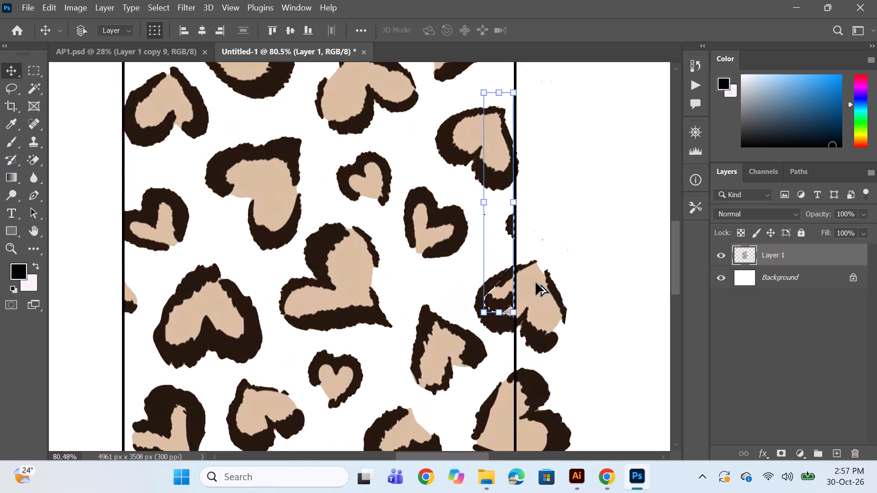
scroll(536, 283, "up", 2)
scroll(534, 277, "up", 2, "alt")
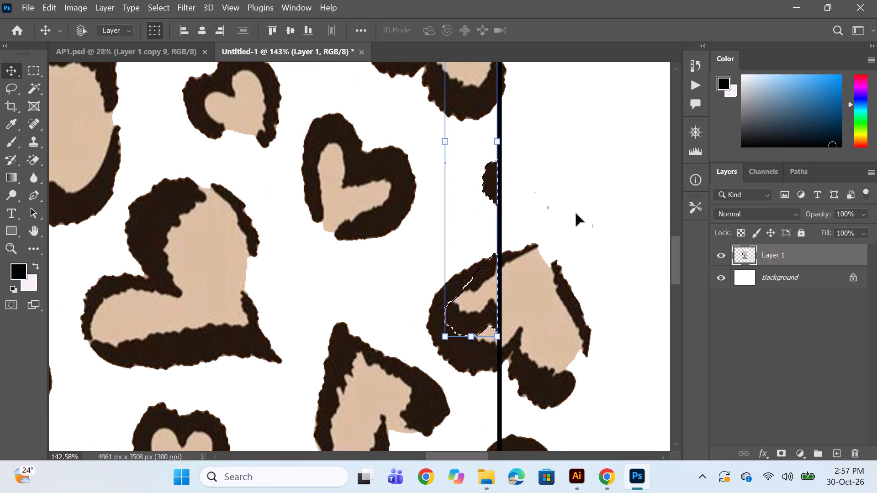
left_click(577, 210)
key("ctrl+d")
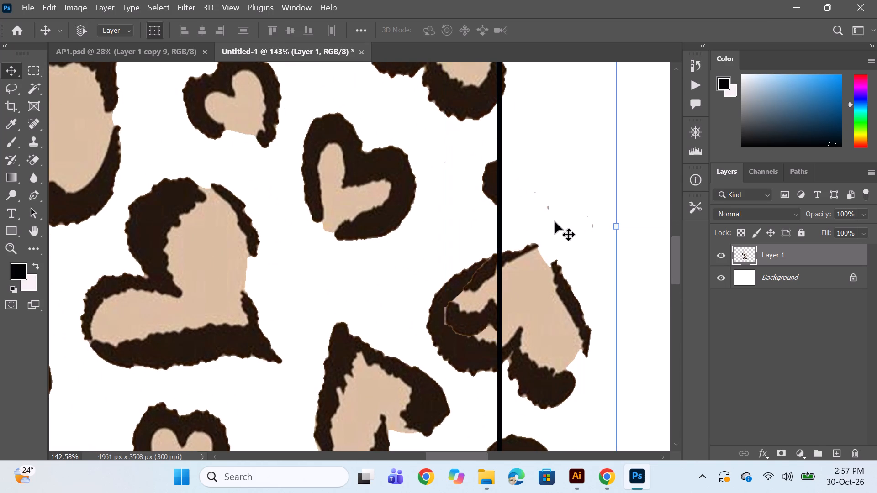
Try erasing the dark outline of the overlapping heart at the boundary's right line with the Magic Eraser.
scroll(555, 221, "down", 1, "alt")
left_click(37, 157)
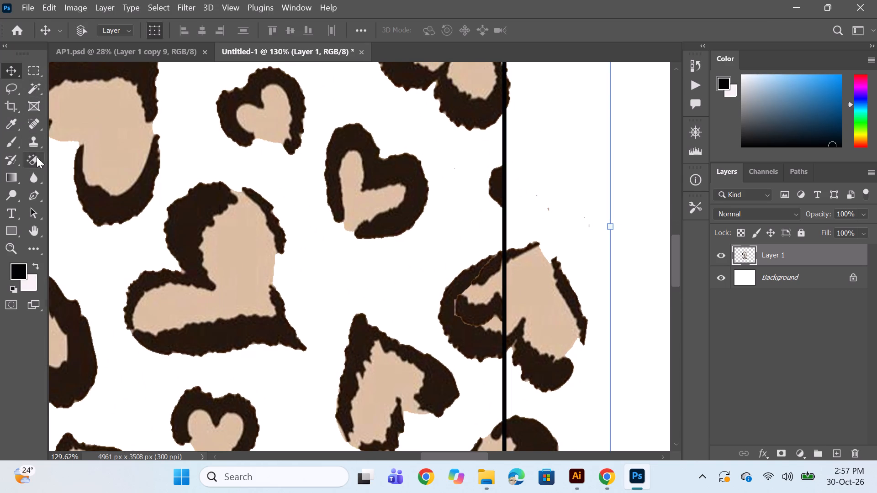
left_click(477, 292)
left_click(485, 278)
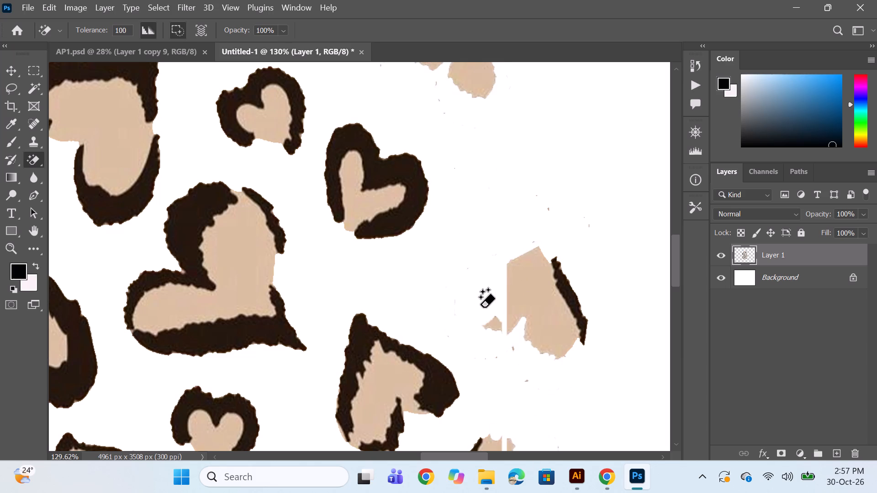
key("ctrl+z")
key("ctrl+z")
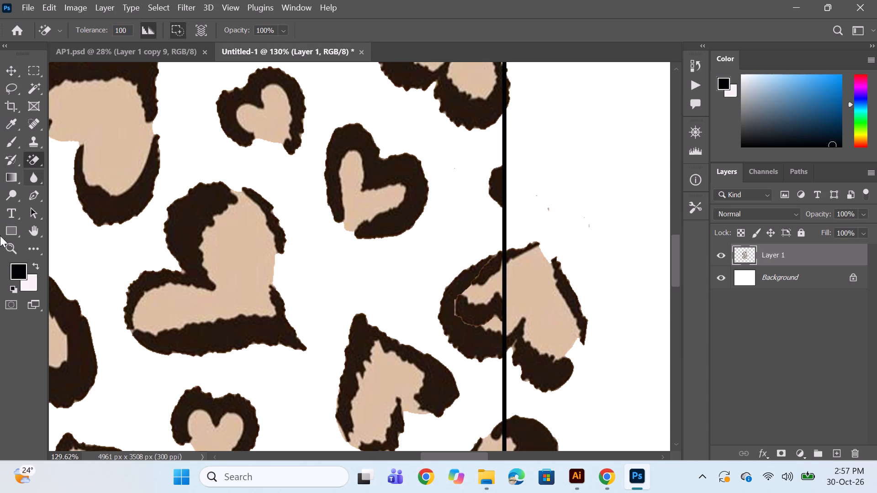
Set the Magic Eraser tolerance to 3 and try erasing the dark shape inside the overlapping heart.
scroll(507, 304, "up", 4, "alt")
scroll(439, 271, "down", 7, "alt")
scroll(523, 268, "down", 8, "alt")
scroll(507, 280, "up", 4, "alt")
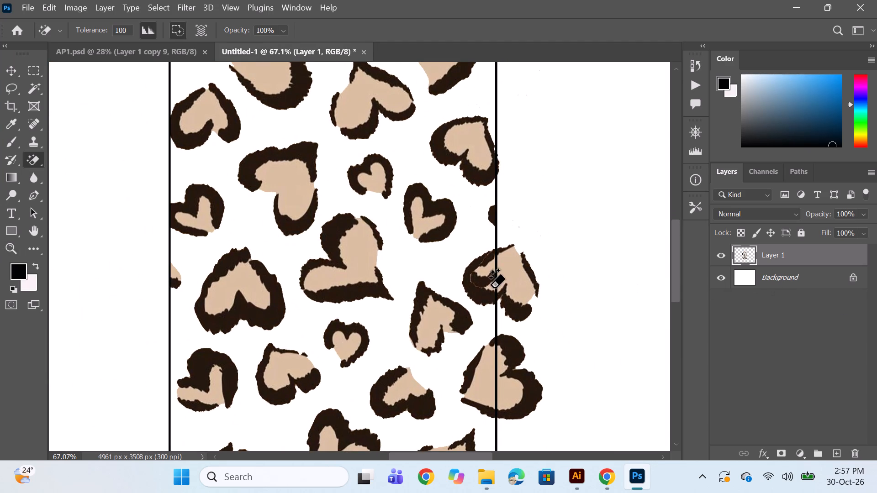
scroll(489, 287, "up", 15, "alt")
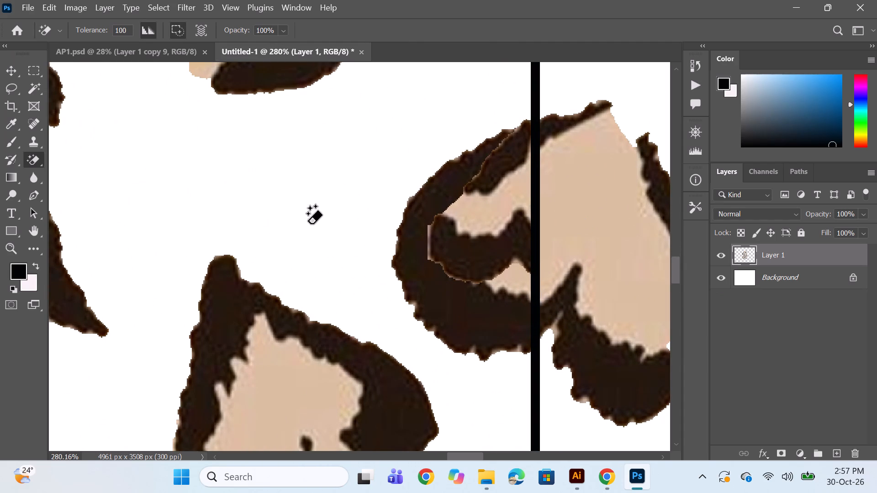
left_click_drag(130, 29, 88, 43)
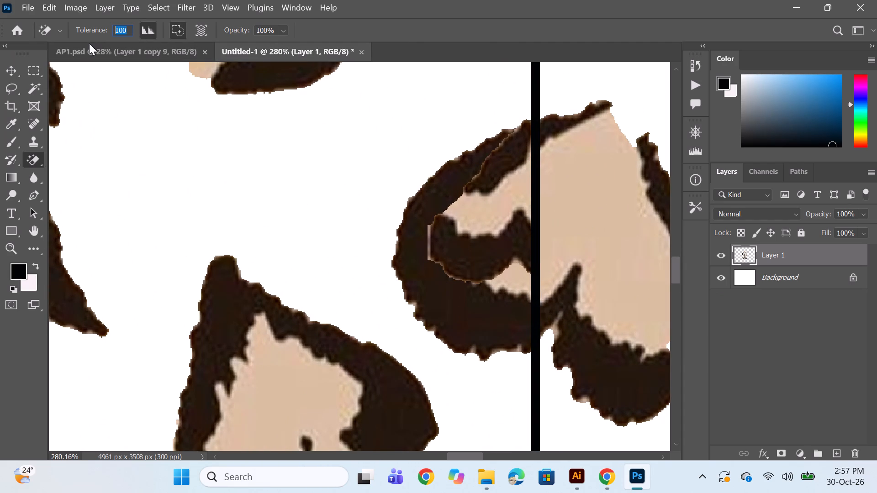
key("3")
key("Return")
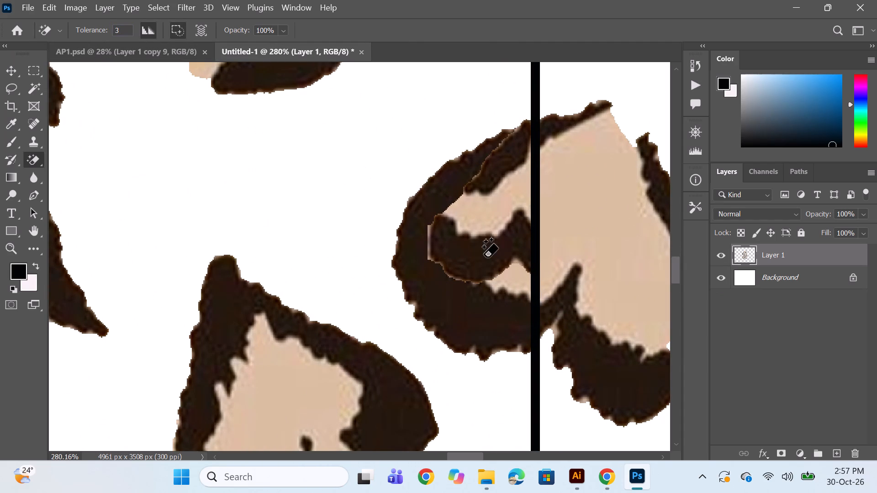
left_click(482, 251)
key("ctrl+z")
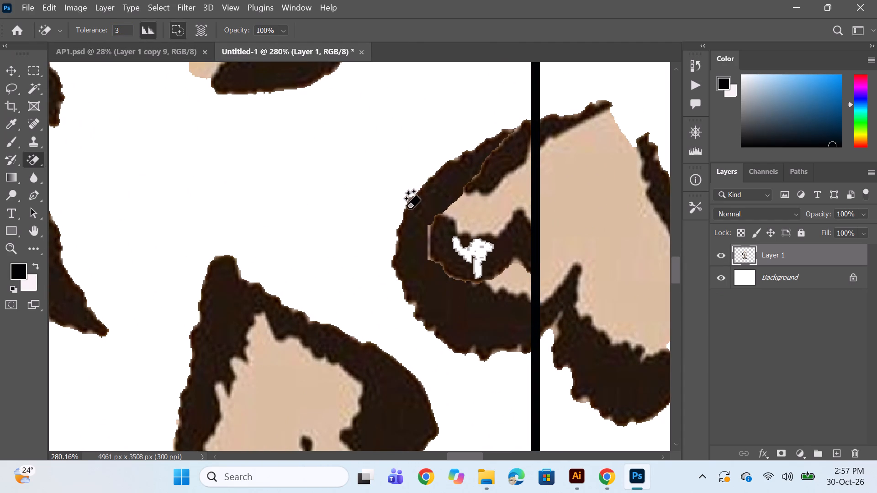
Add a new empty layer above the heart print layer.
scroll(407, 207, "down", 20)
scroll(407, 207, "down", 2)
scroll(426, 202, "down", 3, "alt")
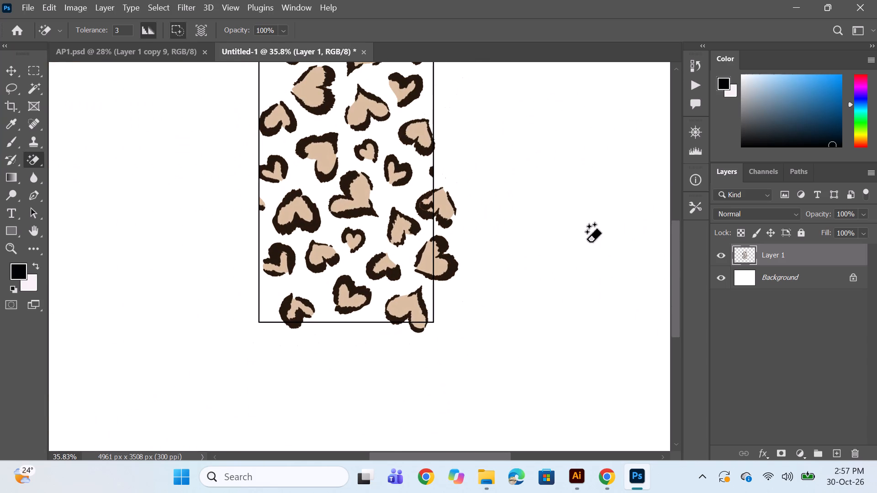
scroll(479, 213, "down", 1, "alt")
scroll(423, 193, "up", 7)
scroll(484, 254, "down", 3)
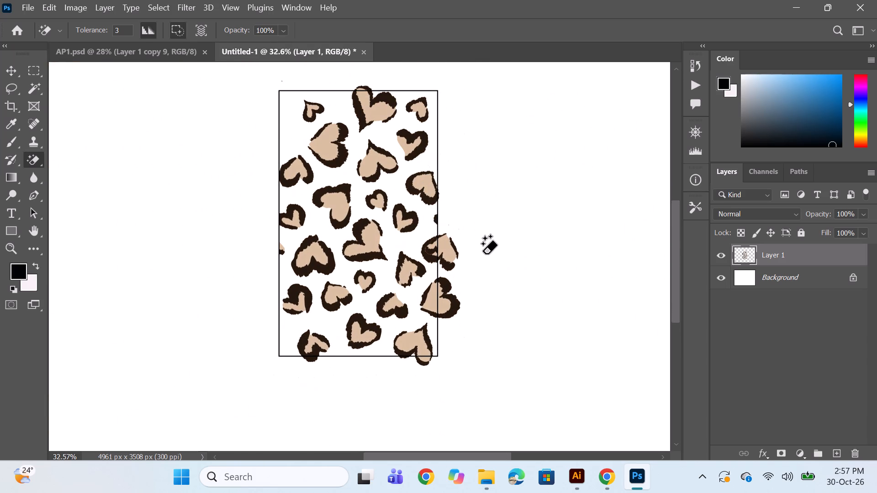
left_click(6, 63)
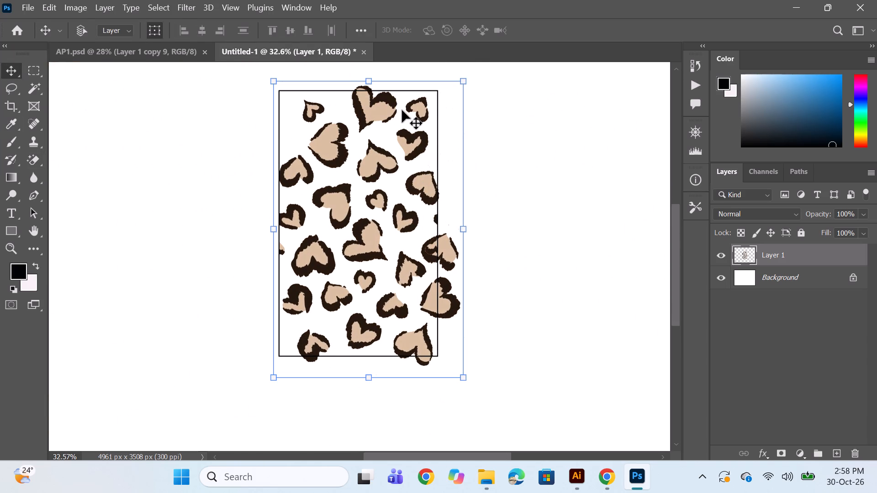
scroll(489, 179, "up", 3)
left_click(509, 195, "ctrl")
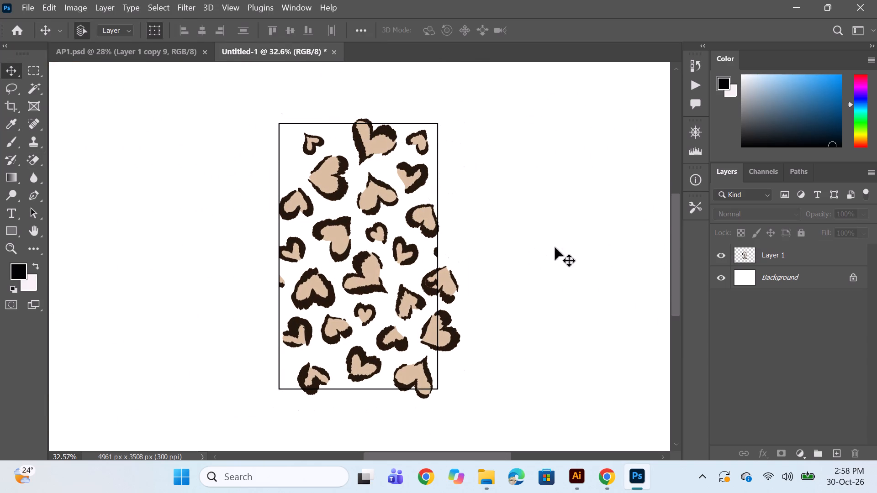
scroll(480, 249, "down", 2)
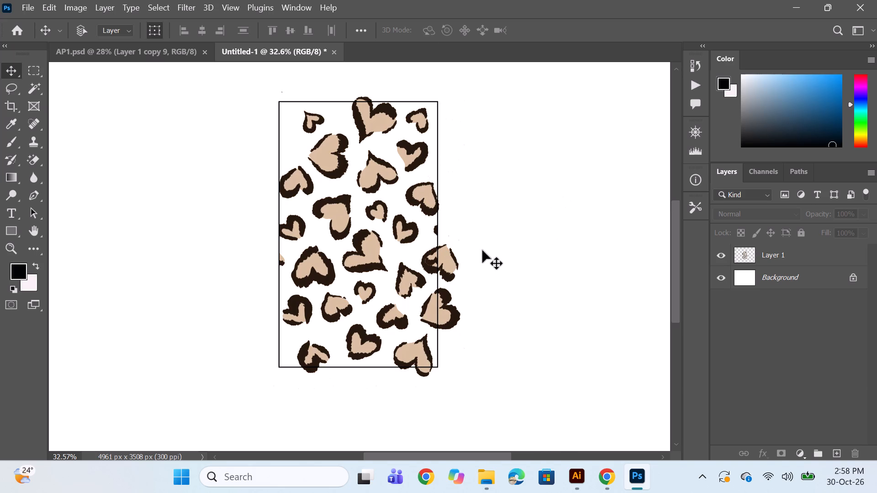
left_click(835, 447)
On Layer 1, select a tall strip about 207 px wide outside the boundary's right line over the overhanging hearts, nudging it up to the line.
left_click(761, 278)
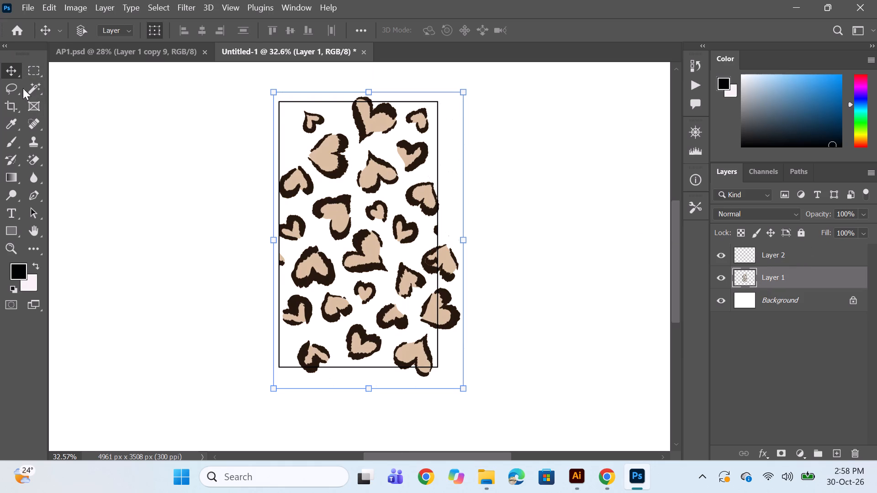
left_click(32, 75)
left_click_drag(440, 85, 470, 285)
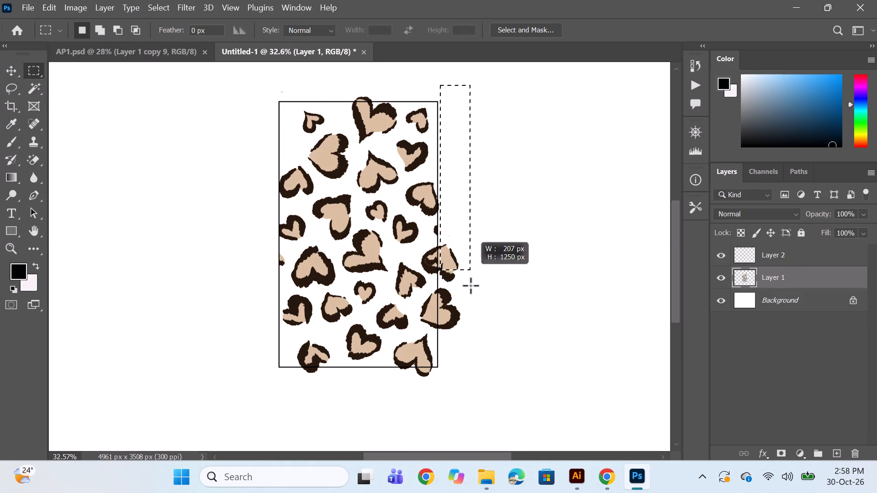
left_click_drag(470, 285, 469, 381)
scroll(465, 319, "up", 5, "alt")
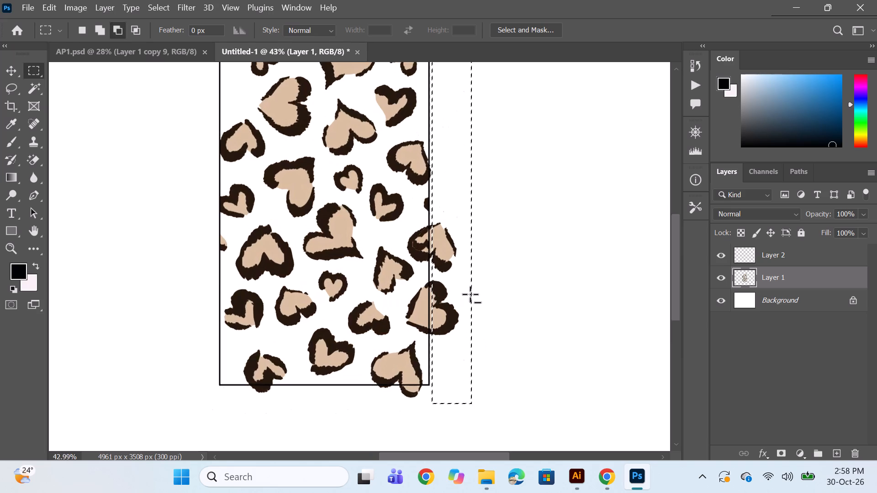
scroll(470, 294, "up", 5, "alt")
key("Left")
key("Left")
key("Left")
key("Left")
key("Left")
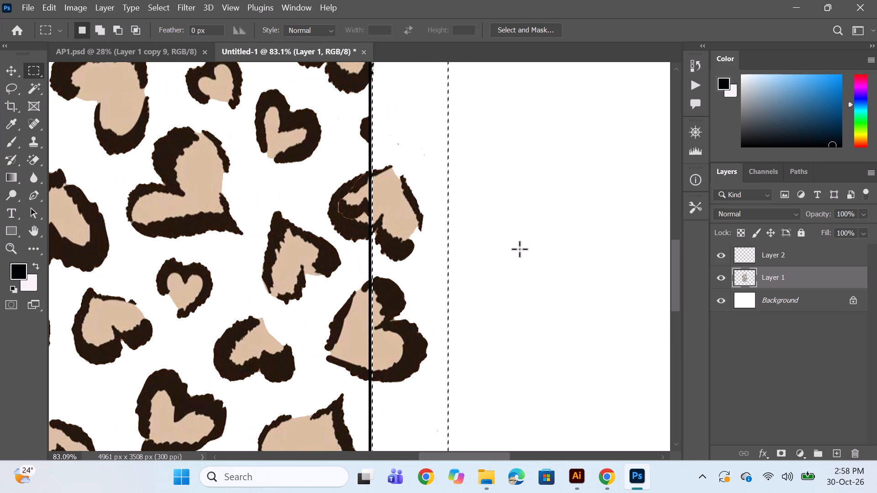
key("Left")
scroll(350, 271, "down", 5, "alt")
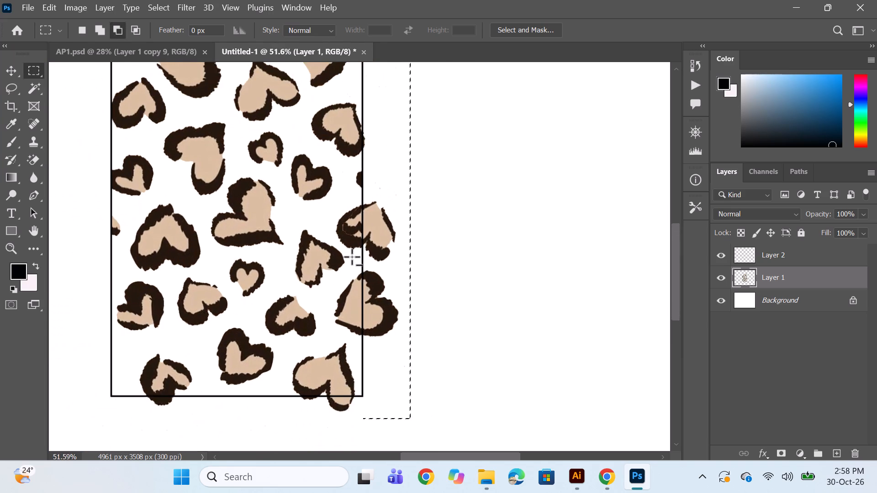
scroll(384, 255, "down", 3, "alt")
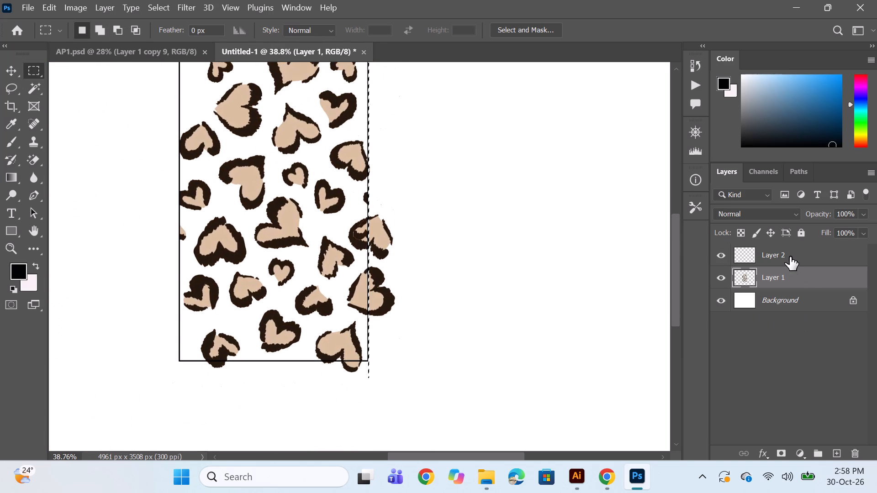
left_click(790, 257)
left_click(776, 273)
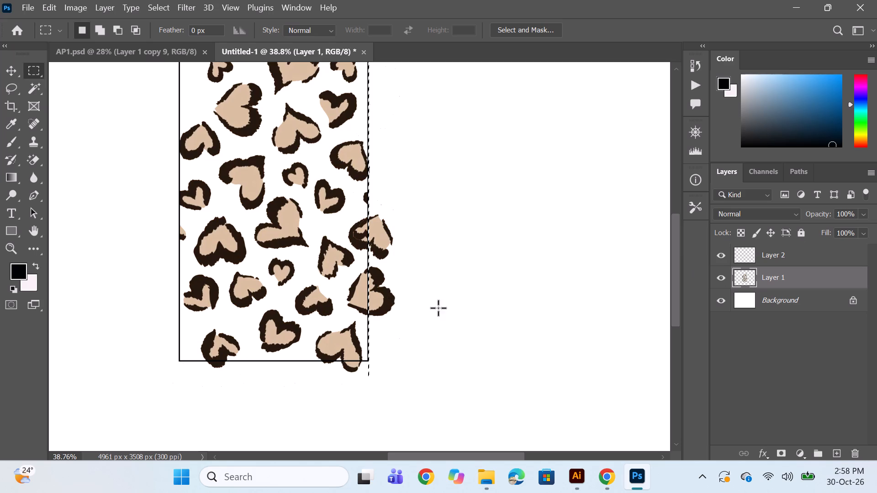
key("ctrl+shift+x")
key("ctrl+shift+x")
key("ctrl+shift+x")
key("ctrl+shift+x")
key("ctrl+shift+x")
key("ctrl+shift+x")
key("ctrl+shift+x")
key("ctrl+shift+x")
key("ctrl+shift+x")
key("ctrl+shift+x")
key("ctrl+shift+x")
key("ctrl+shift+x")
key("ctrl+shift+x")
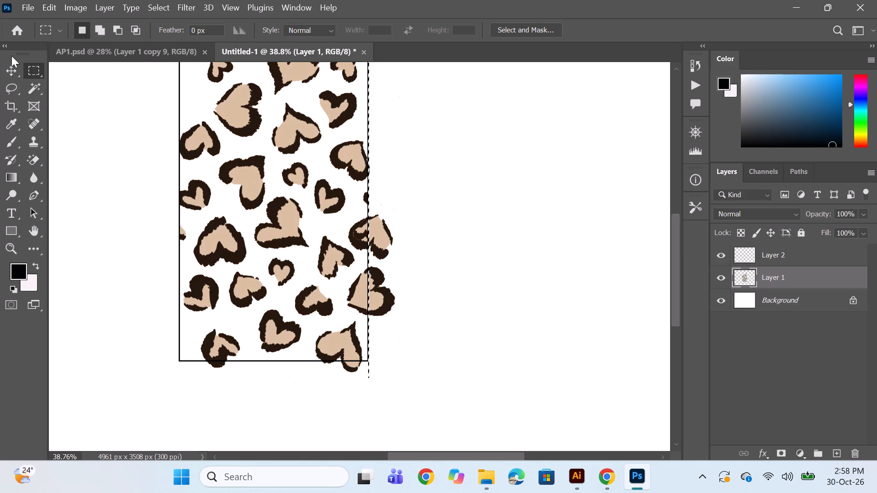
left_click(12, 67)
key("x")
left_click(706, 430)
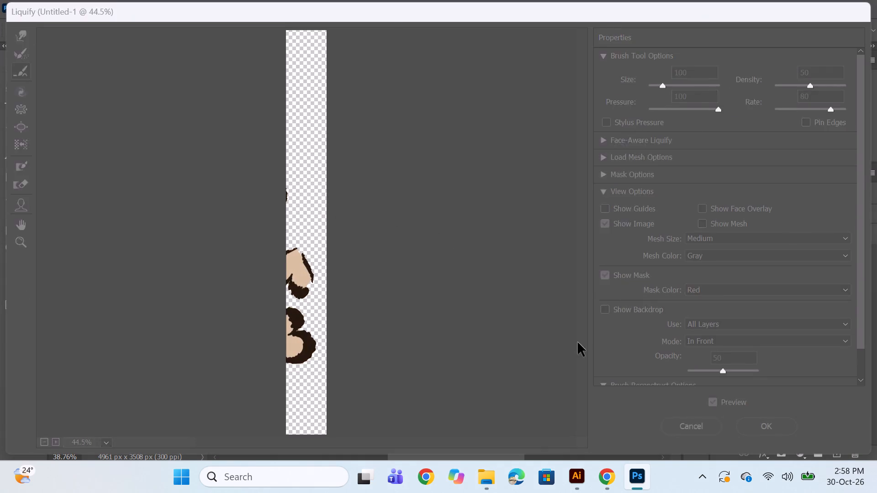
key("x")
Move the selected overhanging heart parts horizontally across the tile to just inside the boundary's left line, and deselect them.
left_click_drag(382, 237, 212, 227, "shift")
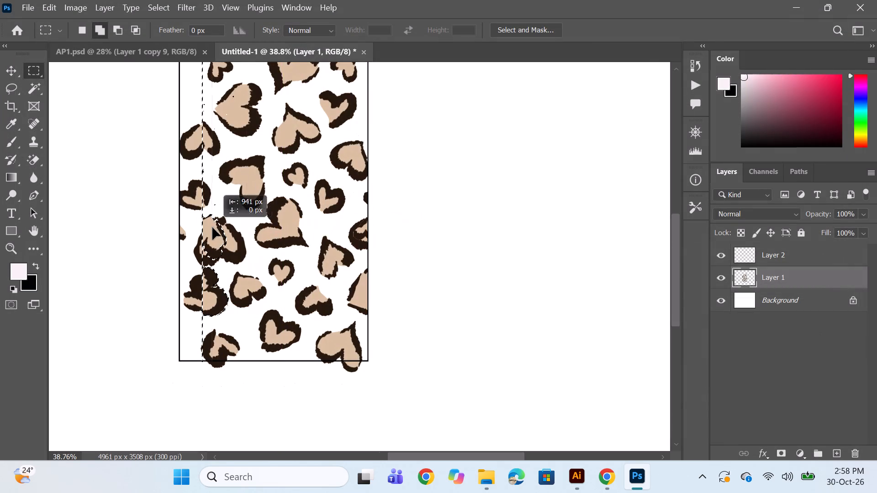
left_click_drag(212, 227, 193, 227, "shift")
key("x")
key("x")
key("x")
key("x")
key("x")
key("x")
scroll(194, 253, "up", 4)
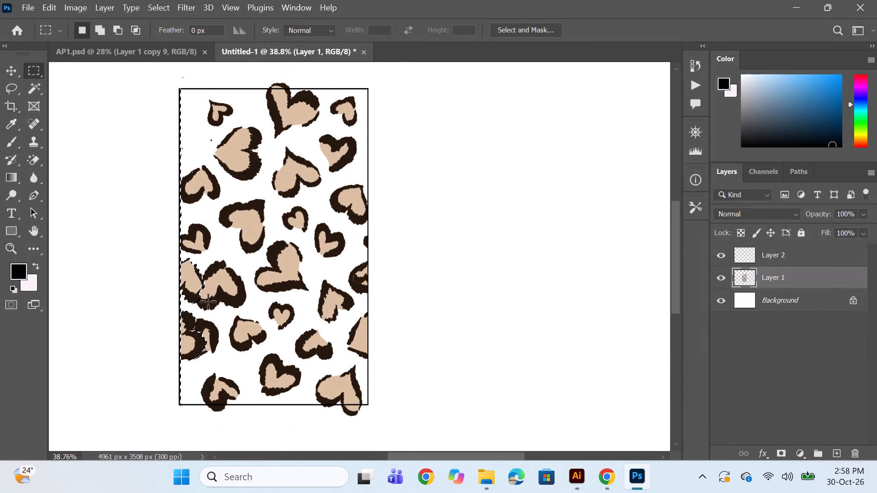
scroll(204, 307, "up", 19, "alt")
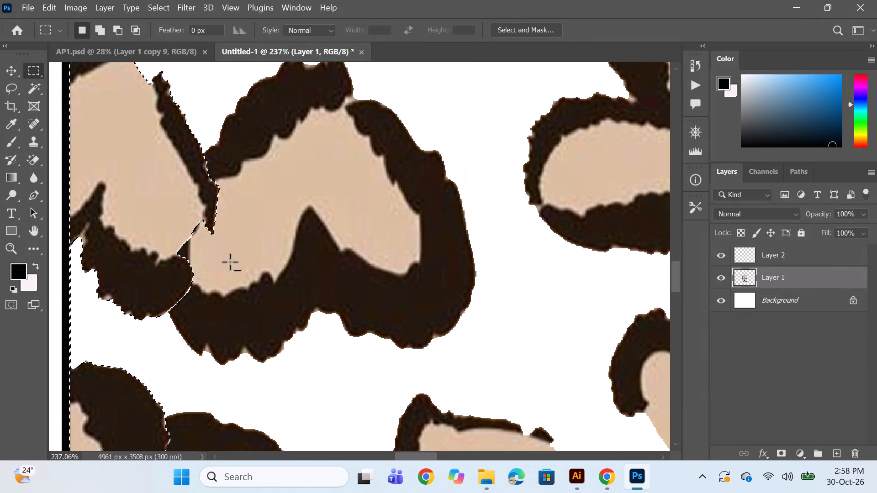
scroll(231, 259, "down", 15, "alt")
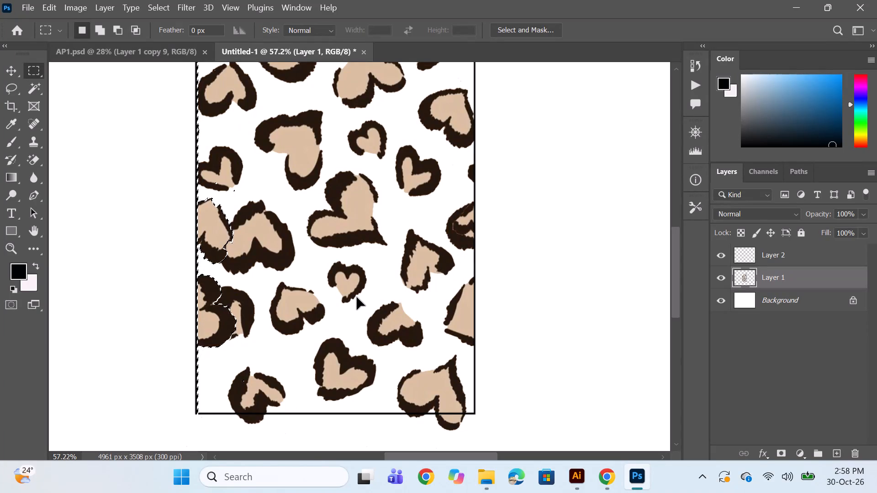
key("ctrl+d")
Select a wide strip about 1464 by 177 px below the boundary's bottom line, covering the overhanging heart parts, and nudge it up to the line.
scroll(374, 270, "down", 1, "alt")
scroll(732, 271, "up", 2)
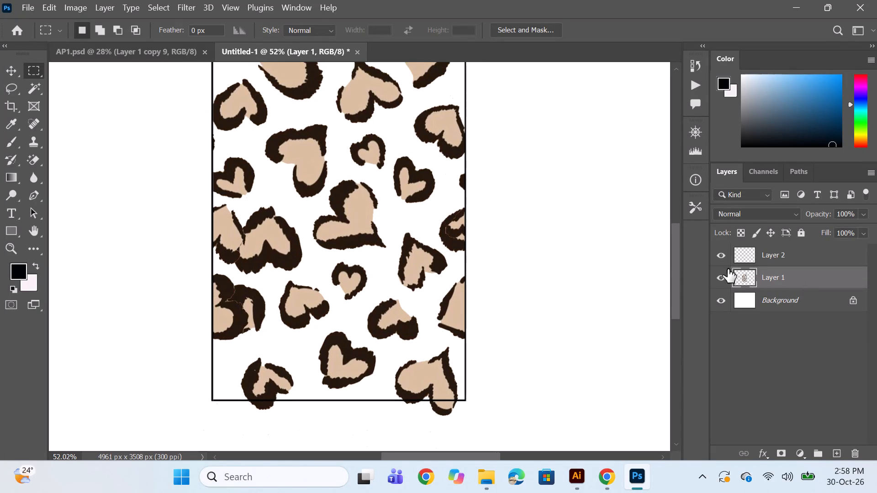
scroll(728, 269, "up", 4)
scroll(336, 317, "down", 7, "alt")
scroll(280, 374, "up", 5)
scroll(280, 374, "down", 6)
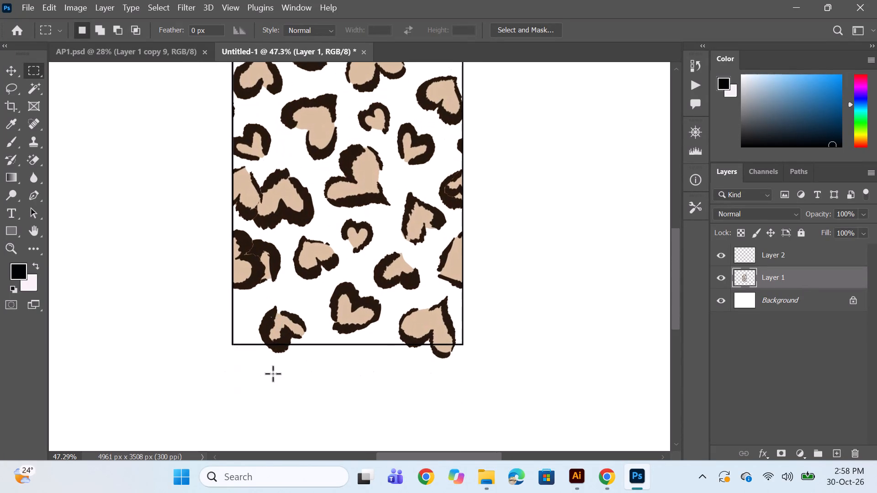
left_click_drag(205, 339, 520, 376)
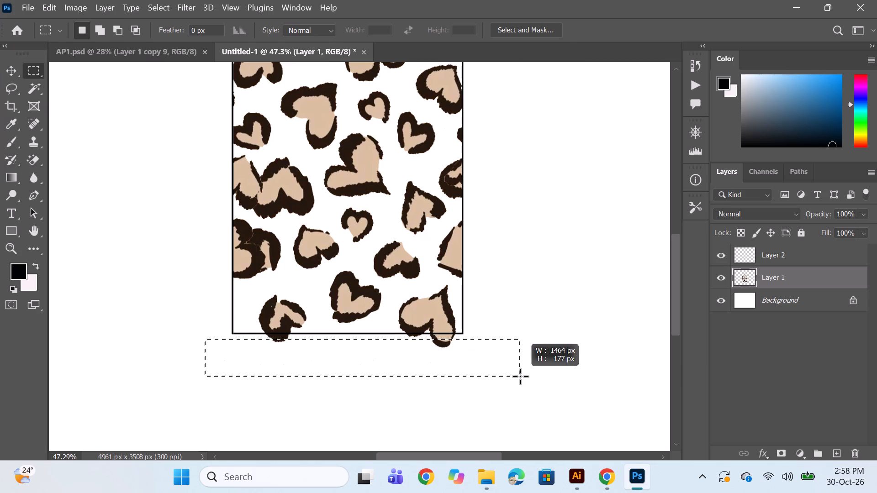
scroll(425, 365, "up", 10, "alt")
key("Up")
key("Up")
key("Up")
key("Up")
key("Up")
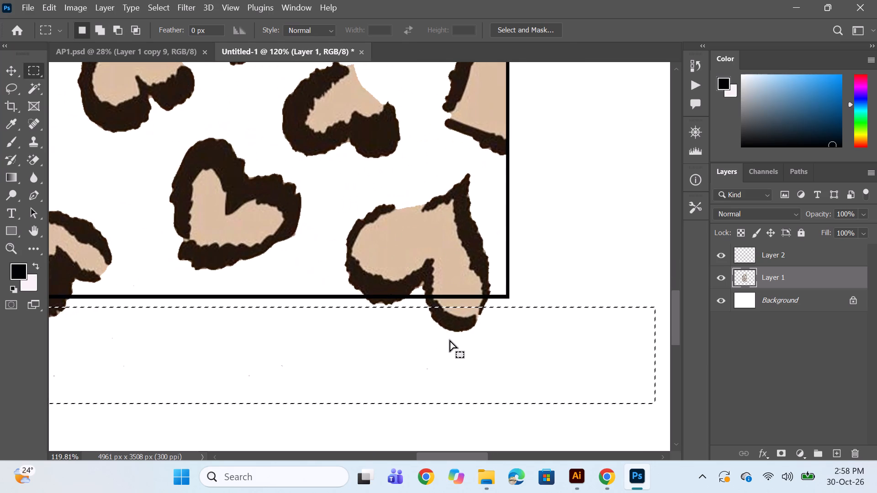
key("Up")
key("Up")
key("Up")
key("Up")
key("Up")
key("Up")
key("Up")
key("Up")
key("Up")
key("Up")
key("Up")
key("Up")
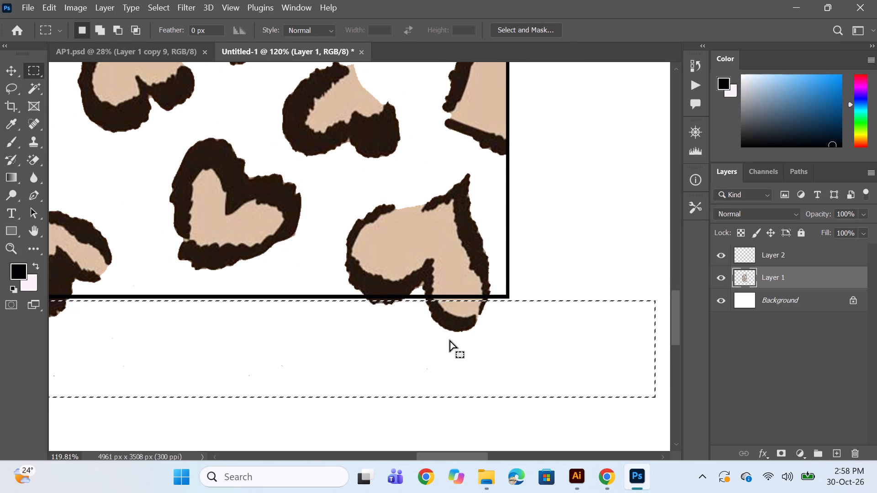
key("Up")
key("Up")
Copy the selected bottom overhanging heart parts vertically to just inside the boundary's top line, nudge them up to it, and deselect them.
scroll(468, 308, "down", 7, "alt")
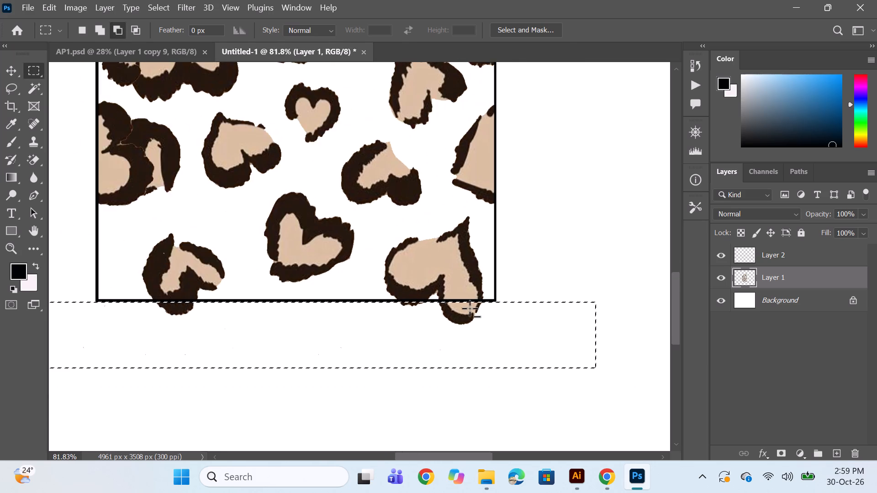
scroll(470, 308, "down", 4, "alt")
scroll(444, 306, "up", 7)
scroll(432, 271, "down", 6)
scroll(449, 303, "up", 6)
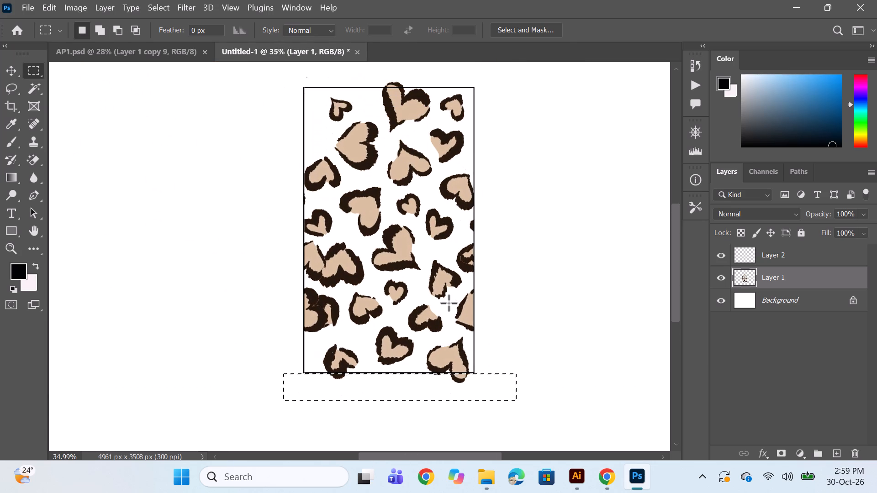
scroll(468, 328, "down", 2)
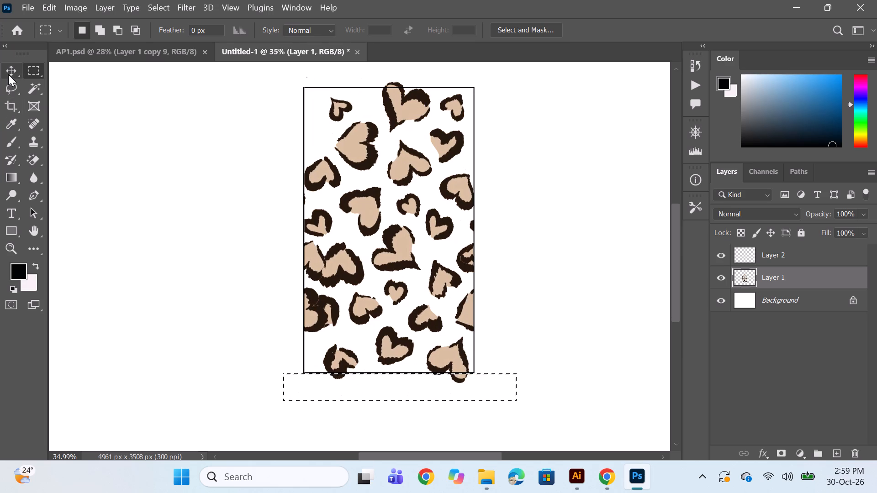
left_click(8, 74)
left_click_drag(460, 378, 460, 361, "alt+shift")
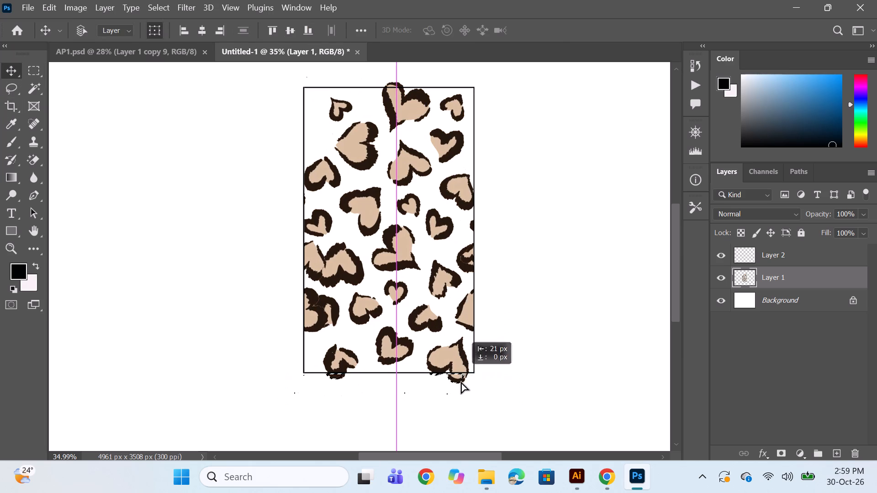
left_click_drag(458, 381, 455, 95, "alt+shift")
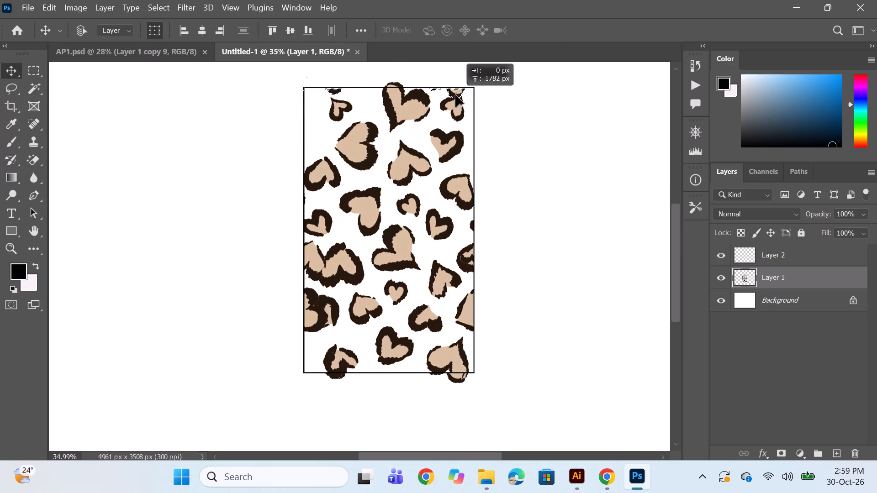
left_click_drag(455, 95, 455, 96, "alt+shift")
scroll(448, 88, "up", 5, "alt")
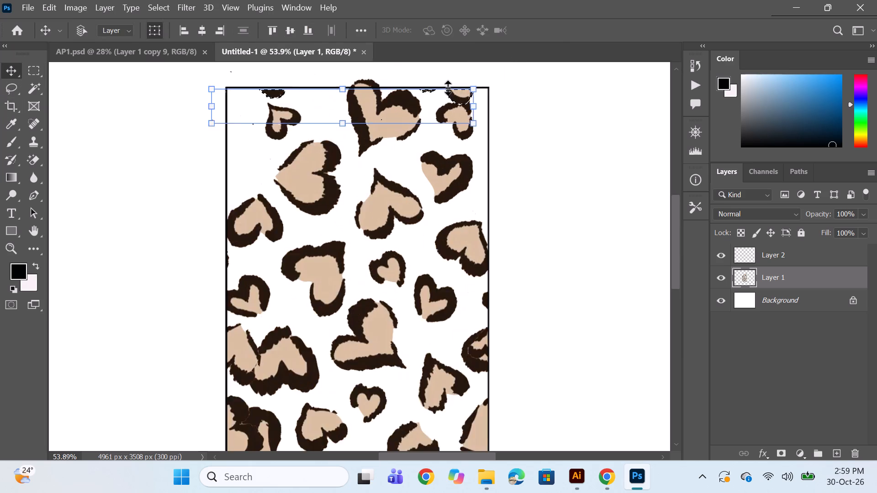
scroll(448, 88, "up", 11, "alt")
key("Up")
key("Up")
key("Up")
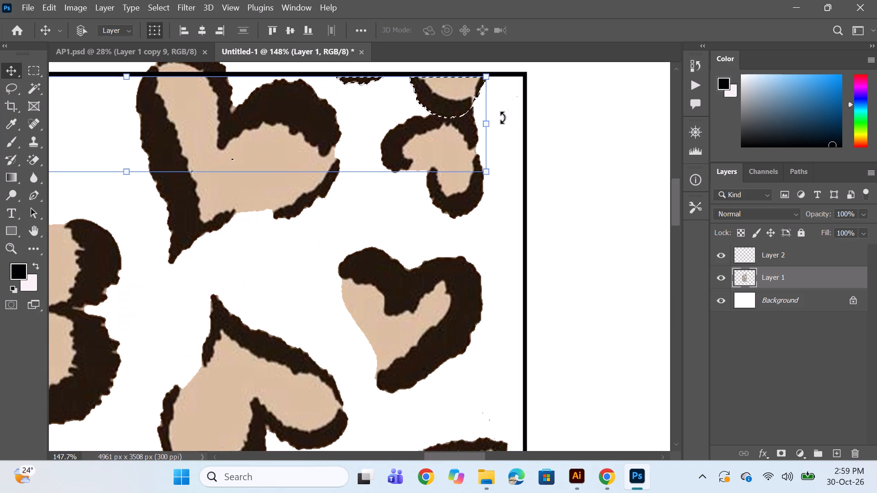
key("ctrl+d")
Select a wide strip above the boundary's top line over the overhanging heart part, aligning its lower edge with the line.
scroll(494, 131, "down", 7, "alt")
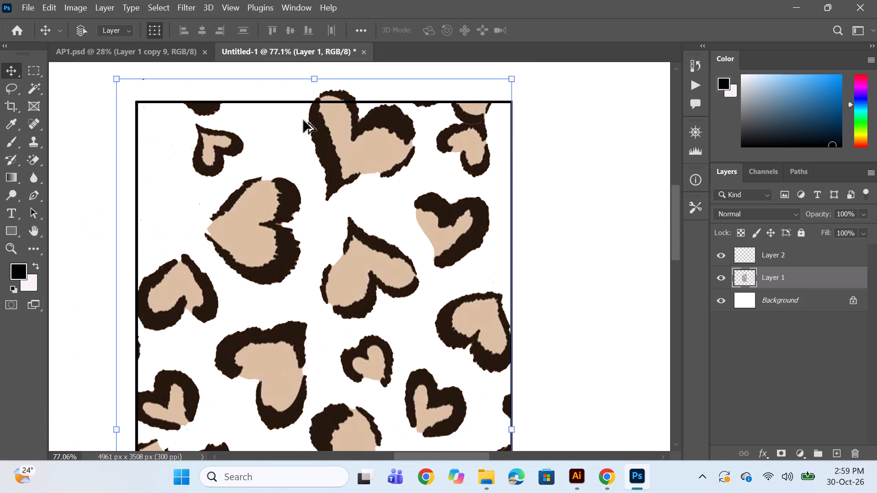
scroll(324, 132, "up", 10)
left_click(31, 70)
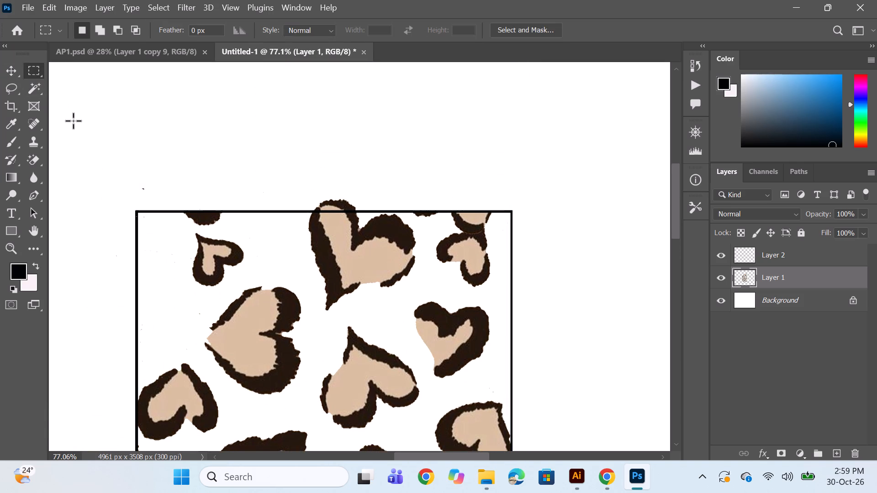
left_click_drag(88, 141, 548, 210)
scroll(415, 194, "up", 11, "alt")
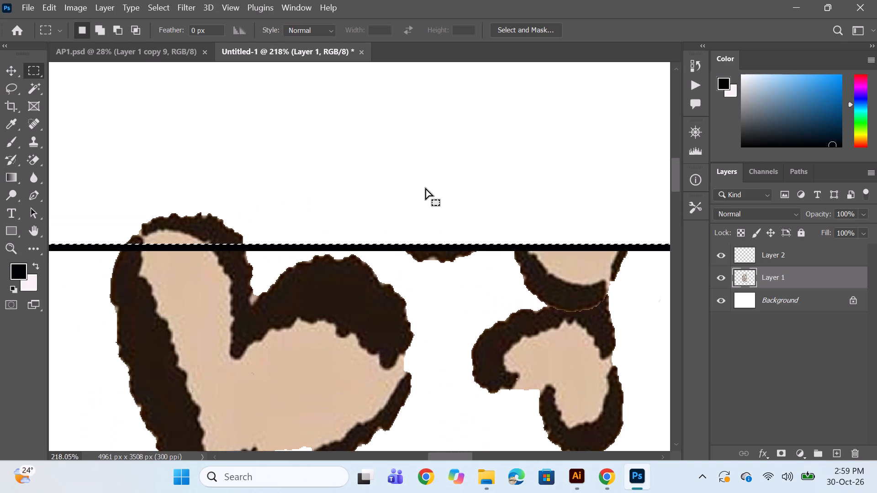
key("Down")
key("Up")
scroll(425, 187, "up", 1, "alt")
scroll(380, 225, "down", 5, "alt")
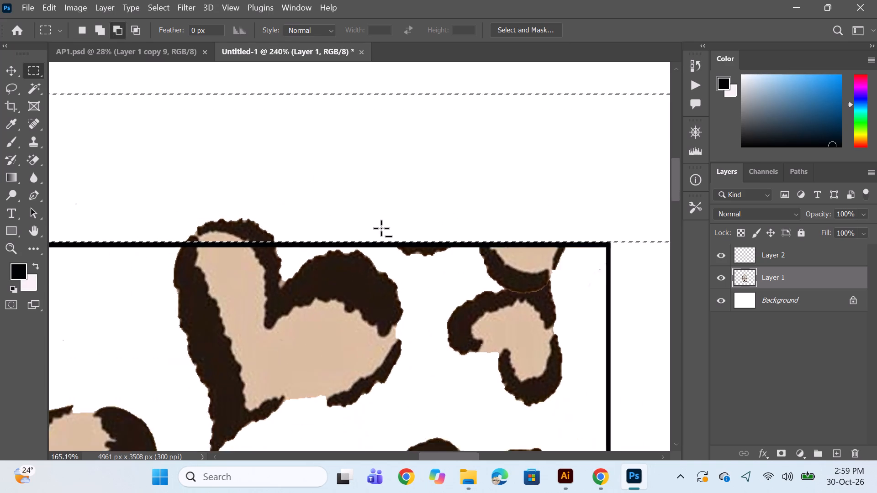
scroll(381, 228, "down", 9, "alt")
Copy the selected top overhanging heart part vertically to just inside the boundary's bottom line, nudge it down to the line, and deselect it.
left_click(21, 74)
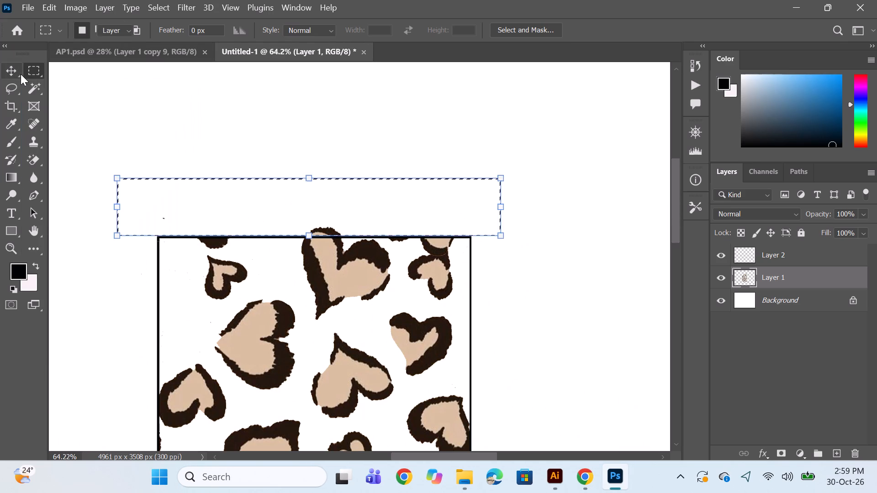
scroll(237, 158, "down", 10, "alt")
scroll(323, 145, "down", 1, "alt")
scroll(320, 140, "up", 1)
scroll(320, 140, "down", 9)
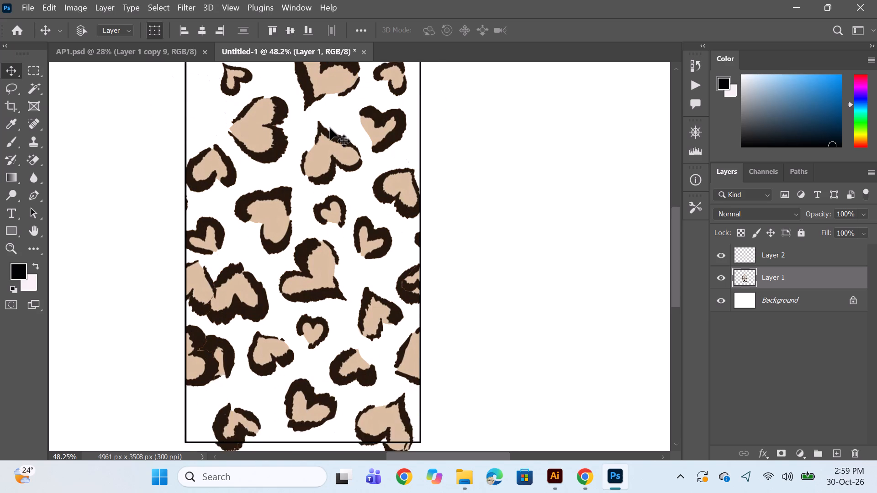
scroll(331, 128, "down", 1, "alt")
scroll(333, 136, "up", 3)
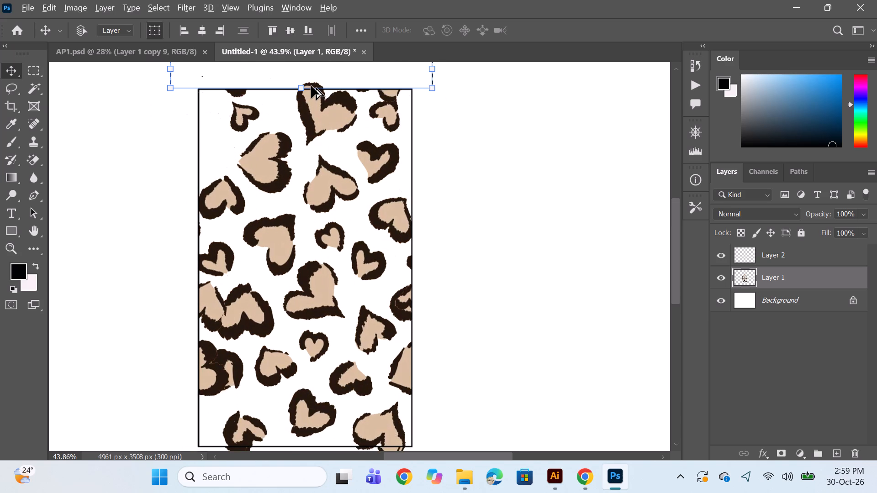
left_click_drag(311, 86, 310, 430, "alt+shift")
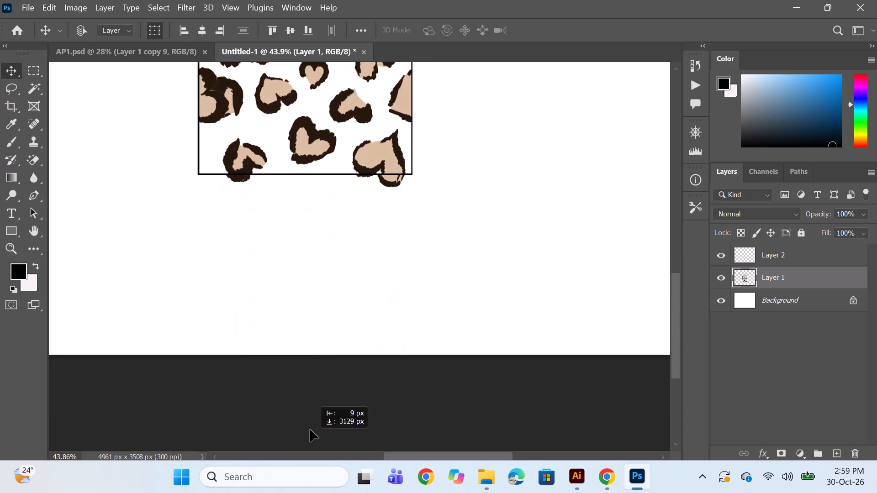
left_click_drag(310, 430, 328, 126, "alt+shift")
scroll(314, 128, "up", 3, "alt")
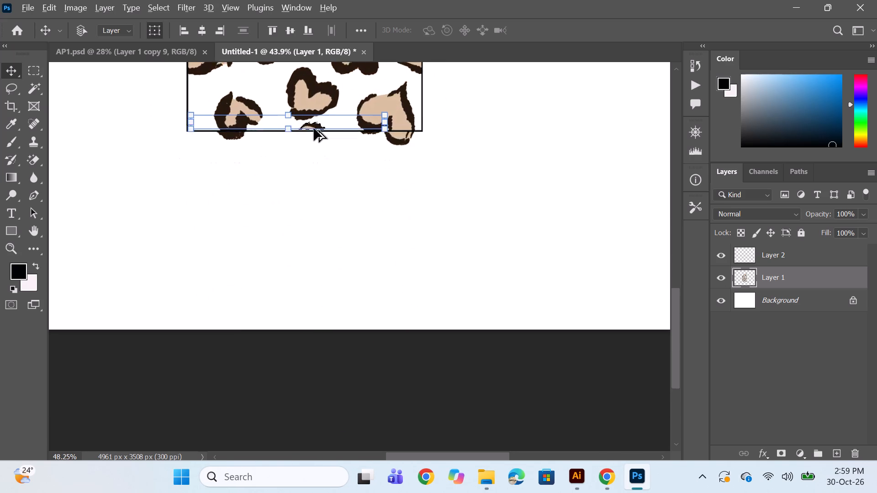
scroll(314, 128, "up", 11, "alt")
key("Down")
key("Down")
key("Down")
key("Down")
key("Down")
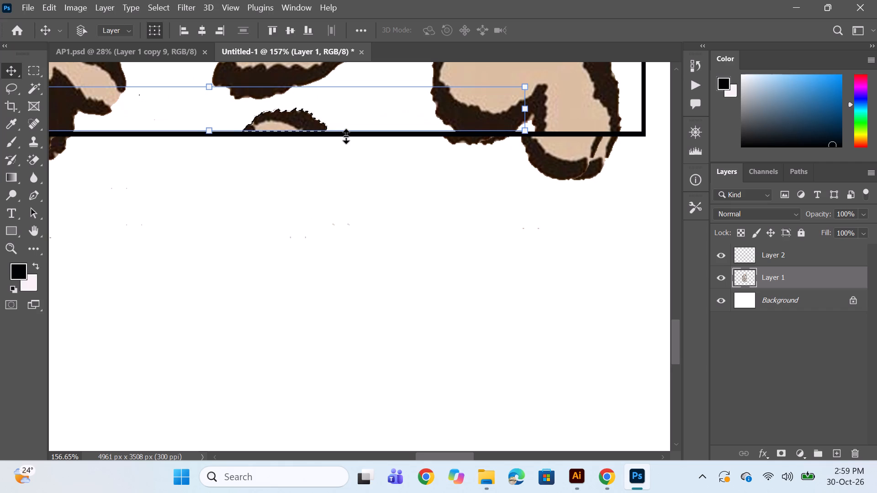
key("ctrl+d")
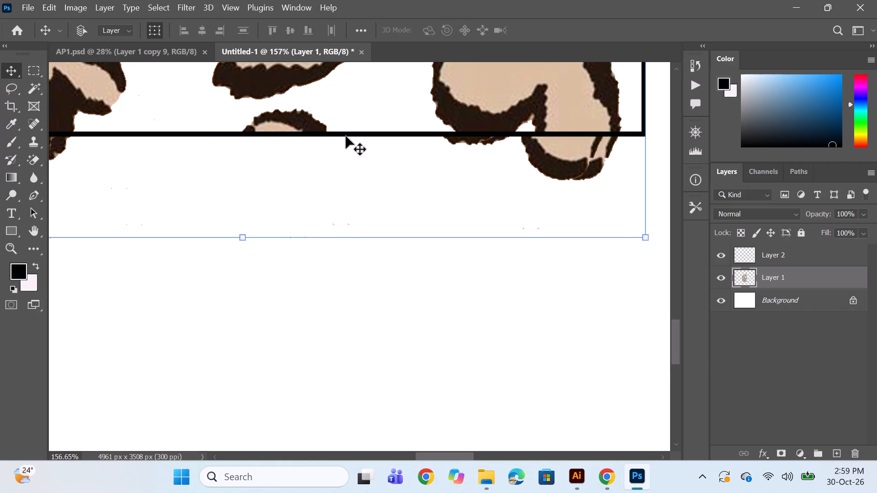
On Layer 1, select a wide strip below the boundary's bottom line, delete the overhanging heart parts inside it, and deselect.
scroll(346, 136, "down", 10, "alt")
scroll(353, 159, "up", 10)
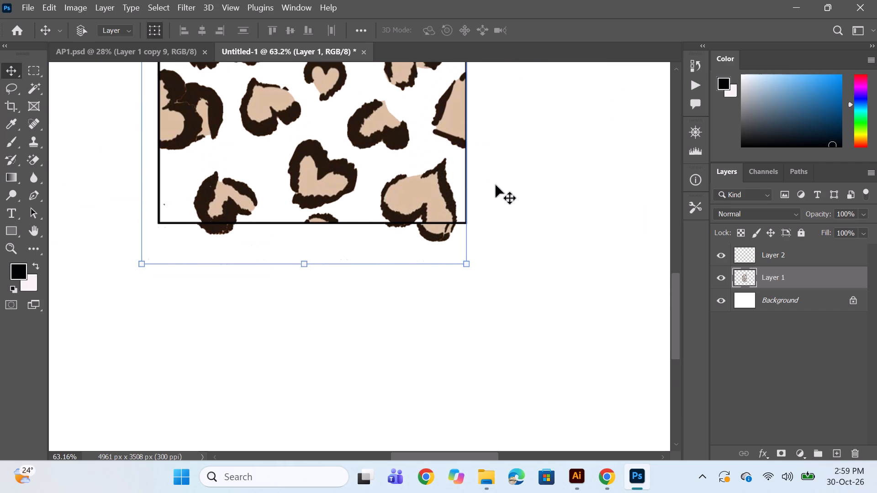
left_click(538, 185, "ctrl")
scroll(287, 231, "down", 6, "alt")
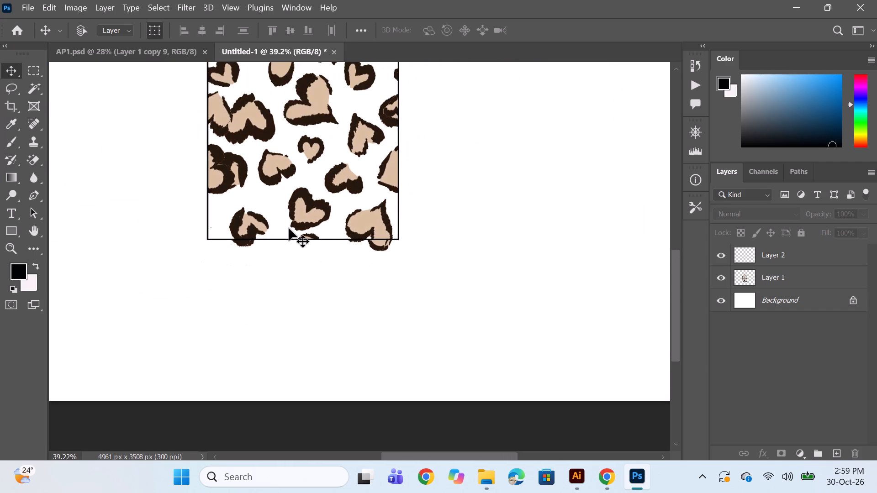
scroll(289, 228, "down", 2, "alt")
scroll(321, 228, "up", 16)
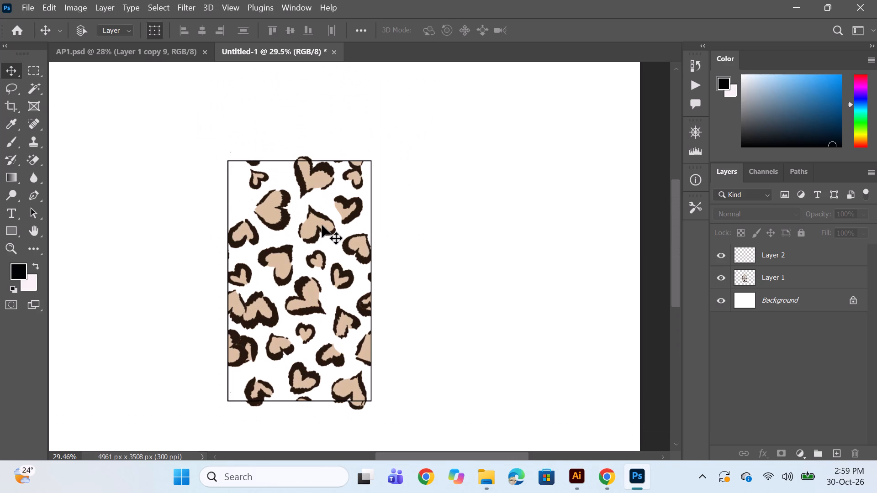
scroll(322, 225, "down", 11)
scroll(217, 296, "up", 10, "alt")
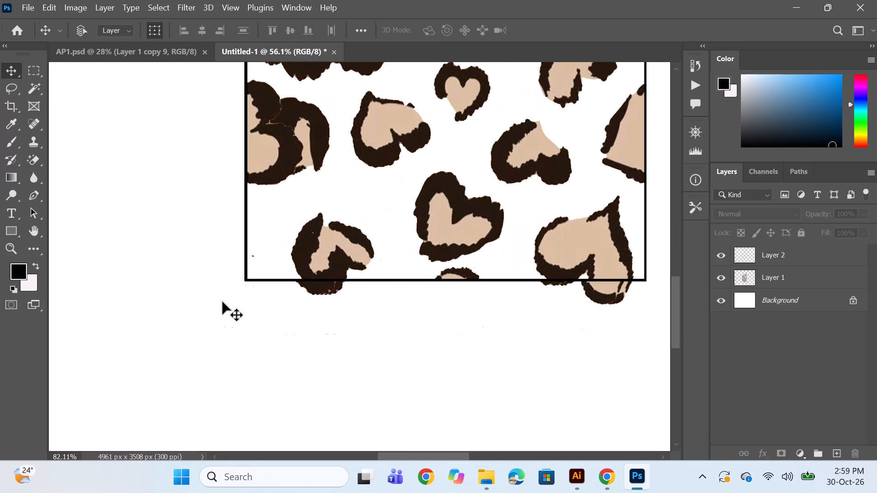
left_click(37, 74)
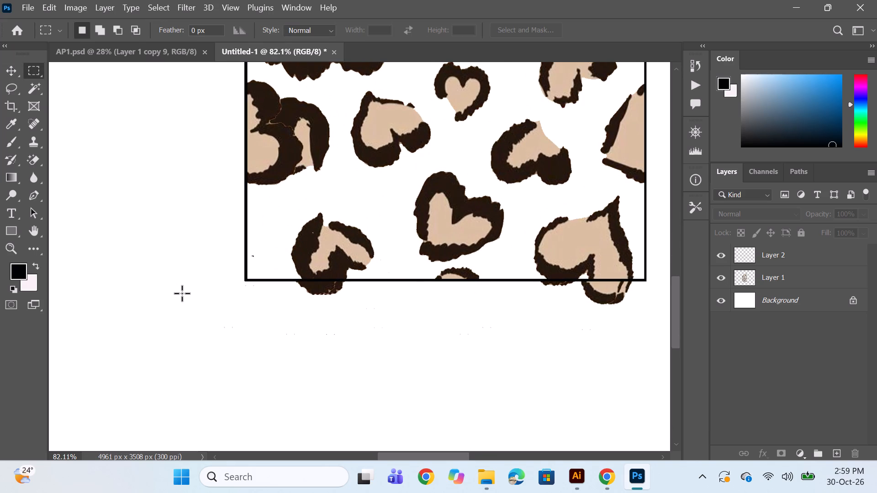
left_click_drag(180, 283, 676, 395)
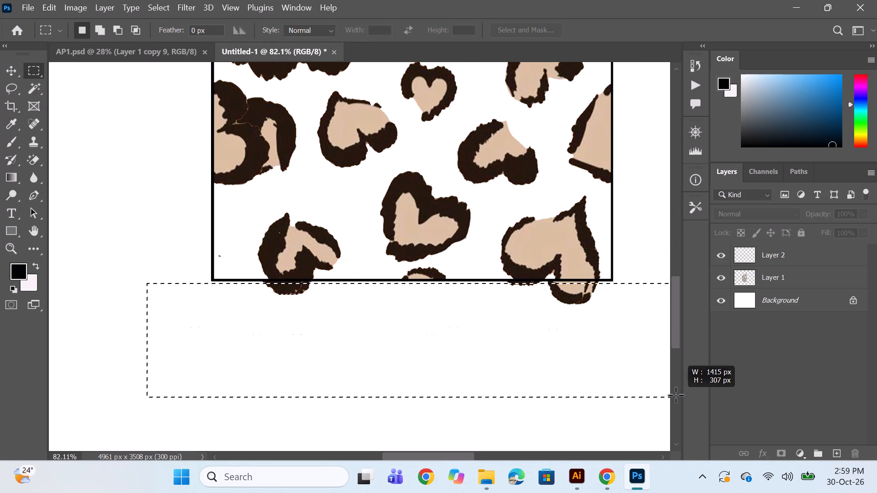
left_click_drag(676, 395, 658, 379)
key("Up")
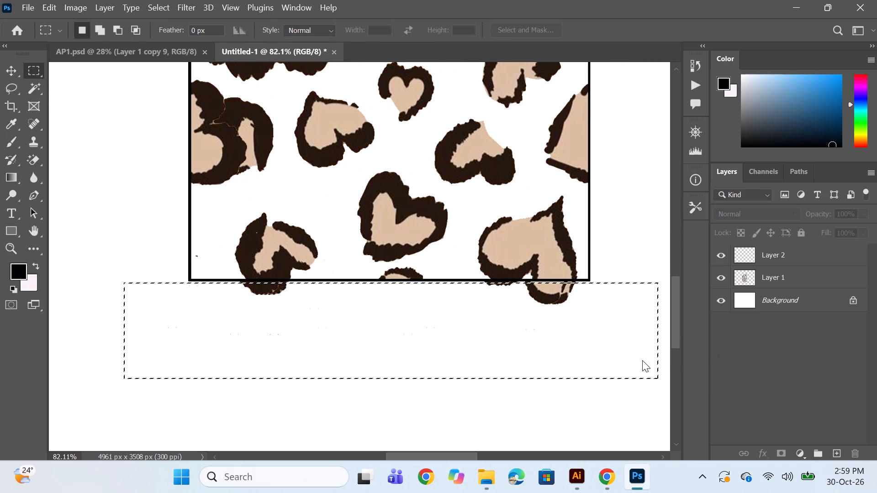
key("Up")
key("Up")
key("BackSpace")
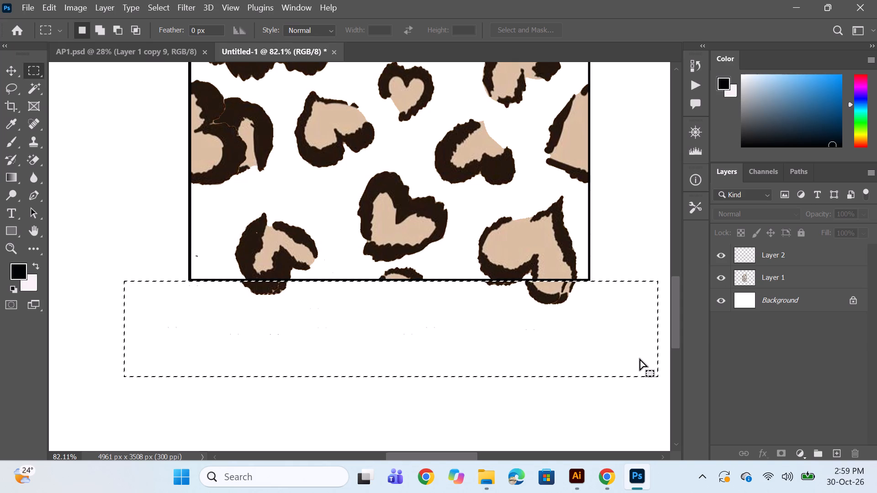
left_click(814, 273)
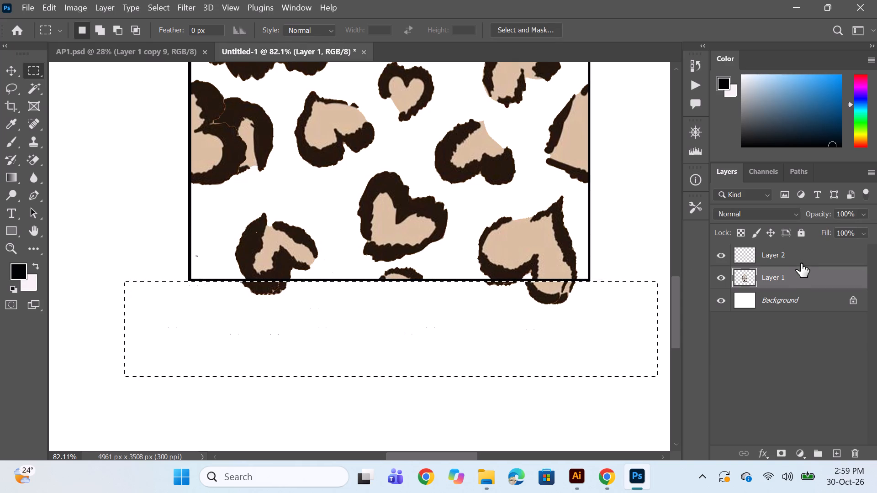
key("BackSpace")
key("ctrl+d")
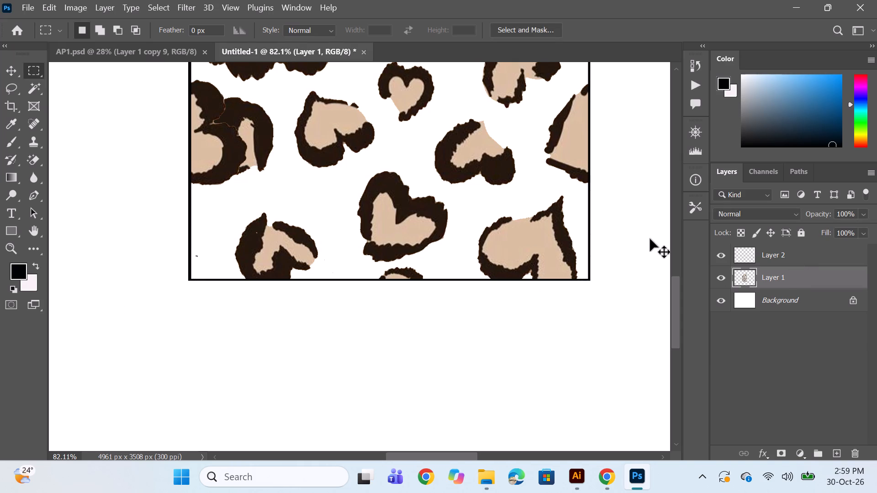
On Layer 1, select a wide strip above the boundary's top line, delete the overhanging heart part inside it, and deselect.
scroll(555, 203, "down", 2, "alt")
scroll(516, 255, "up", 20)
scroll(516, 255, "up", 4)
scroll(468, 202, "down", 3, "alt")
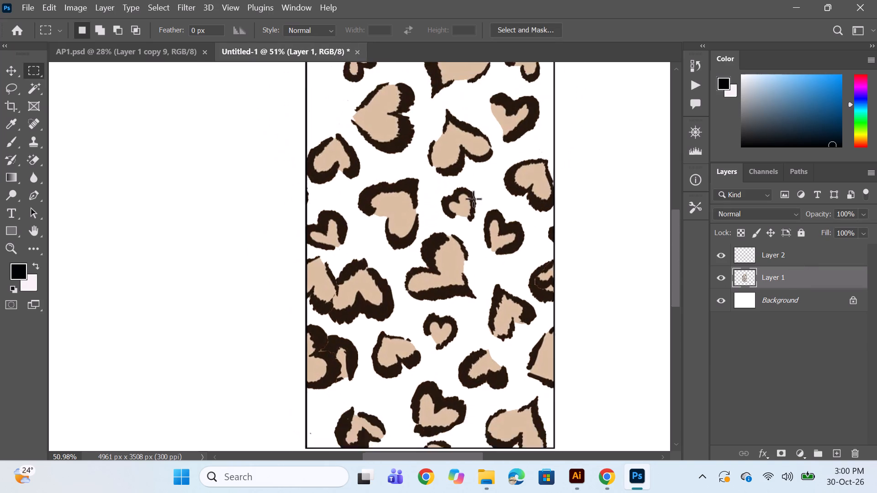
scroll(473, 199, "up", 11)
left_click_drag(327, 120, 562, 151)
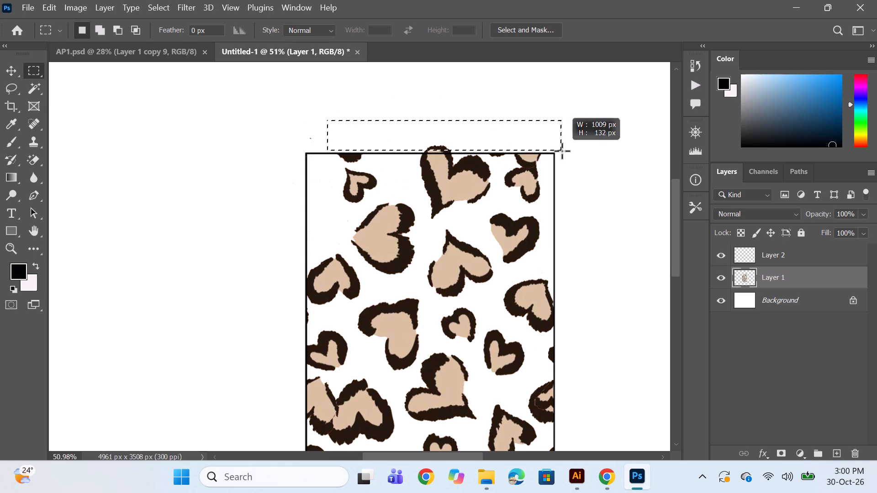
left_click_drag(562, 151, 569, 153)
scroll(515, 148, "up", 12, "alt")
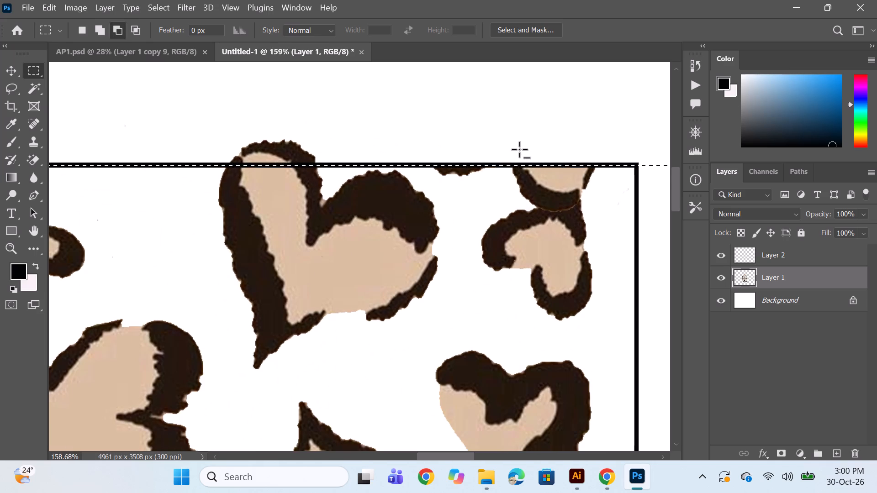
key("Up")
key("Up")
key("Up")
key("Up")
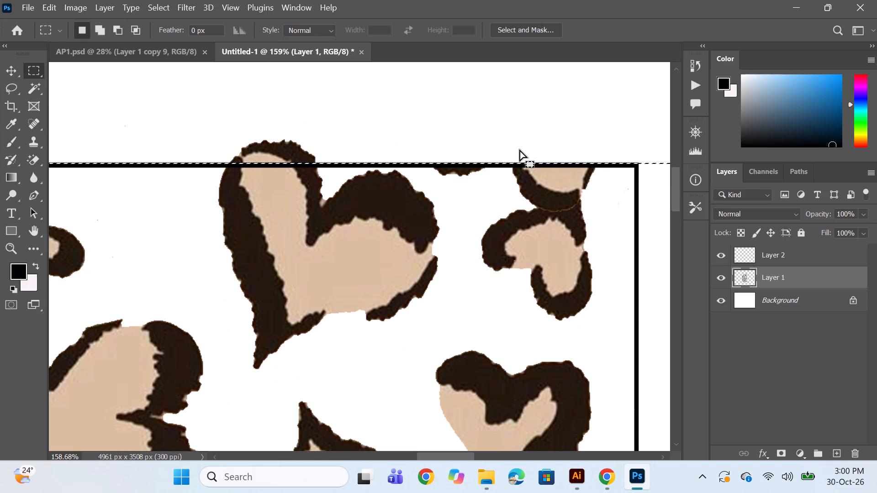
key("BackSpace")
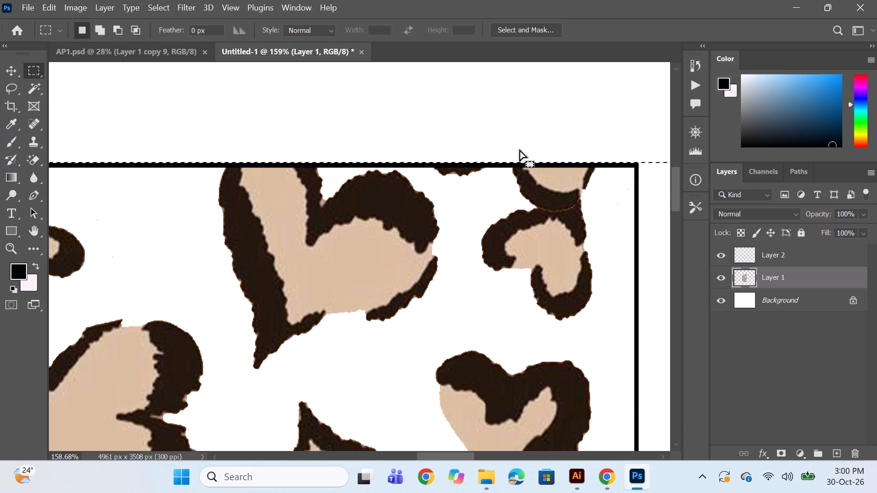
key("ctrl+d")
Erase a gap on Layer 1 with the size 40 Eraser between the heart cut by the tile's left boundary and the heart overlapping it.
scroll(514, 157, "down", 9, "alt")
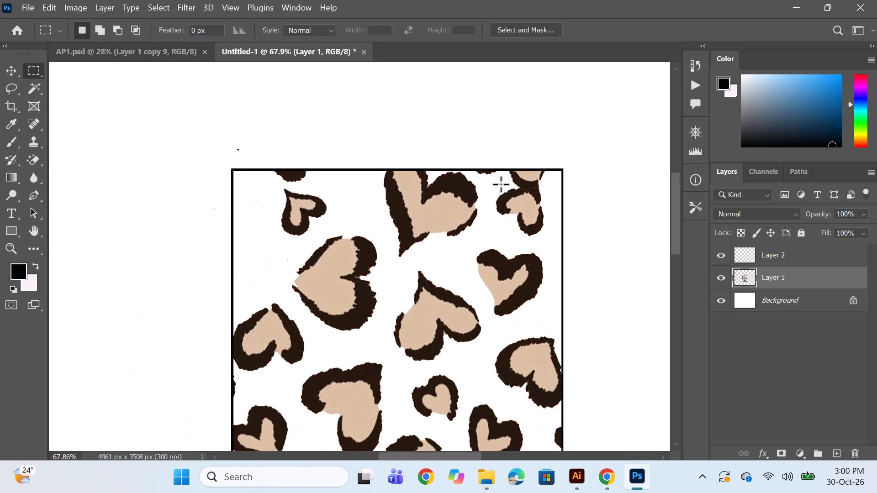
scroll(501, 184, "down", 2, "alt")
right_click(29, 162)
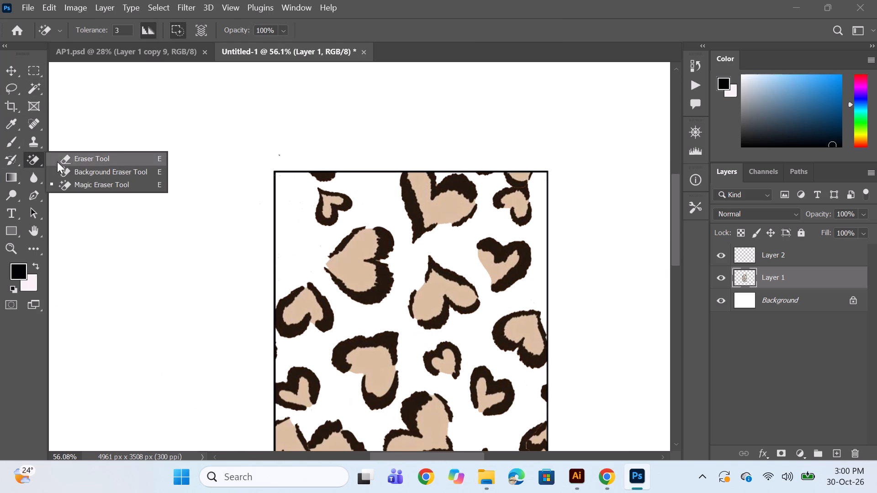
left_click(60, 161)
scroll(298, 317, "down", 12)
scroll(309, 361, "up", 6, "alt")
scroll(331, 333, "down", 4)
scroll(308, 284, "up", 4, "alt")
left_click_drag(312, 192, 312, 198)
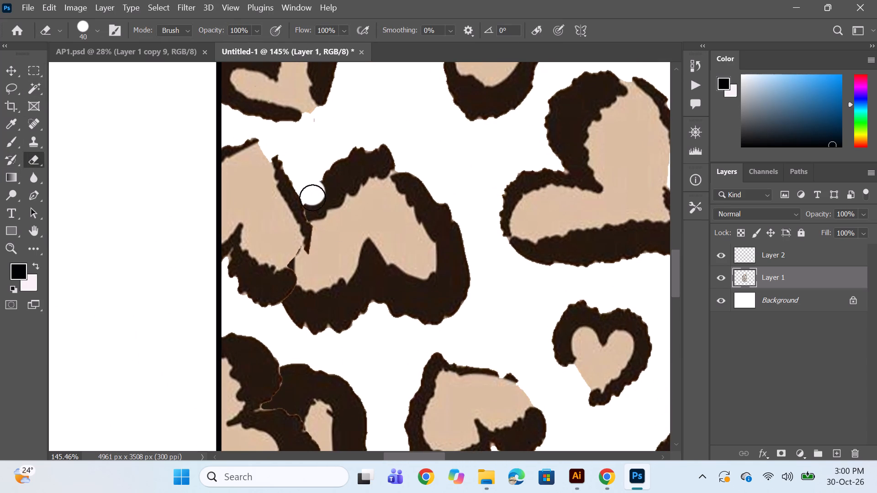
left_click_drag(312, 198, 320, 254)
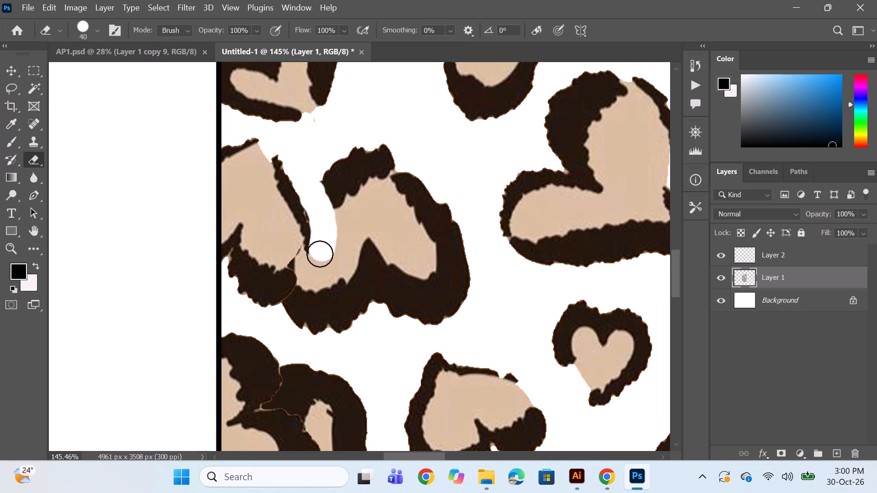
left_click_drag(320, 254, 310, 282)
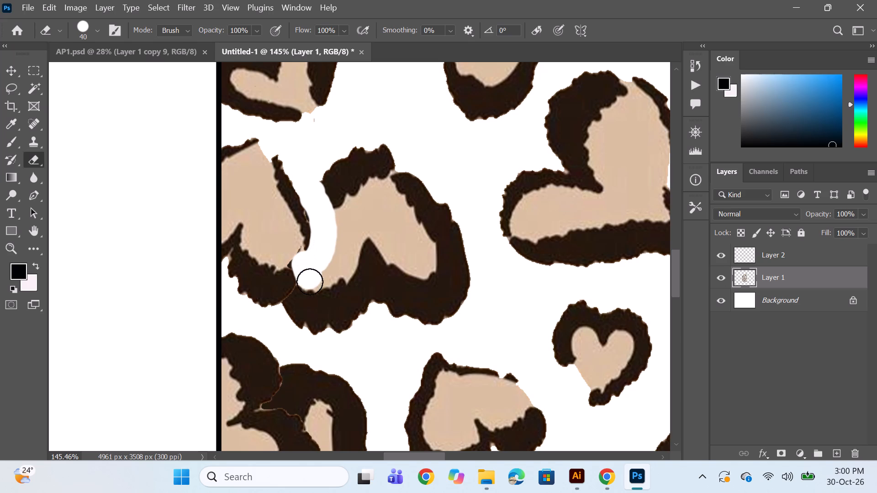
left_click_drag(310, 282, 324, 324)
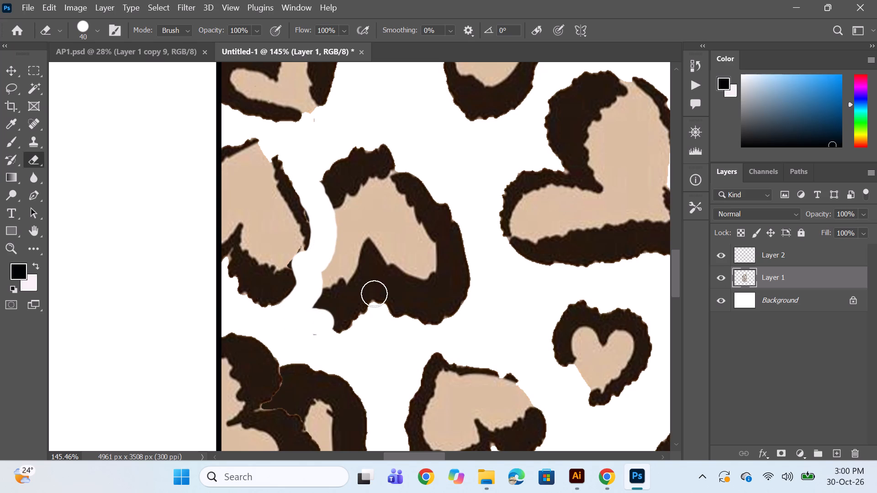
Trim the left side and lower-left corner of the separated heart with the Eraser to widen and even out the gap.
scroll(374, 288, "down", 7, "alt")
left_click_drag(362, 198, 349, 229)
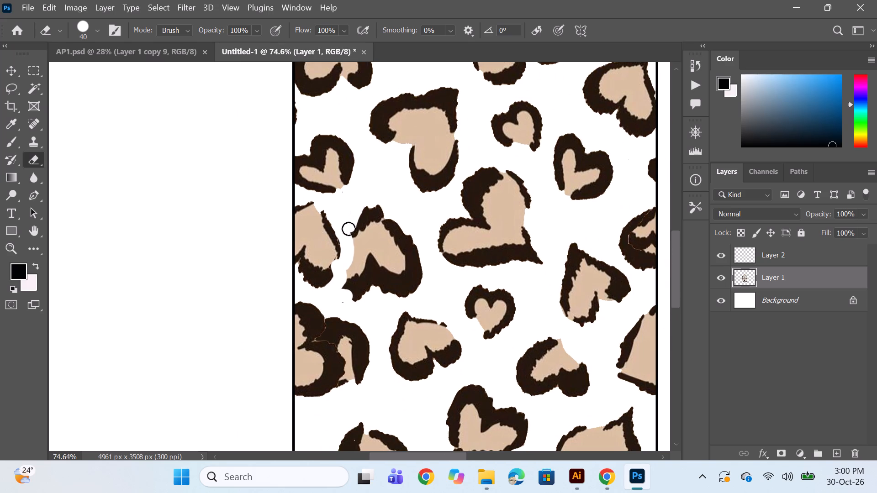
left_click_drag(349, 229, 347, 283)
left_click_drag(347, 283, 369, 300)
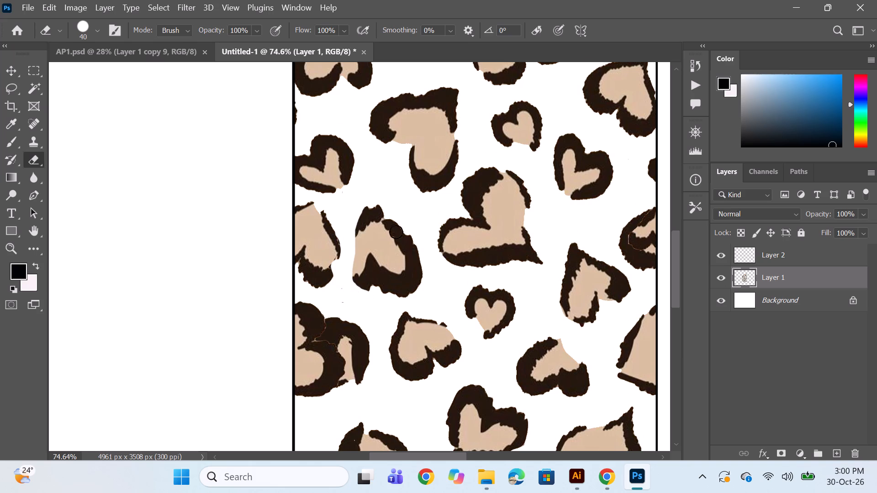
Erase the parts of the overlapped heart sticking out beyond the lower heart on the tile's left boundary.
scroll(396, 230, "down", 12)
scroll(369, 230, "up", 6, "alt")
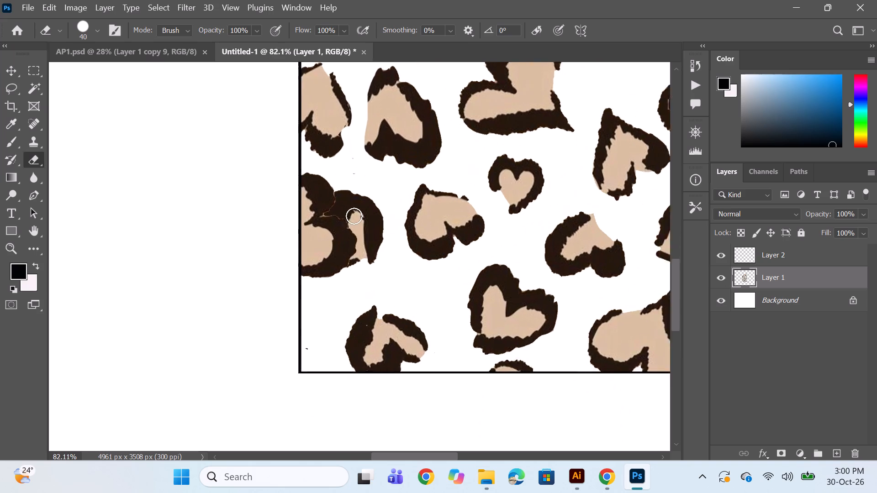
left_click_drag(341, 184, 375, 271)
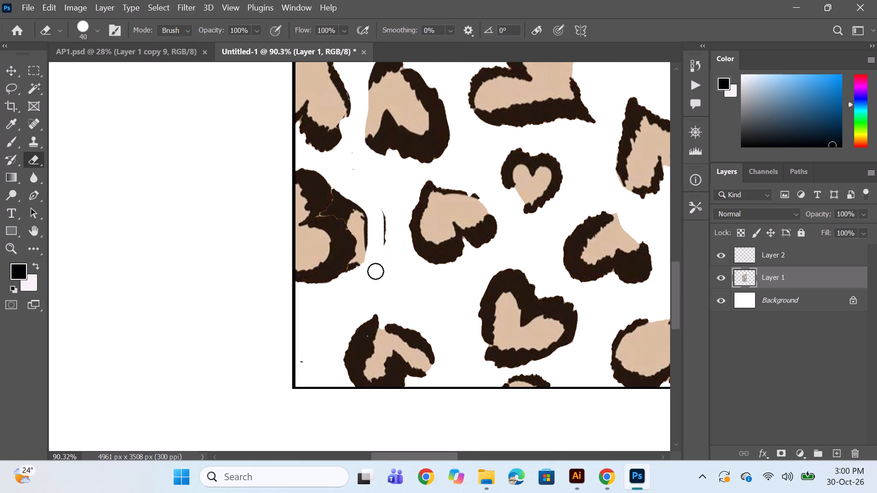
left_click_drag(375, 271, 383, 210)
scroll(350, 227, "up", 4, "alt")
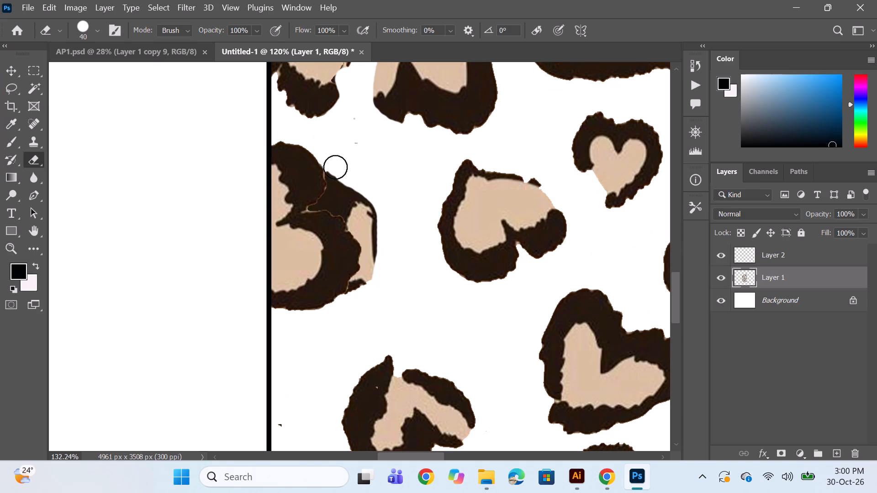
left_click_drag(336, 168, 371, 259)
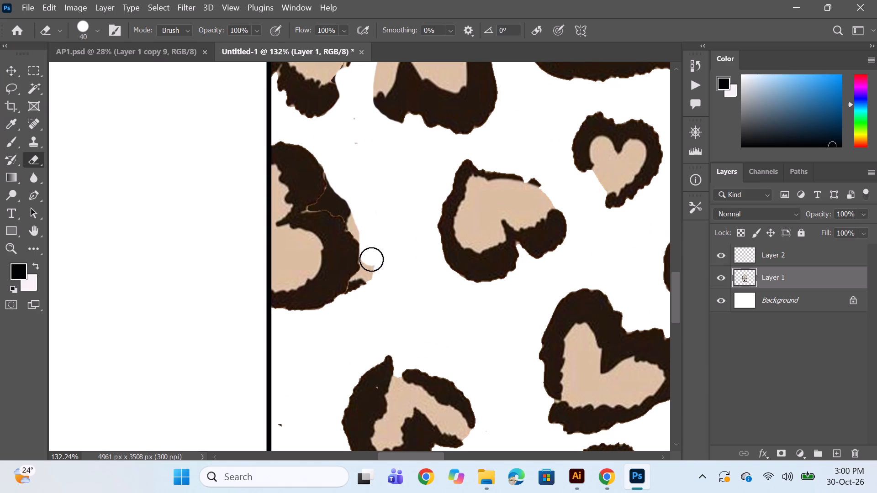
left_click_drag(371, 259, 359, 308)
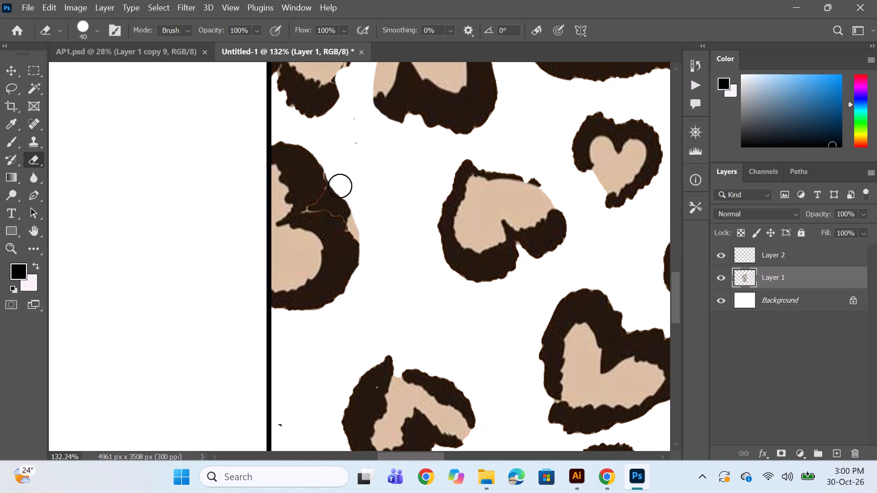
left_click_drag(340, 184, 375, 257)
Reduce the Eraser size to 9 and erase along both lobe edges in the notch of the lower left-boundary heart.
scroll(329, 214, "up", 7, "alt")
key("bracketleft")
key("bracketleft")
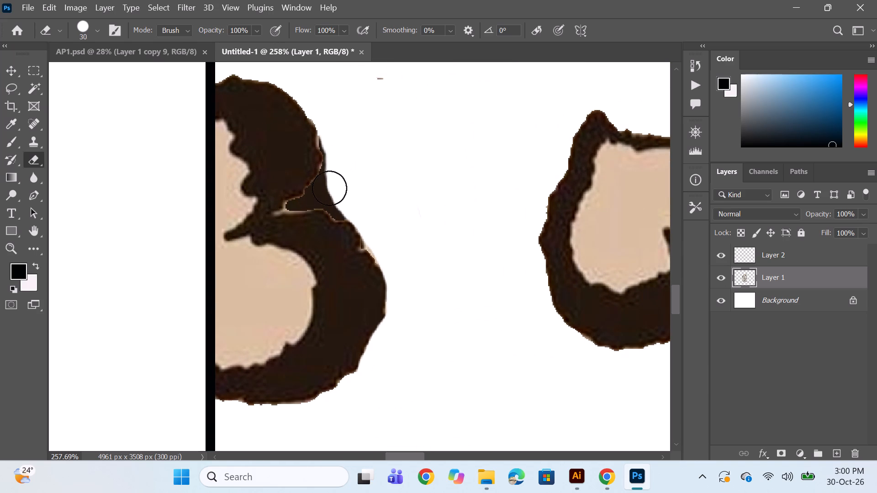
key("bracketleft")
key("bracketleft")
key("bracketleft")
key("bracketleft")
key("bracketleft")
left_click_drag(330, 163, 318, 183)
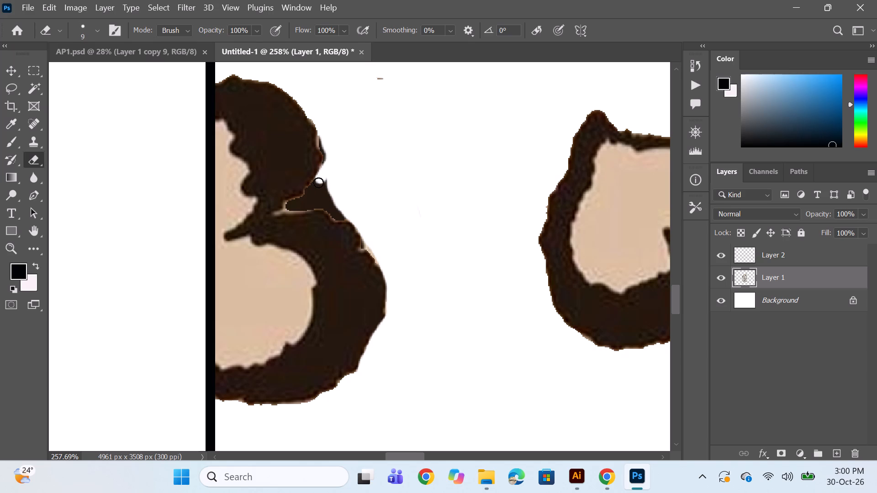
left_click_drag(318, 183, 289, 206)
left_click_drag(291, 207, 298, 207)
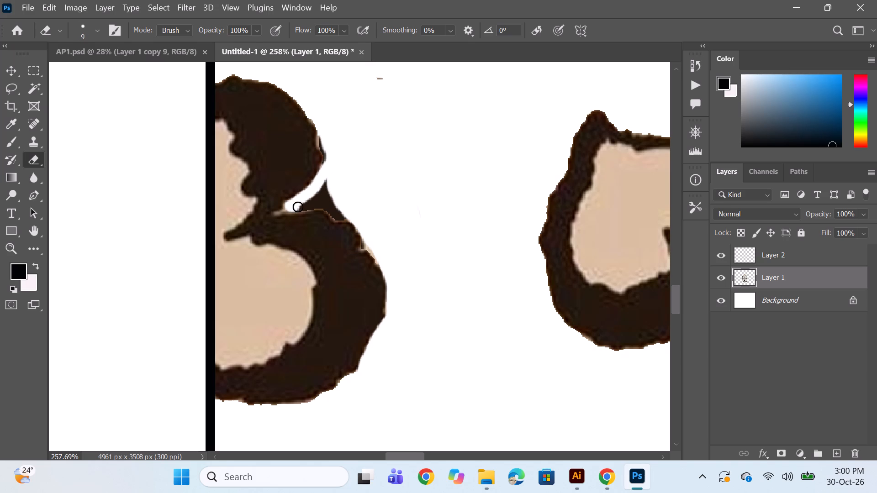
left_click_drag(298, 207, 354, 223)
Erase the leftover dark fragment in the heart's notch and the stray specks beside it.
left_click_drag(326, 184, 319, 193)
left_click_drag(319, 193, 356, 215)
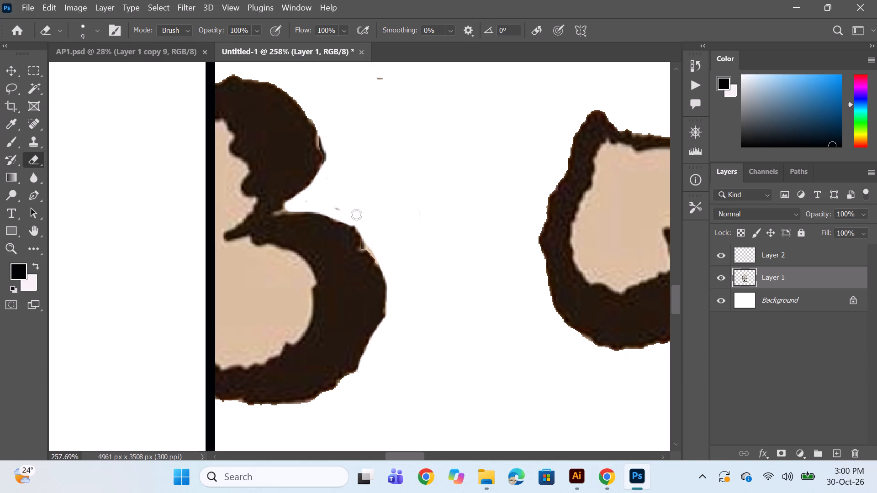
left_click_drag(356, 215, 369, 178)
left_click_drag(376, 81, 381, 165)
left_click_drag(306, 202, 324, 199)
left_click_drag(324, 199, 327, 199)
Examine the whole heart tile from top to bottom for remaining overlaps and uneven empty spaces.
scroll(382, 194, "down", 14, "alt")
scroll(507, 210, "down", 4, "alt")
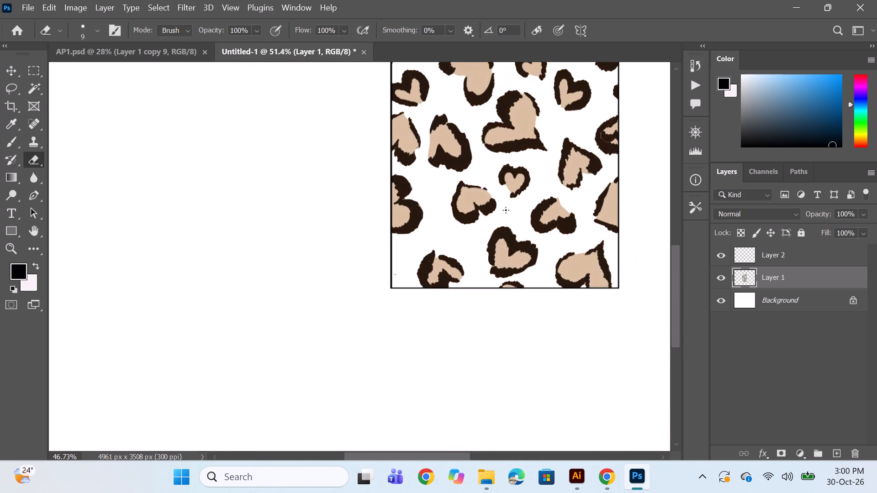
key("space")
key("space")
key("space")
key("space")
key("space")
key("space")
key("space")
key("space")
key("space")
key("space")
key("space")
key("space")
key("space")
left_click_drag(518, 219, 350, 328)
scroll(451, 248, "up", 4)
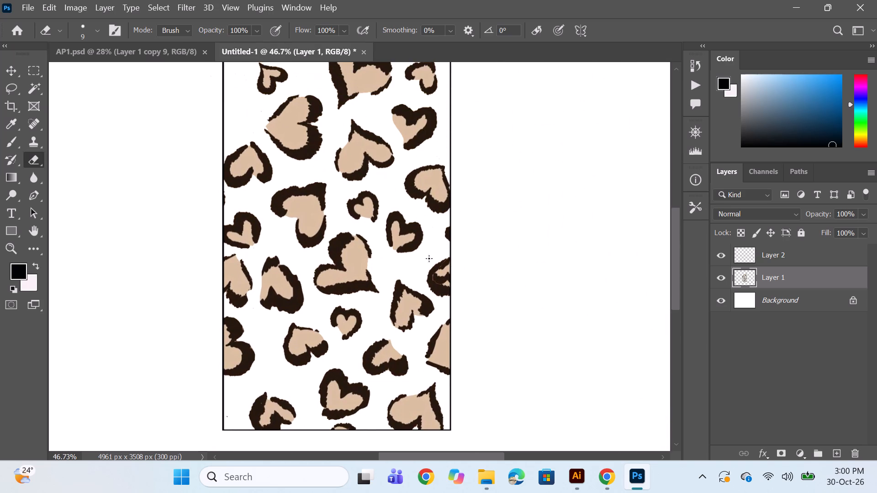
scroll(379, 267, "up", 11)
scroll(402, 230, "down", 17)
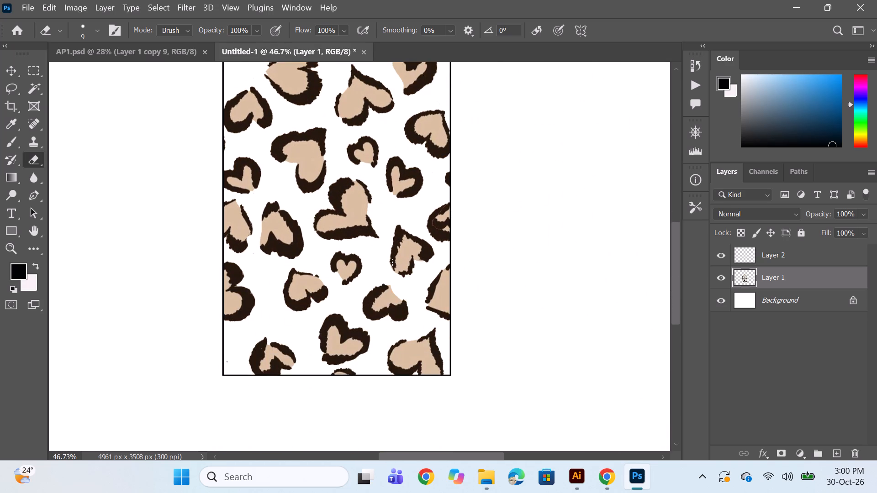
scroll(391, 262, "up", 14)
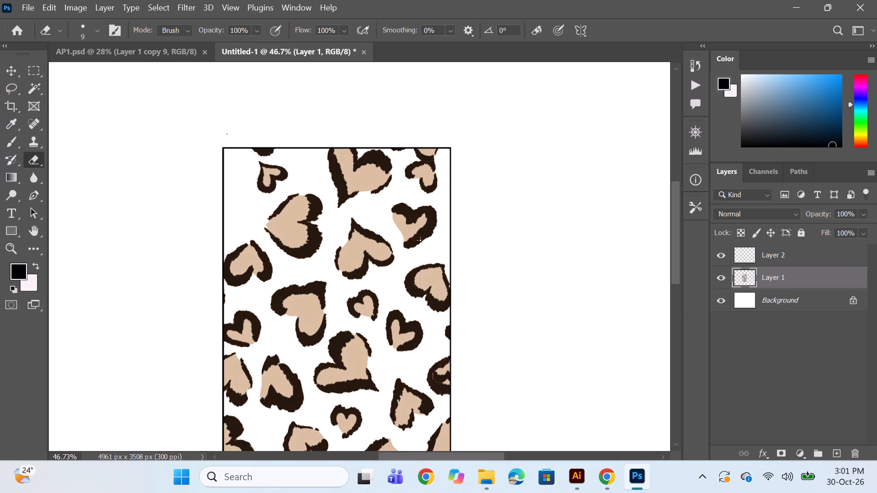
scroll(388, 201, "down", 2, "alt")
scroll(352, 189, "up", 1, "alt")
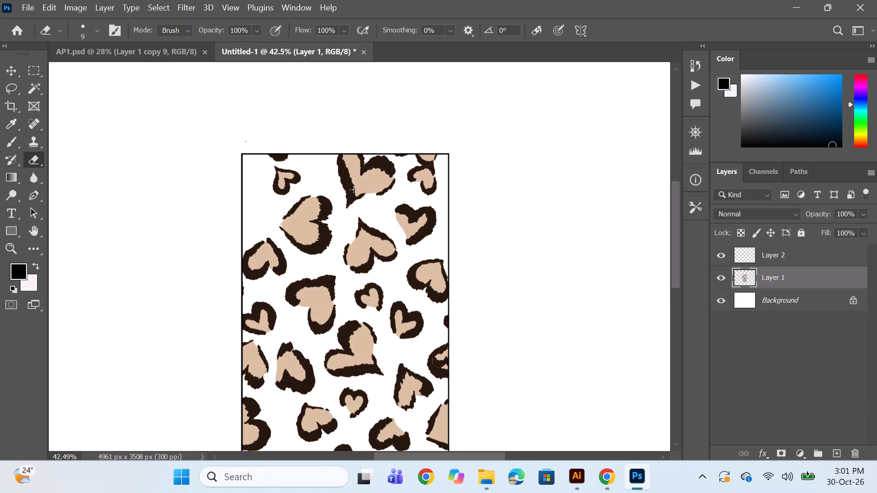
scroll(352, 192, "up", 3, "alt")
scroll(291, 223, "up", 4)
scroll(358, 223, "up", 2, "alt")
scroll(358, 223, "down", 1, "alt")
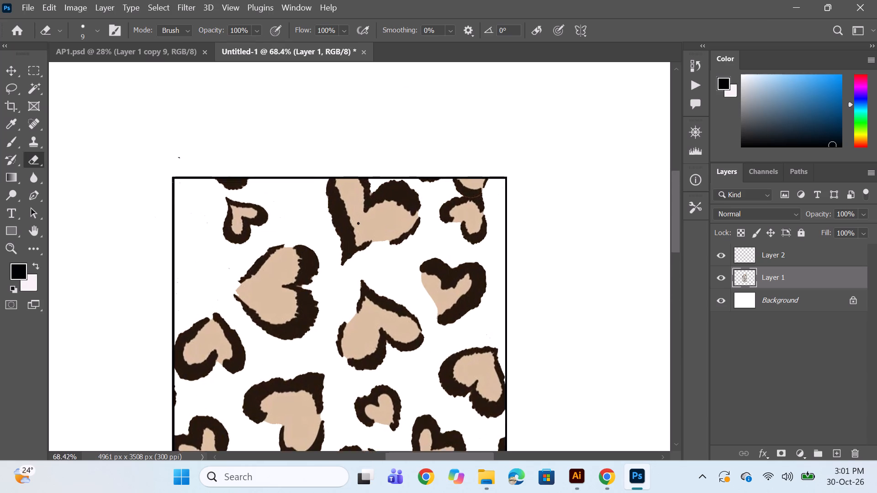
scroll(358, 223, "down", 9, "alt")
scroll(357, 216, "down", 5)
scroll(356, 216, "down", 1, "alt")
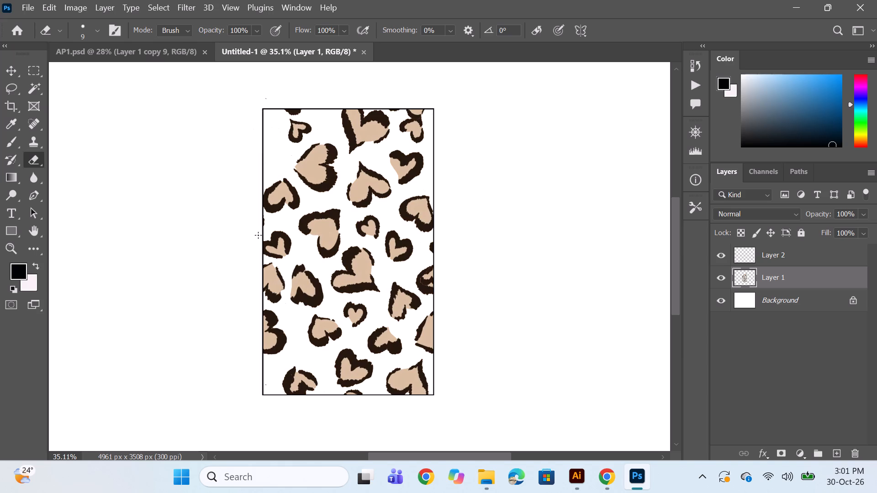
scroll(258, 235, "up", 3, "alt")
scroll(337, 233, "up", 5)
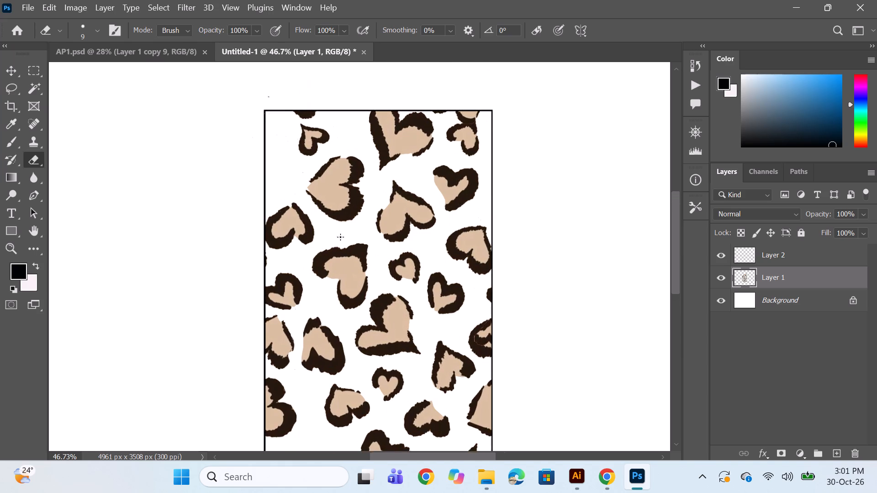
scroll(340, 237, "up", 2)
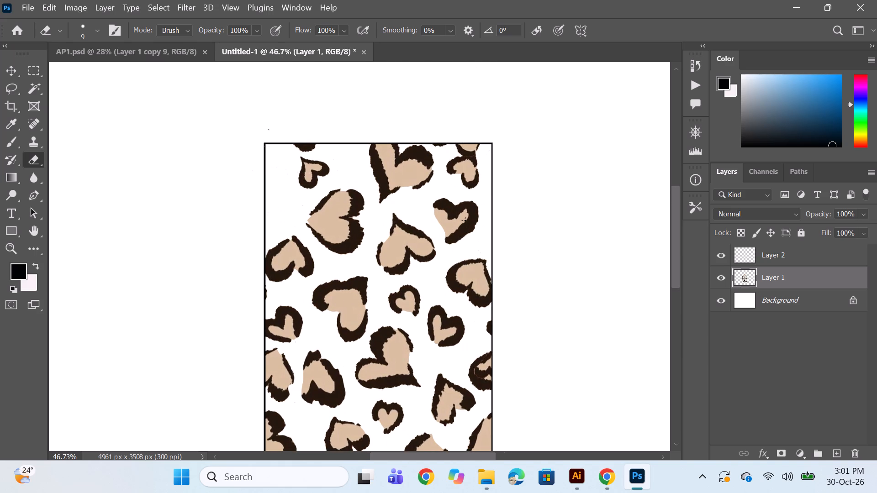
Select the whole small heart near the tile's top-left corner, including its beige centre, and duplicate it onto a new layer.
left_click(13, 69)
left_click(306, 178)
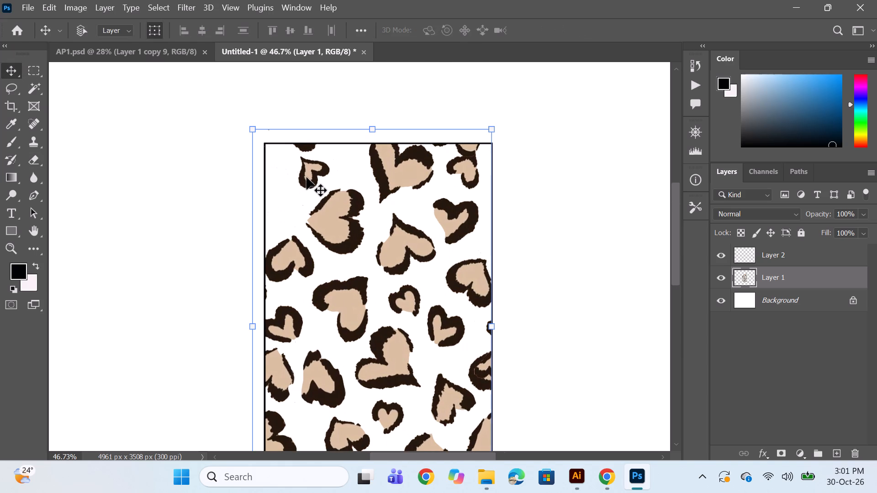
left_click(31, 85)
scroll(291, 131, "up", 8, "alt")
left_click(314, 231)
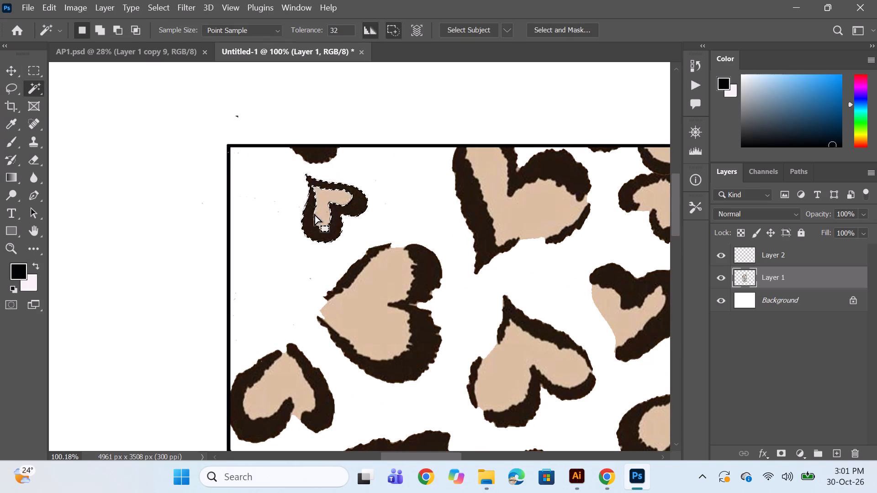
left_click(15, 89)
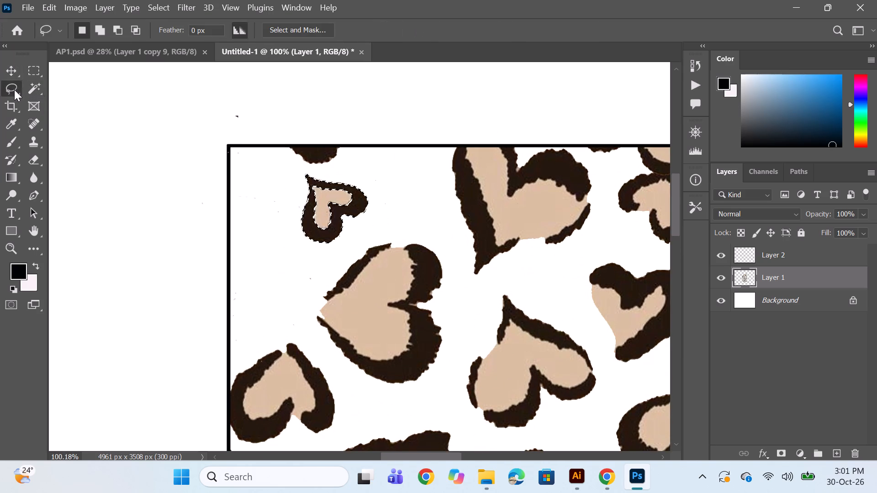
right_click(26, 88)
left_click(70, 100)
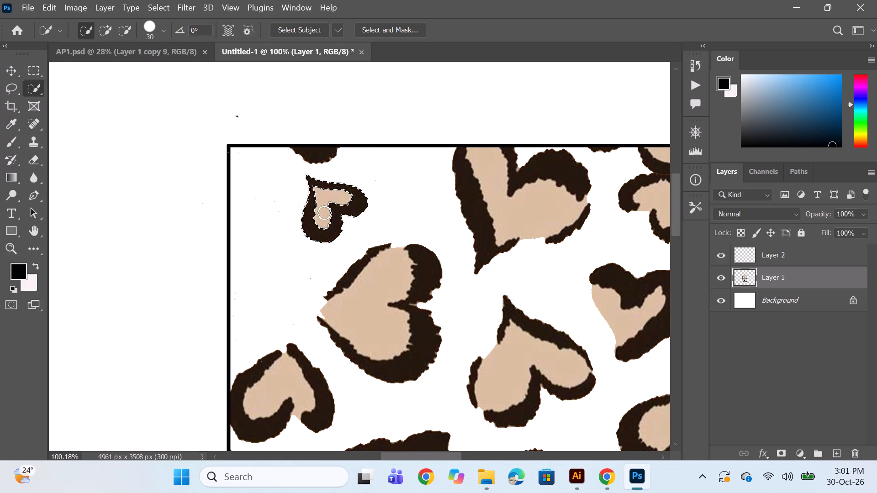
left_click(323, 210)
left_click(314, 221)
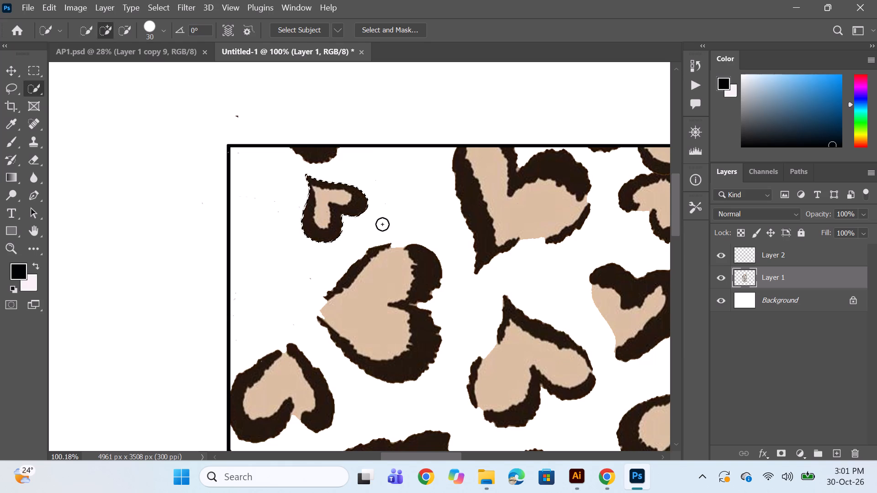
key("ctrl+j")
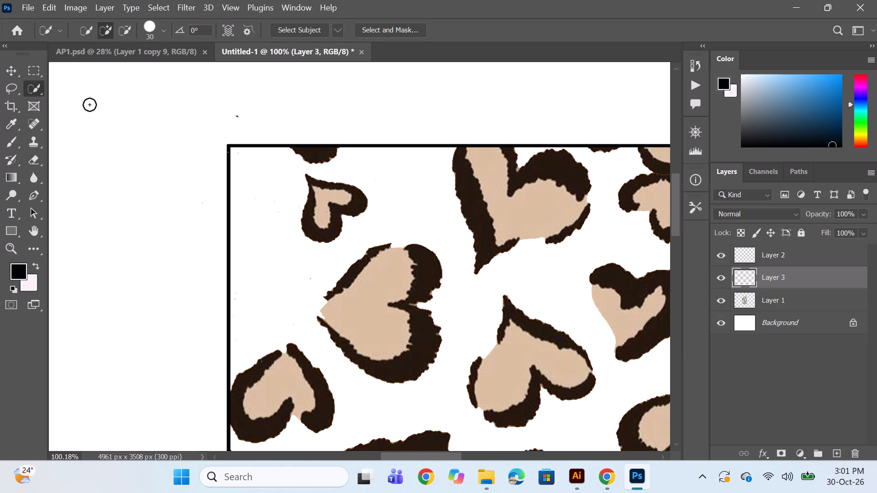
Move the duplicated small heart into the gap beside the large heart near the tile's left edge, rotating it about 72°.
left_click(5, 62)
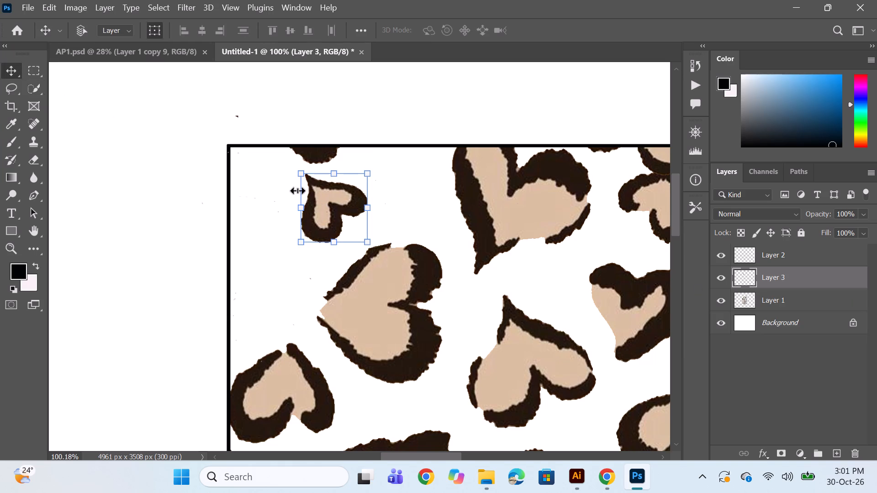
left_click_drag(321, 203, 261, 224)
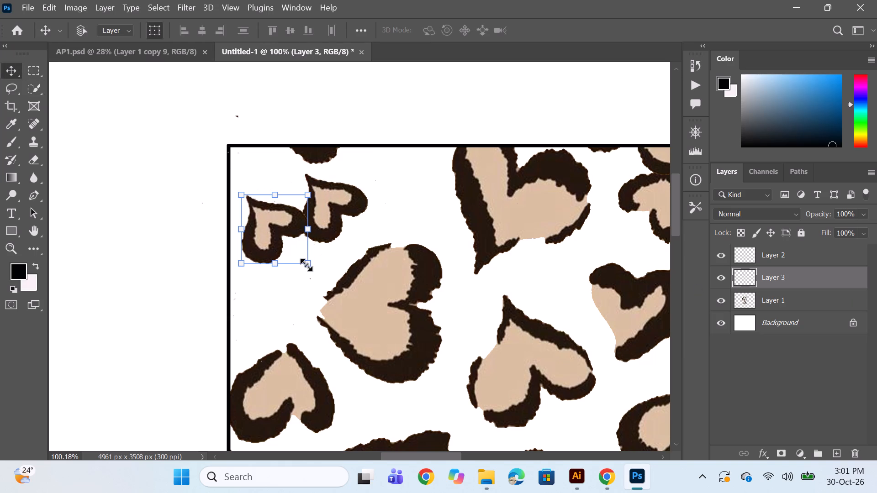
left_click_drag(312, 273, 220, 317)
left_click_drag(285, 237, 286, 292)
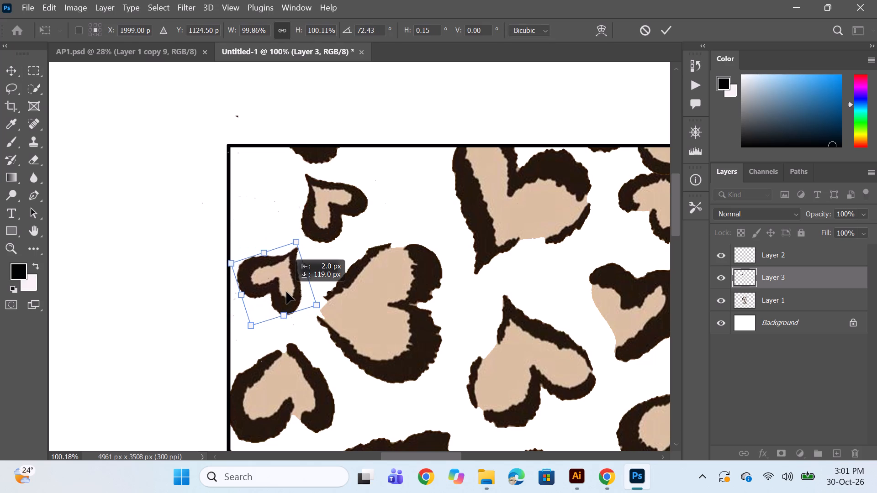
left_click_drag(286, 292, 289, 292)
left_click(191, 231)
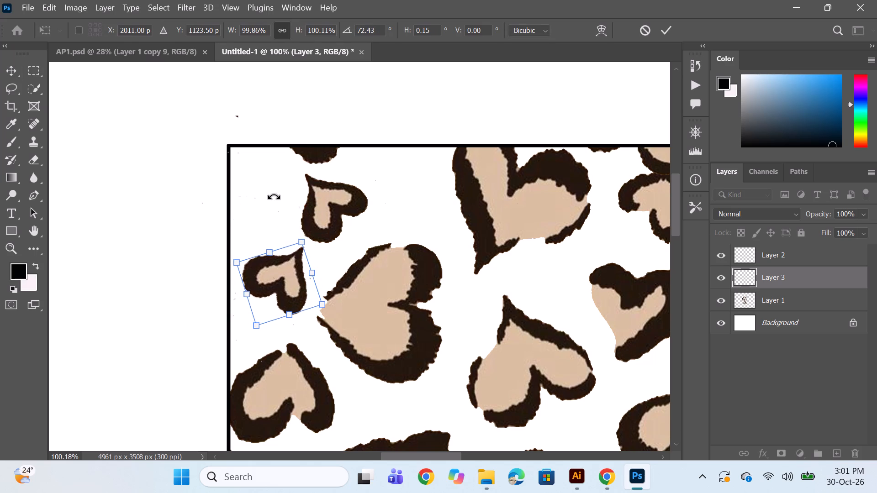
left_click(207, 178, "ctrl")
Examine the heart tile for remaining empty spaces around the repositioned heart and across the whole design.
scroll(378, 173, "down", 11, "alt")
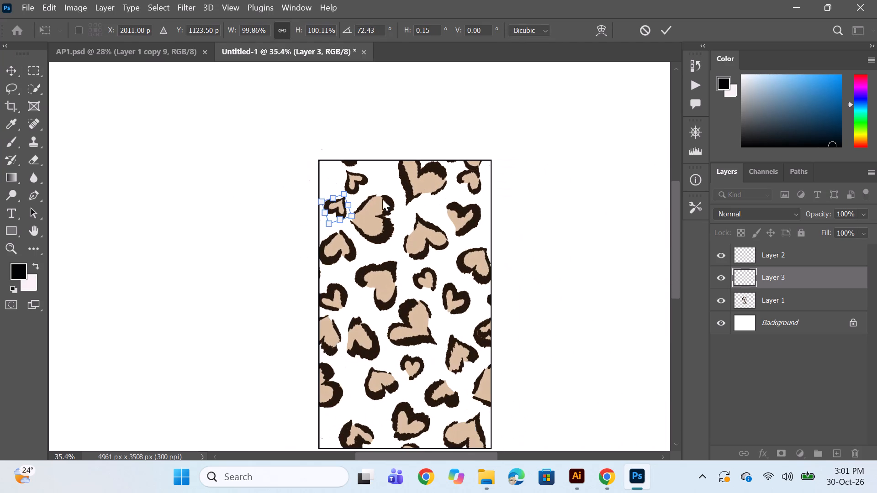
scroll(363, 191, "up", 14, "alt")
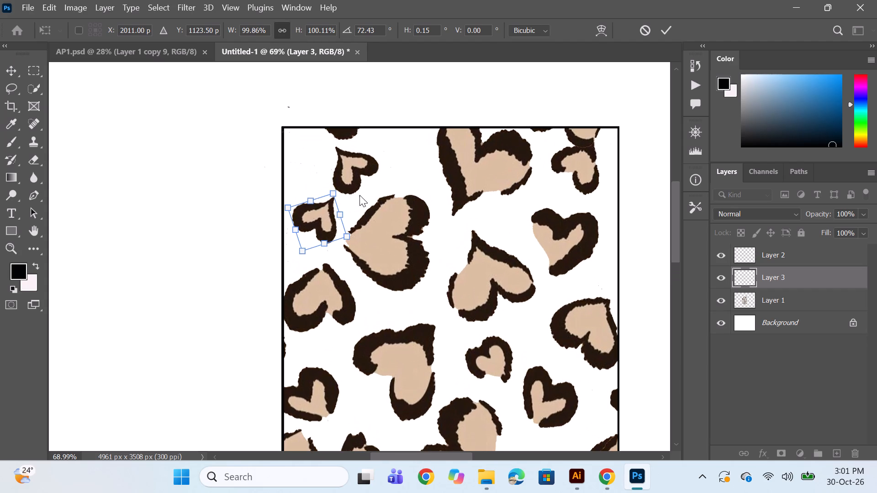
scroll(411, 194, "down", 16, "alt")
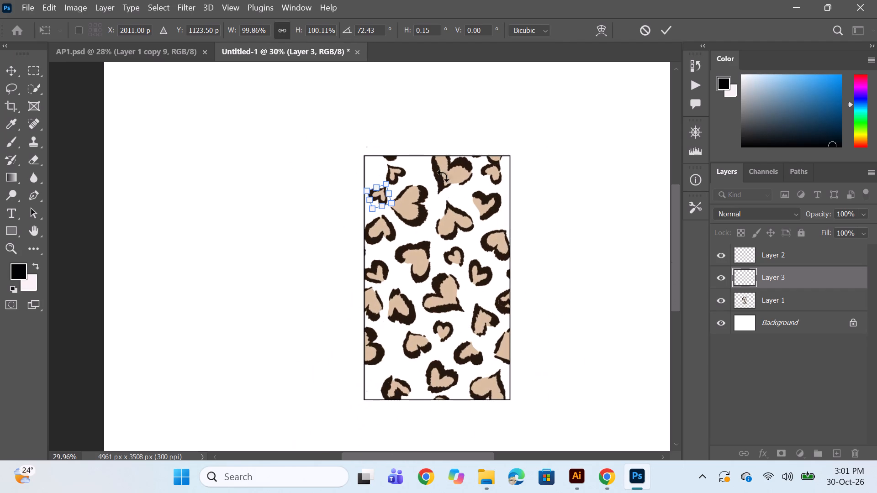
scroll(374, 163, "up", 7, "alt")
scroll(446, 165, "up", 2, "alt")
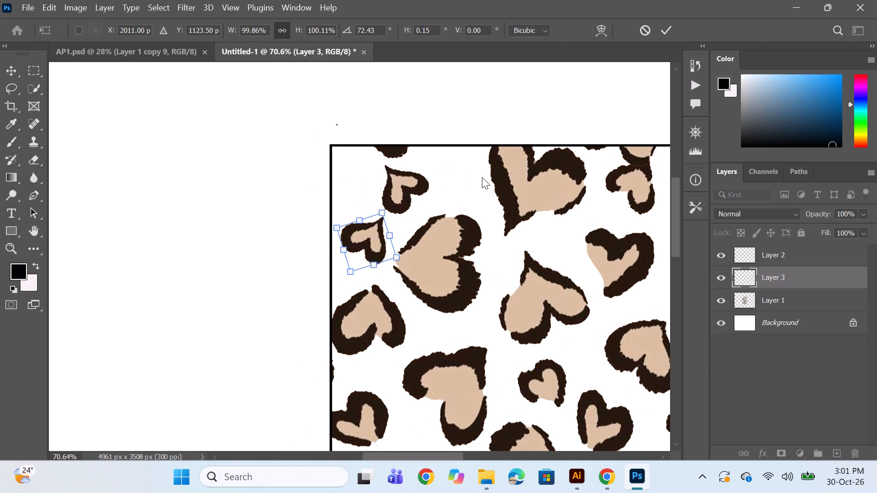
scroll(482, 177, "down", 4, "alt")
scroll(527, 204, "down", 1, "alt")
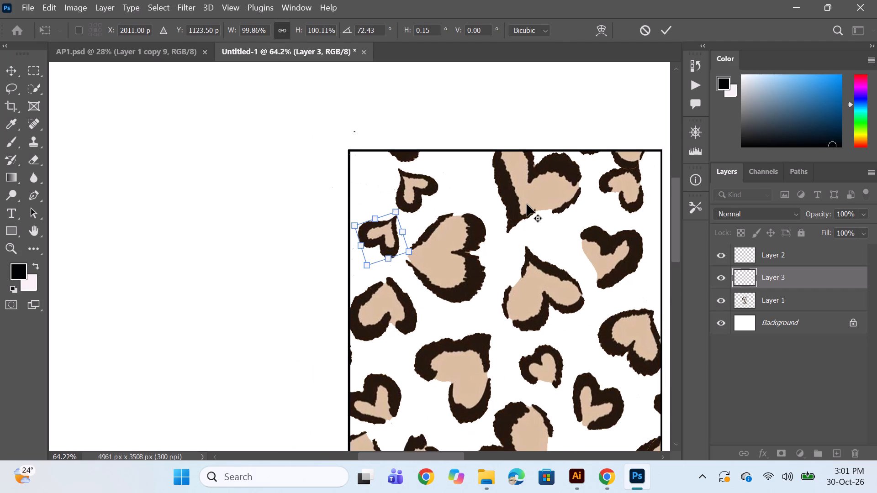
scroll(527, 204, "down", 1, "alt")
scroll(527, 204, "up", 4, "alt")
scroll(549, 272, "down", 5)
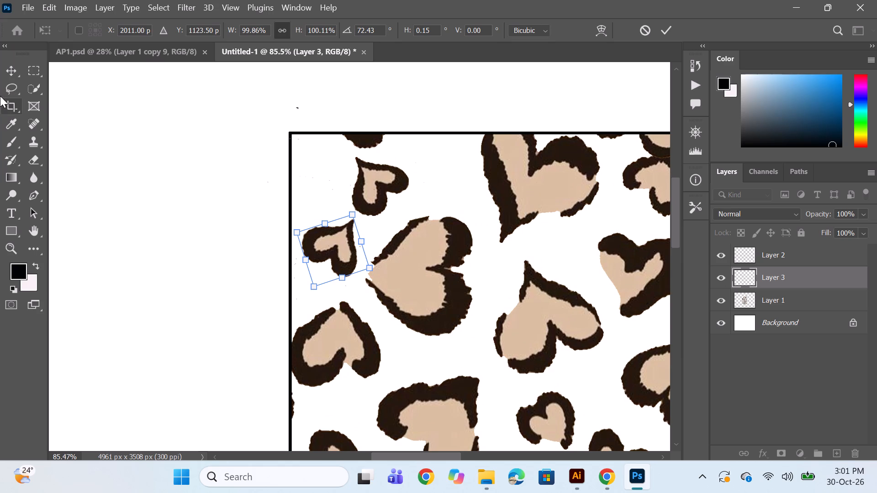
On Layer 1, select the small heart to the right of the large downward-pointing heart and duplicate it onto a new layer.
left_click(27, 89)
scroll(332, 150, "down", 7)
left_click(553, 352)
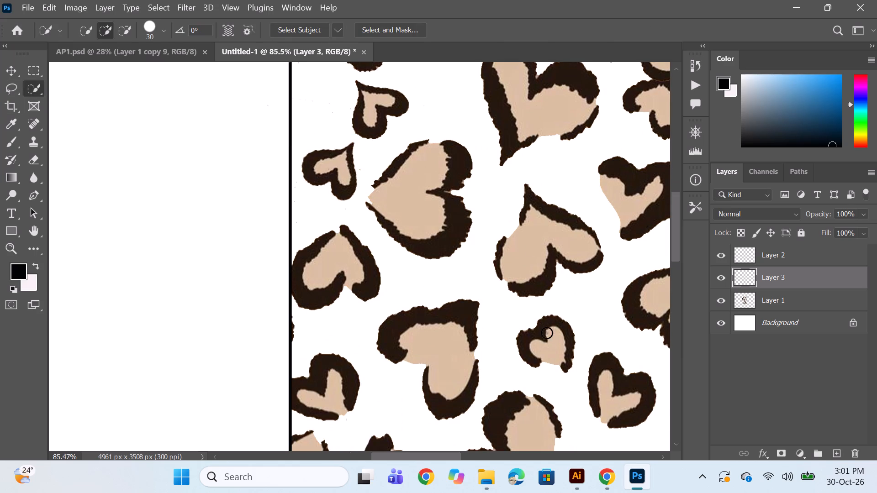
left_click_drag(546, 333, 546, 337)
left_click(546, 341)
left_click(761, 295)
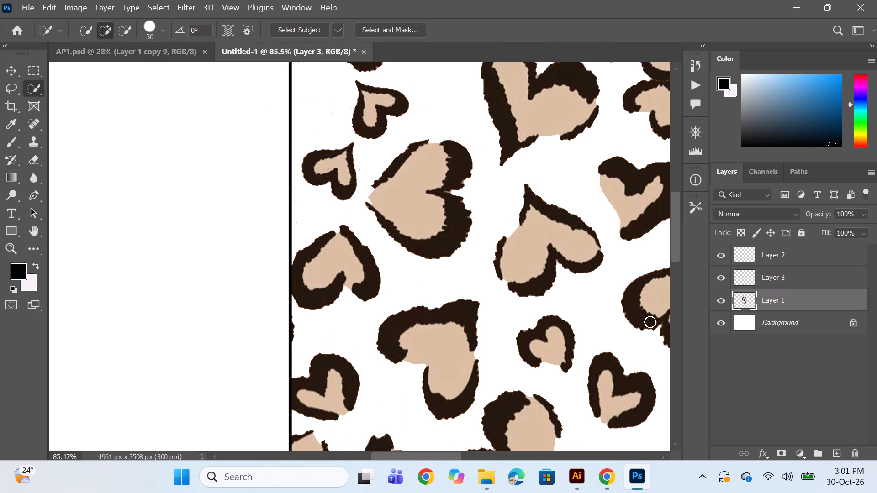
left_click(551, 343)
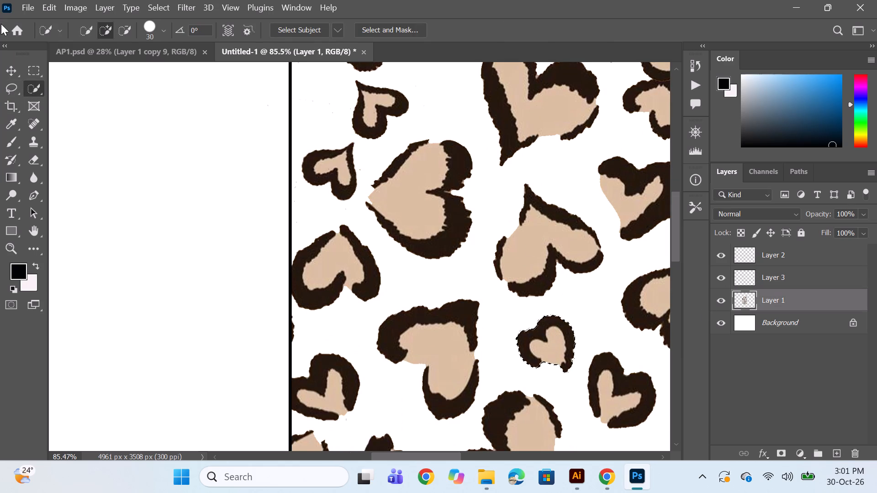
left_click(9, 68)
key("ctrl+j")
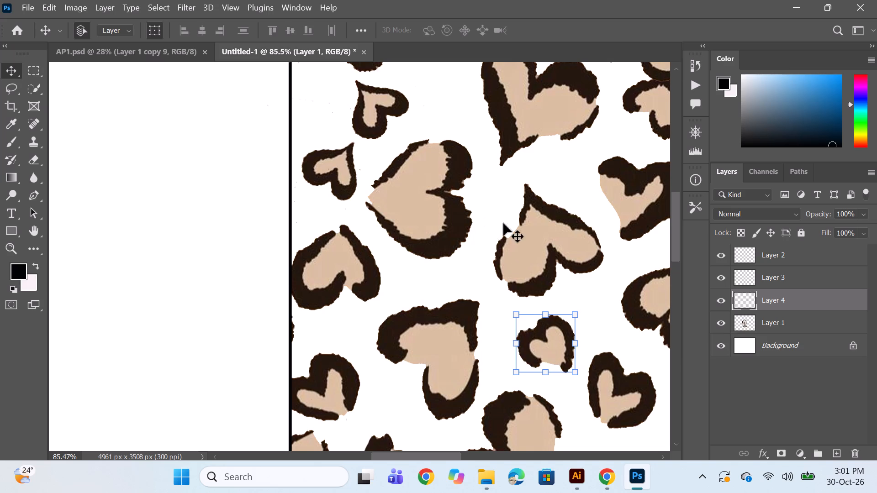
Move the duplicated heart into the gap at the tile's top edge, between the small heart and the large heart.
scroll(527, 251, "down", 4, "alt")
left_click(7, 79)
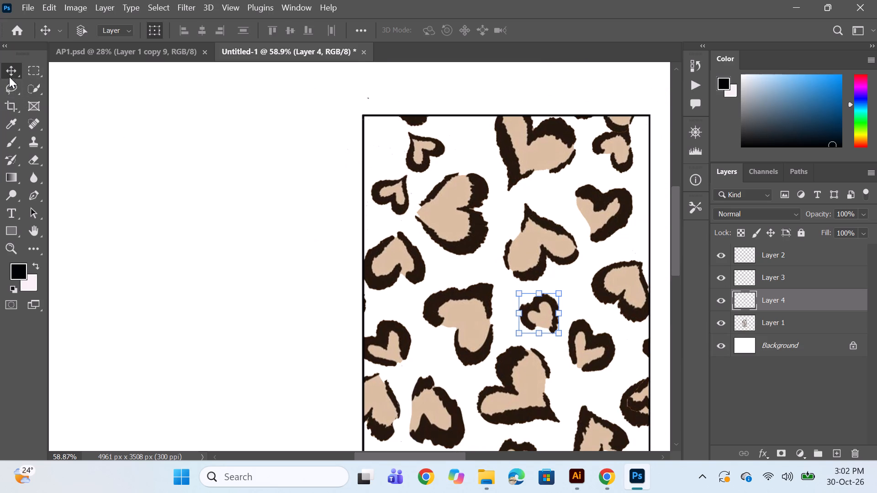
left_click(10, 75)
scroll(460, 230, "up", 3)
left_click_drag(537, 353, 486, 213)
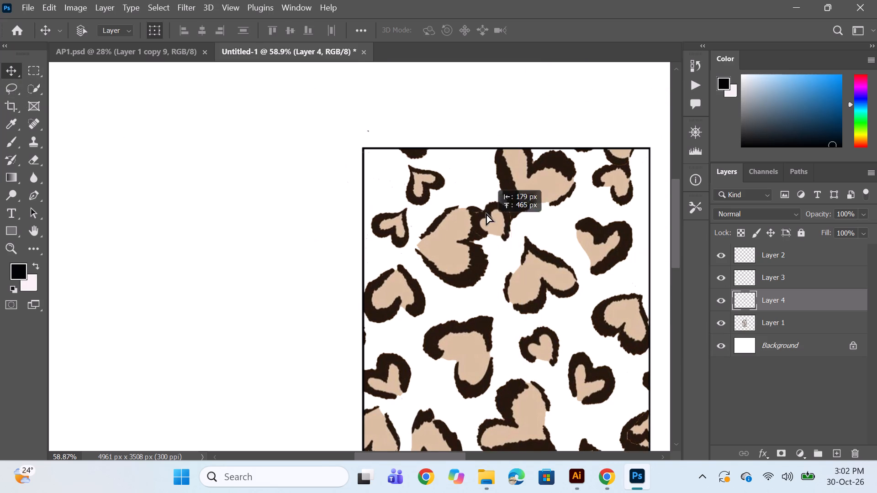
left_click_drag(486, 213, 468, 185)
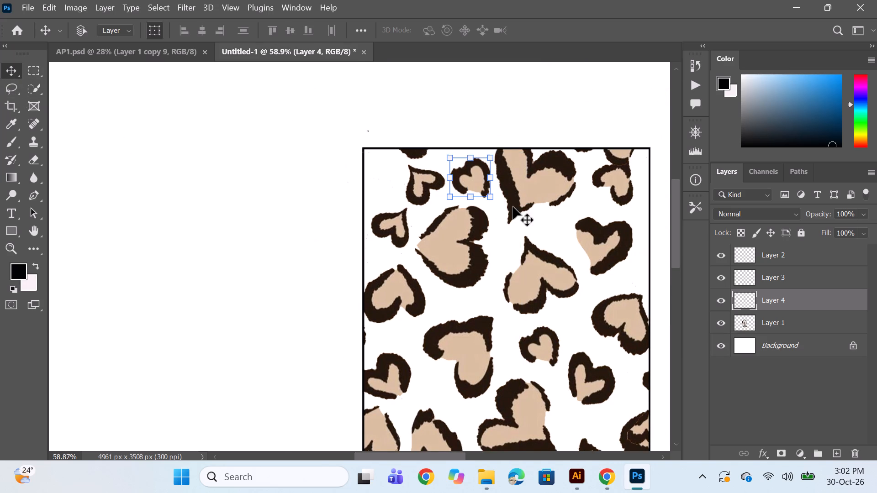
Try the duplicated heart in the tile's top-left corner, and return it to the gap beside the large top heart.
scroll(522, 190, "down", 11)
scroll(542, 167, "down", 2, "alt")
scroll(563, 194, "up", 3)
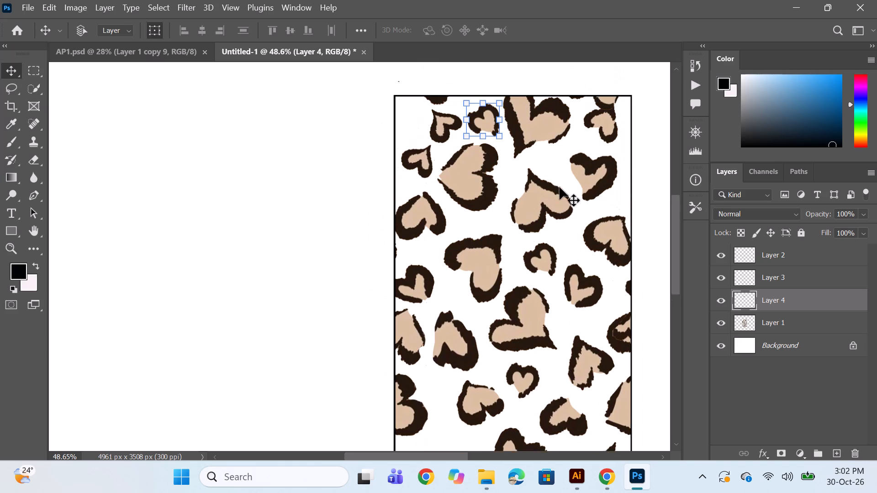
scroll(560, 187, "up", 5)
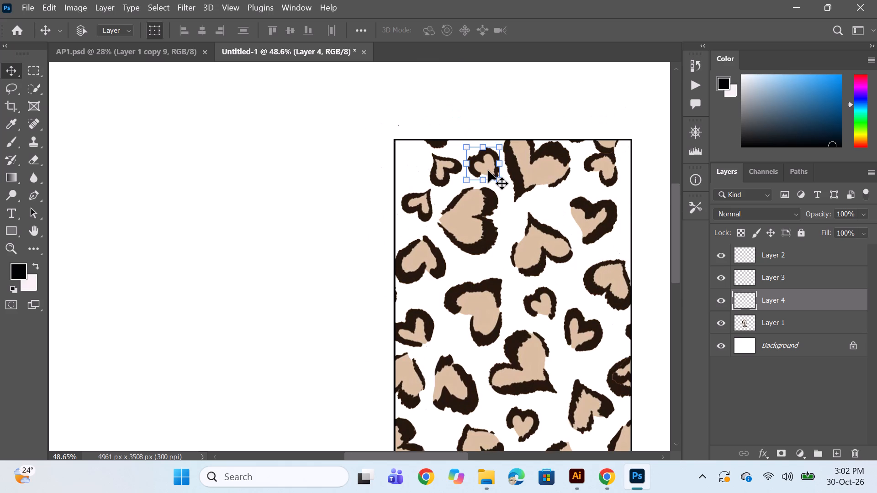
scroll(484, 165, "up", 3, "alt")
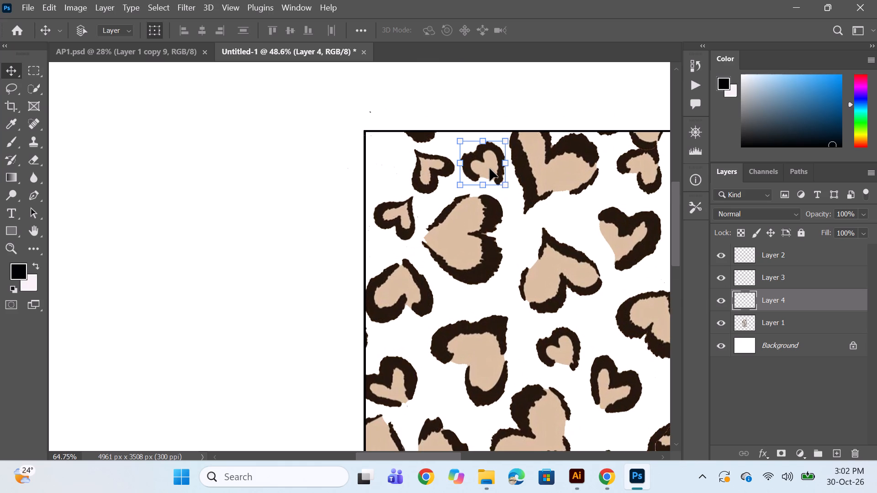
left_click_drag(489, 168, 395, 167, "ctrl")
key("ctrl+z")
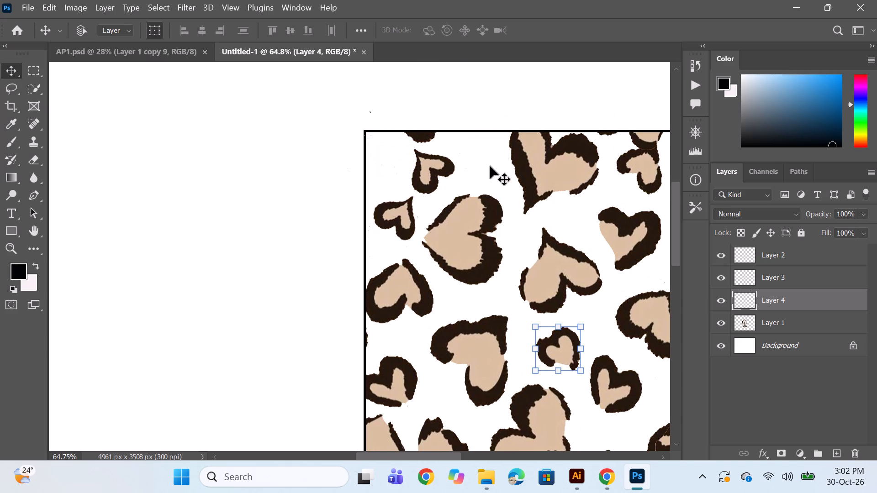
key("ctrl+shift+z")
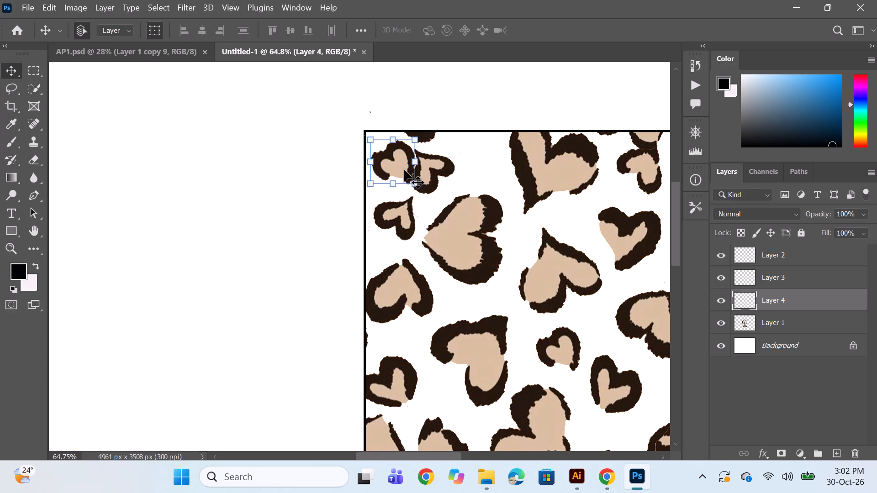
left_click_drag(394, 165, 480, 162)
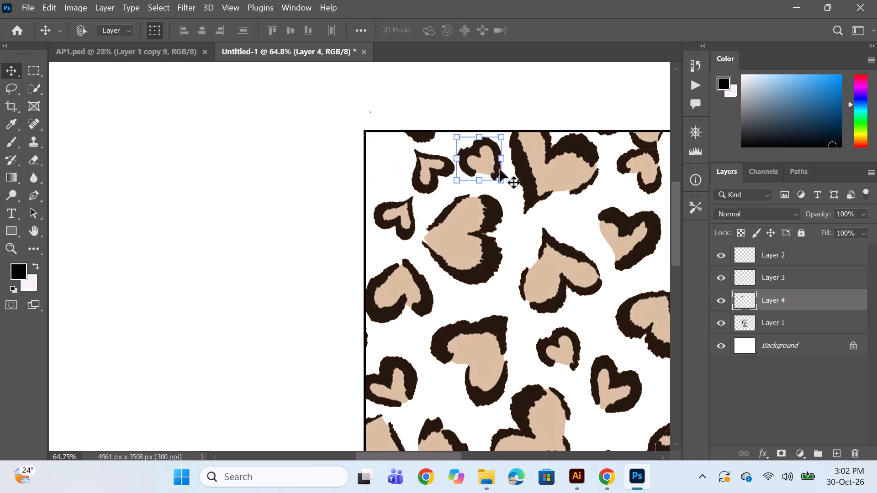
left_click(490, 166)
Copy the heart into the tile's top-left corner, scale it to about 68%, rotate it about 176° and centre it in the gap.
left_click_drag(486, 166, 399, 167, "alt")
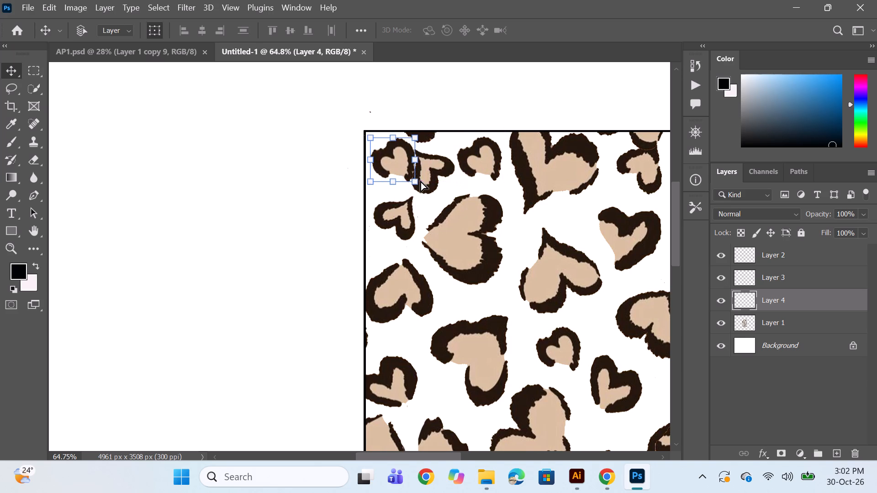
left_click_drag(416, 182, 398, 171)
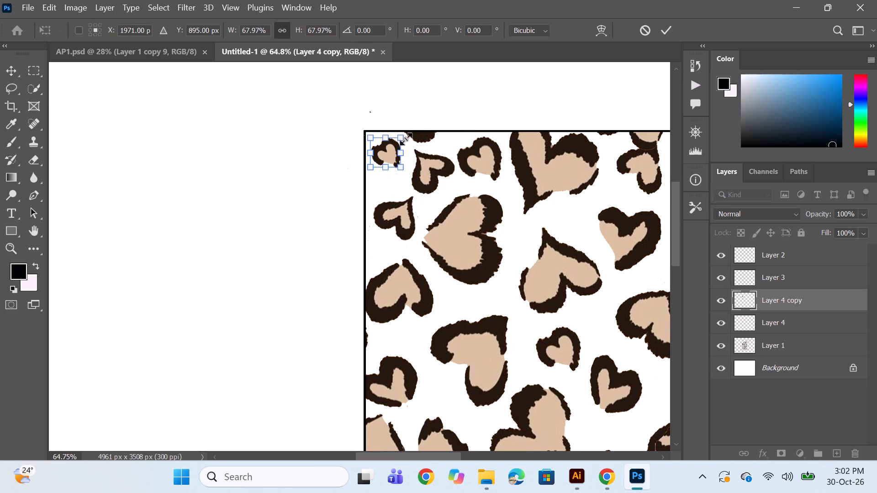
left_click_drag(403, 129, 408, 143)
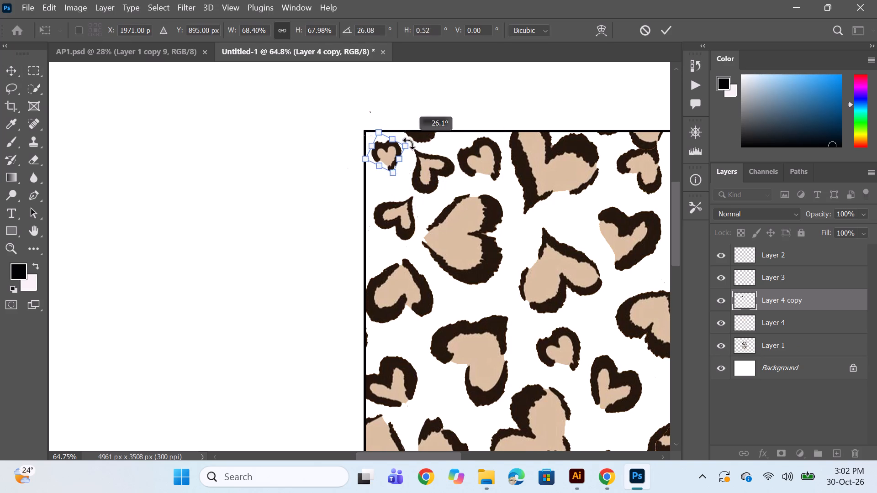
left_click_drag(408, 143, 369, 180)
left_click_drag(388, 155, 391, 158)
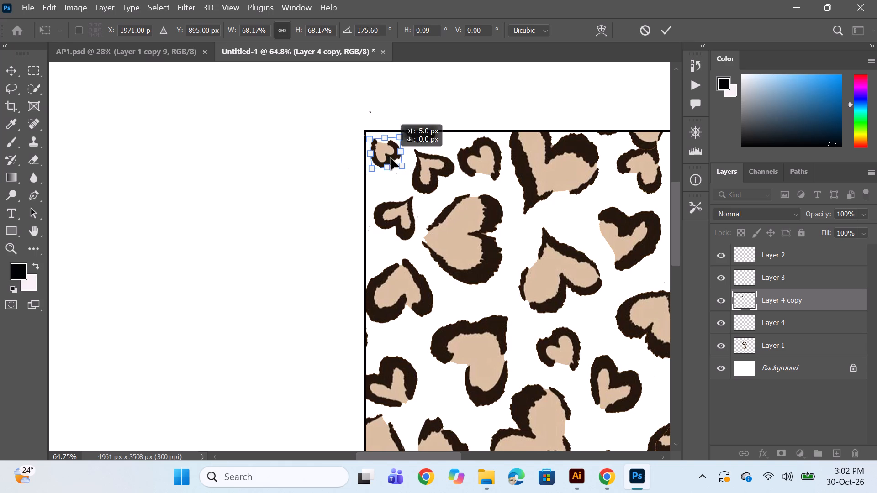
left_click_drag(391, 158, 394, 163)
left_click(306, 170)
scroll(466, 163, "down", 2, "alt")
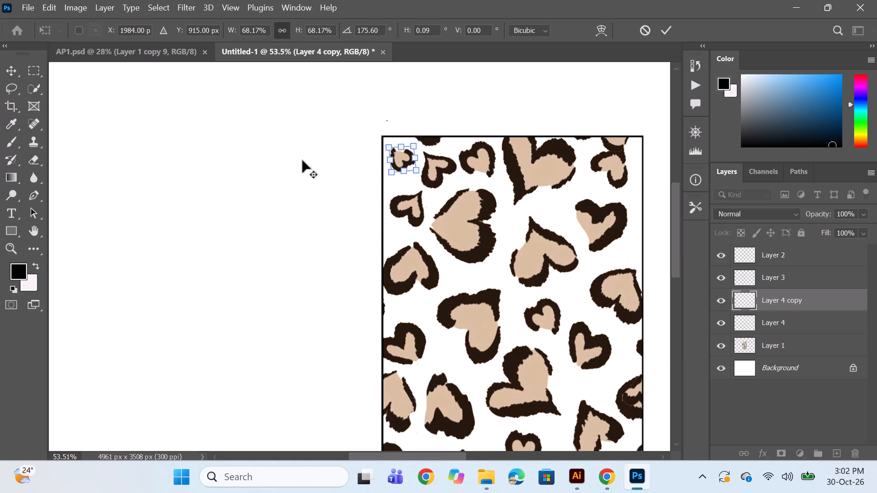
left_click(286, 166, "alt")
On Layer 1, erase the tile's right border line beside the small top-right heart with the Eraser at size 45.
scroll(286, 166, "down", 6, "alt")
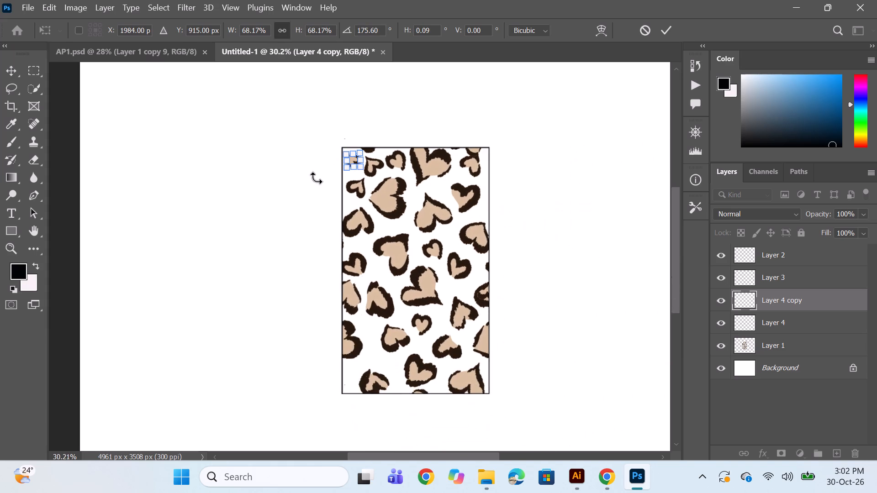
scroll(445, 211, "down", 5)
scroll(482, 200, "up", 3)
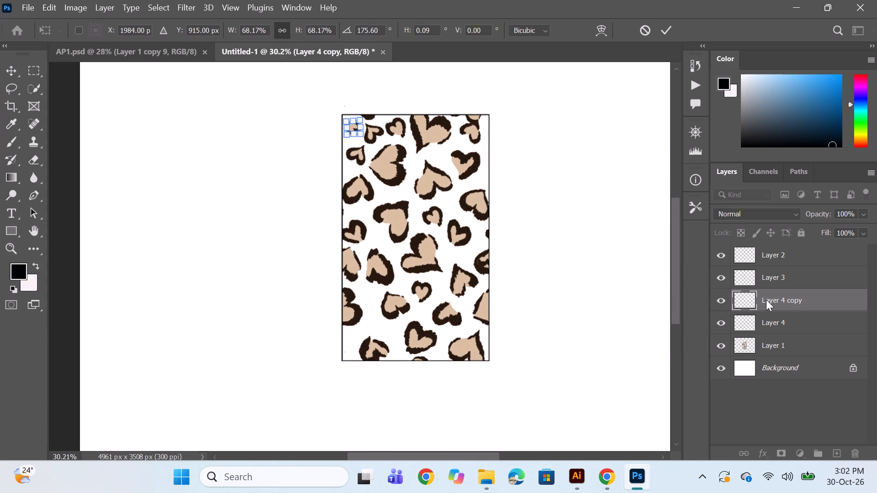
left_click(768, 343)
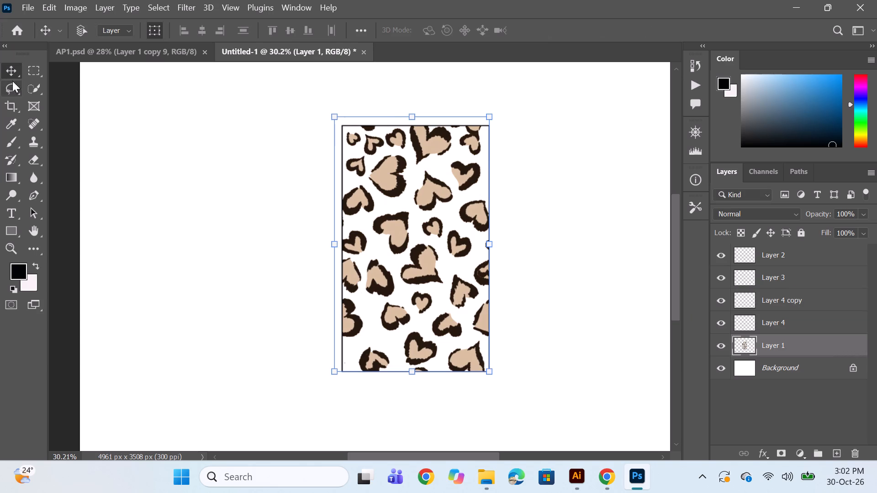
left_click(36, 74)
scroll(450, 169, "up", 4, "alt")
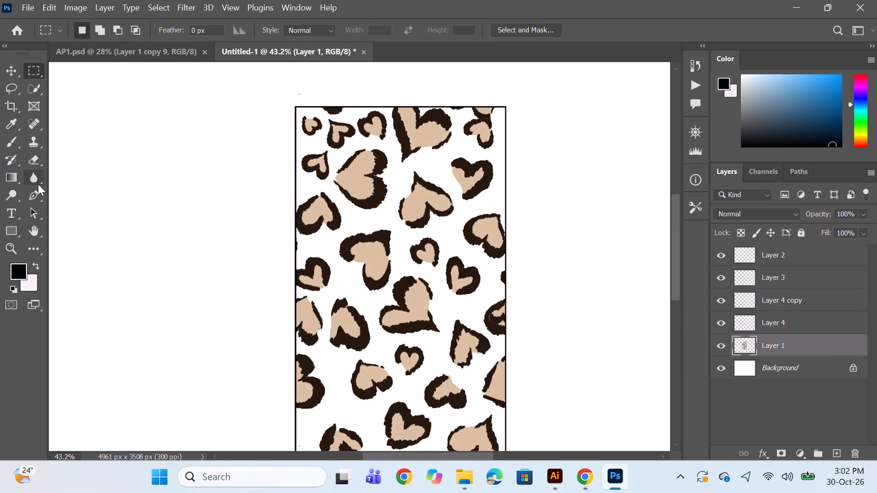
left_click(38, 159)
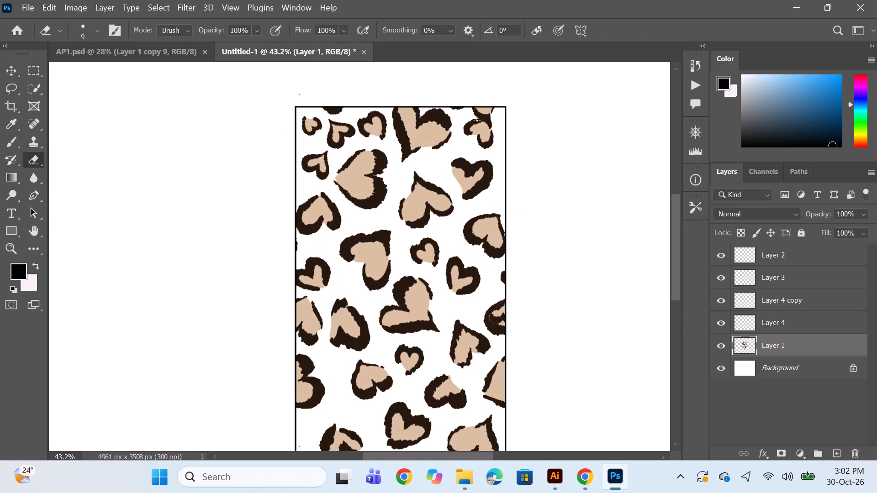
scroll(527, 119, "up", 8, "alt")
scroll(496, 152, "up", 3)
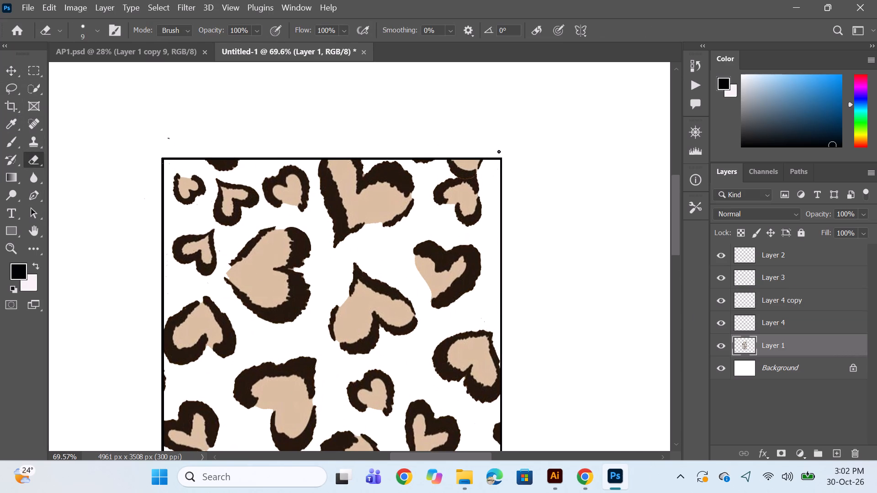
key("bracketright")
key("bracketright")
key("bracketright")
key("bracketright")
key("bracketright")
key("bracketright")
type("]]")
scroll(474, 175, "up", 2, "alt")
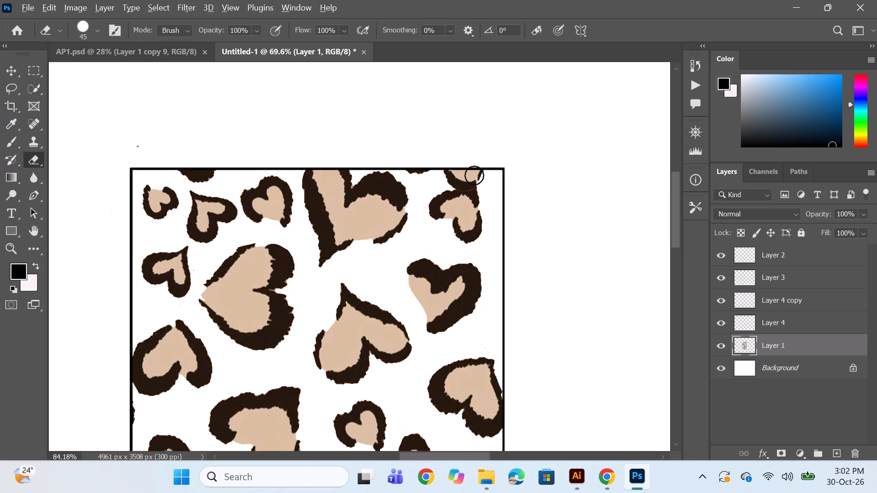
scroll(474, 175, "up", 13, "alt")
left_click_drag(508, 130, 554, 373)
Erase the right border line further down, as far as the first heart that touches the tile's right edge.
scroll(556, 240, "down", 15)
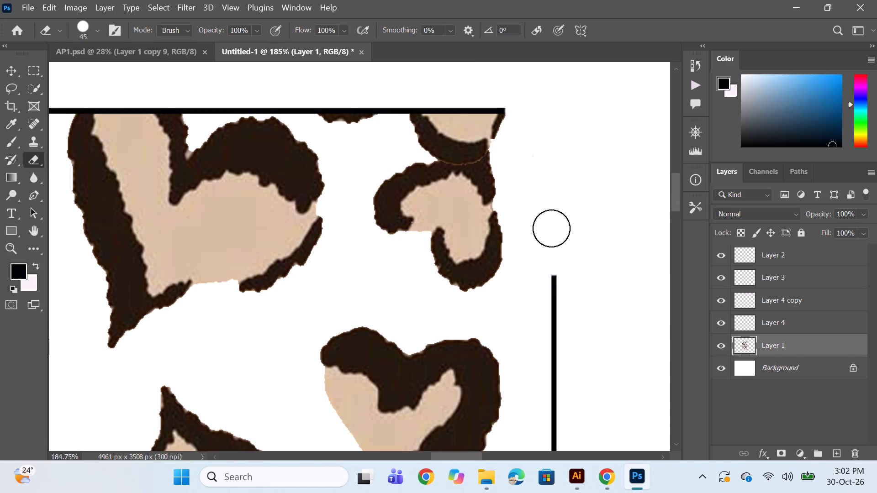
scroll(551, 228, "down", 3)
left_click_drag(555, 212, 563, 351)
scroll(588, 257, "down", 18)
left_click_drag(561, 163, 568, 397)
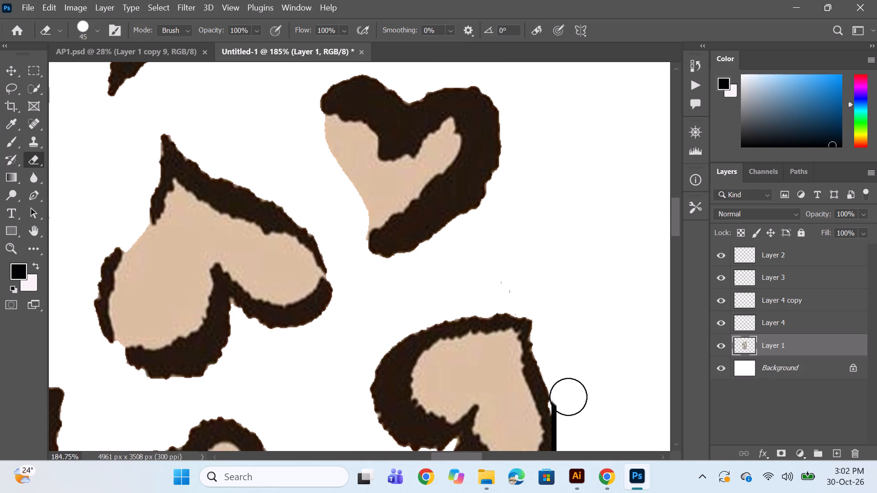
left_click_drag(568, 397, 574, 420)
Erase the right border line between the heart touching the edge and the small dark heart fragment below it.
scroll(577, 280, "down", 18)
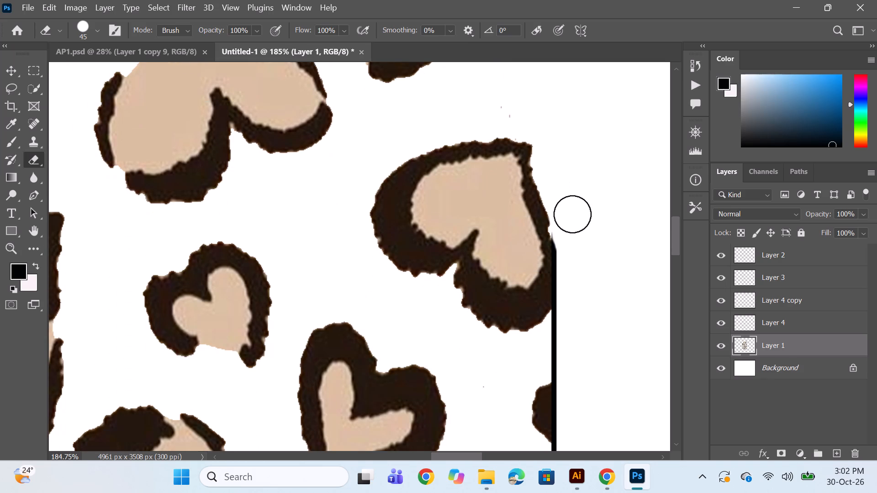
left_click(570, 211)
scroll(596, 267, "down", 5)
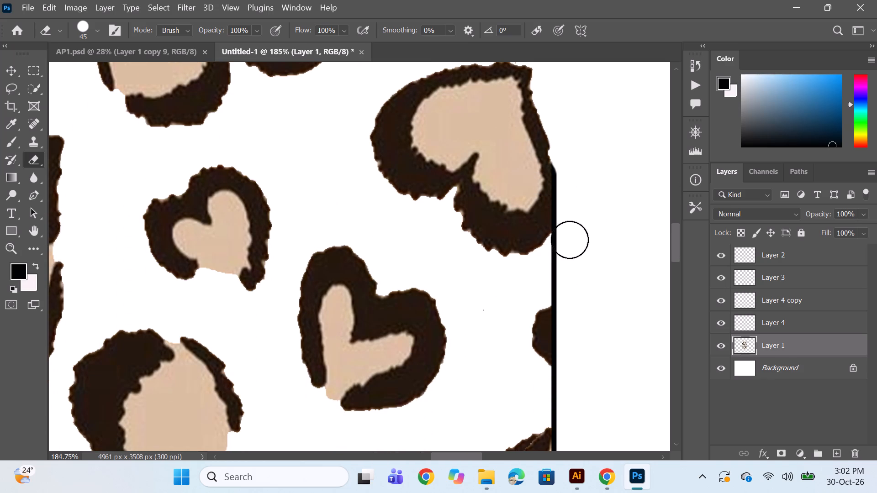
left_click_drag(568, 239, 570, 270)
left_click_drag(570, 255, 562, 276)
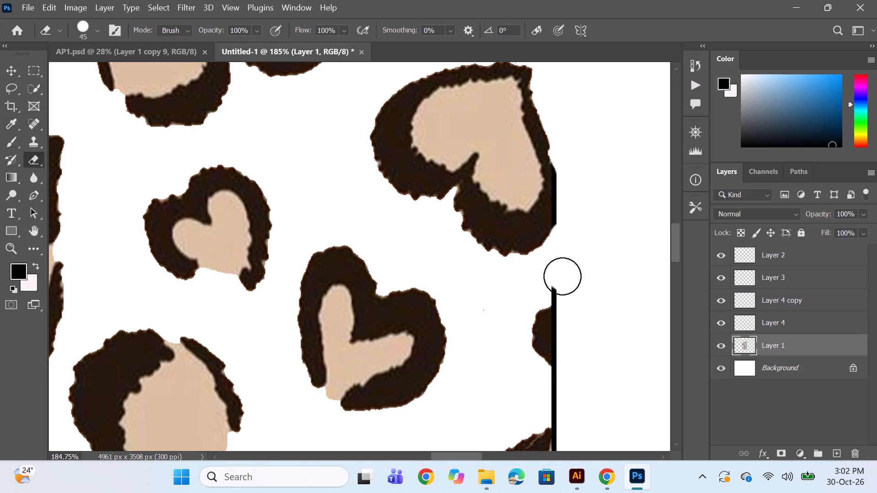
left_click_drag(562, 276, 559, 286)
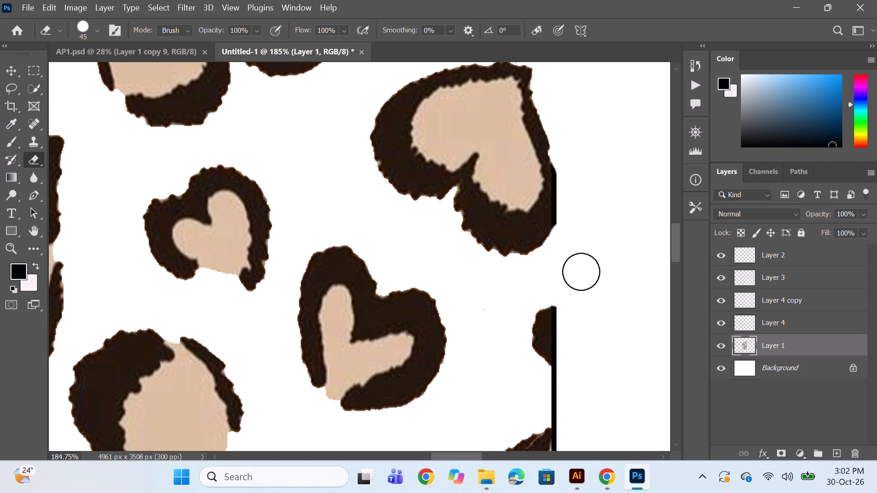
Erase the right border line between the small dark fragment and the cut-off heart below it.
scroll(591, 257, "down", 12)
scroll(561, 260, "up", 3)
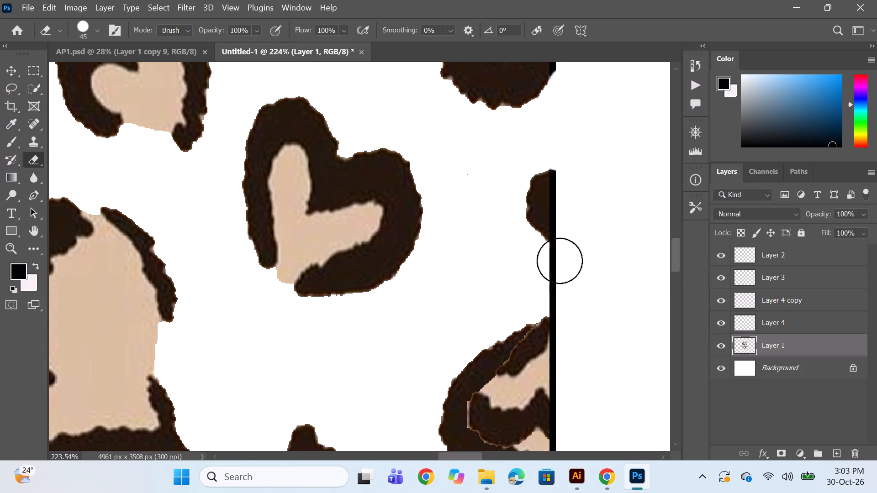
left_click_drag(560, 262, 567, 294)
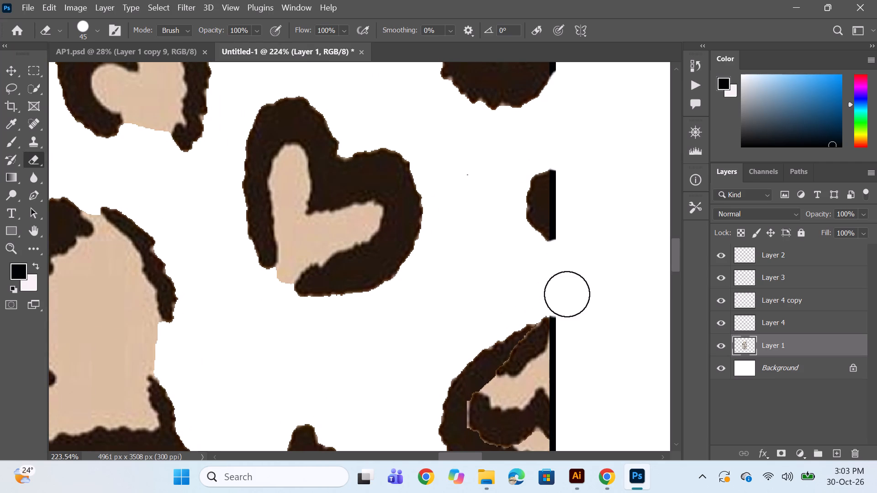
left_click_drag(567, 294, 577, 289)
Erase the right border line between the cut-off heart and the next beige heart piece on the tile's edge.
scroll(572, 239, "down", 15)
scroll(571, 223, "down", 6)
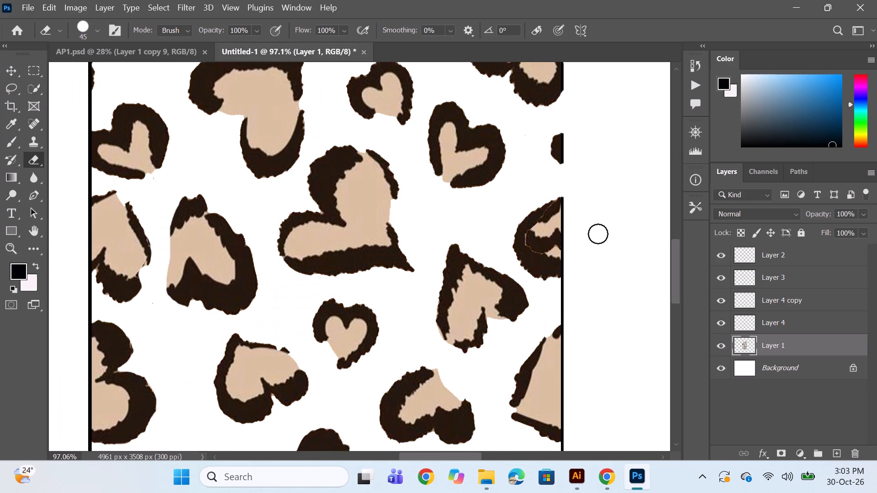
scroll(598, 234, "down", 2)
scroll(571, 247, "up", 3)
scroll(561, 257, "up", 7, "alt")
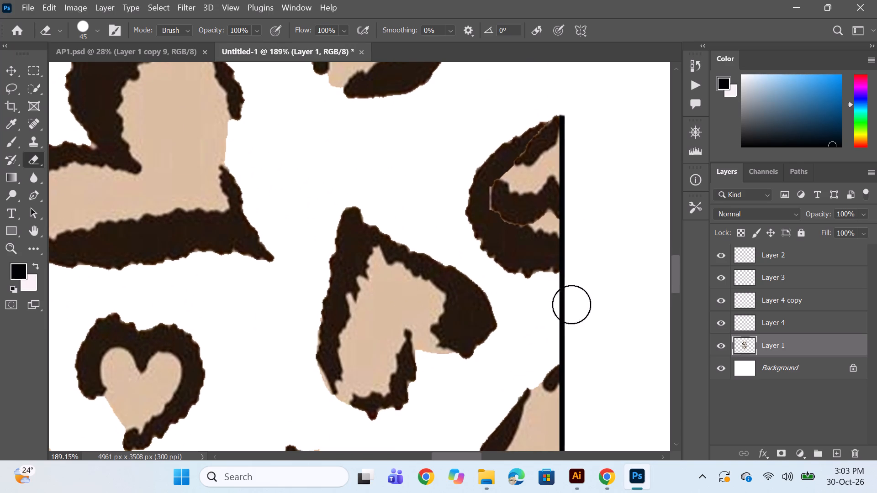
left_click_drag(568, 289, 557, 344)
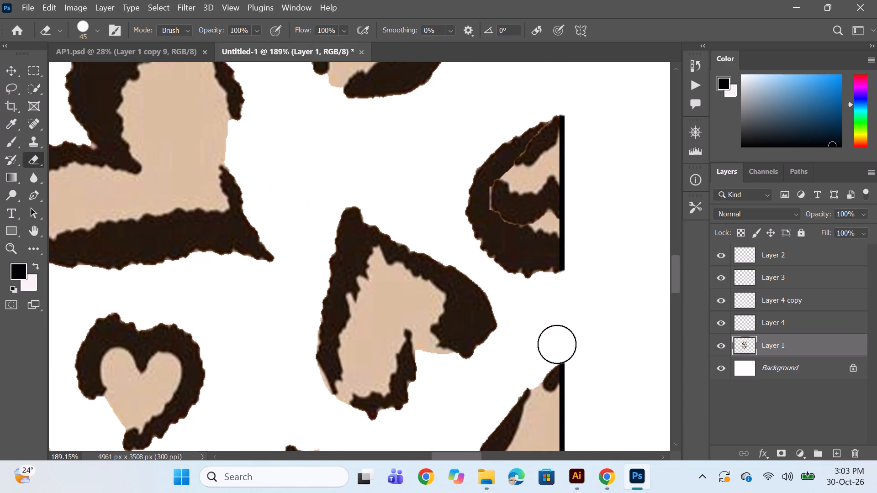
left_click_drag(557, 344, 576, 340)
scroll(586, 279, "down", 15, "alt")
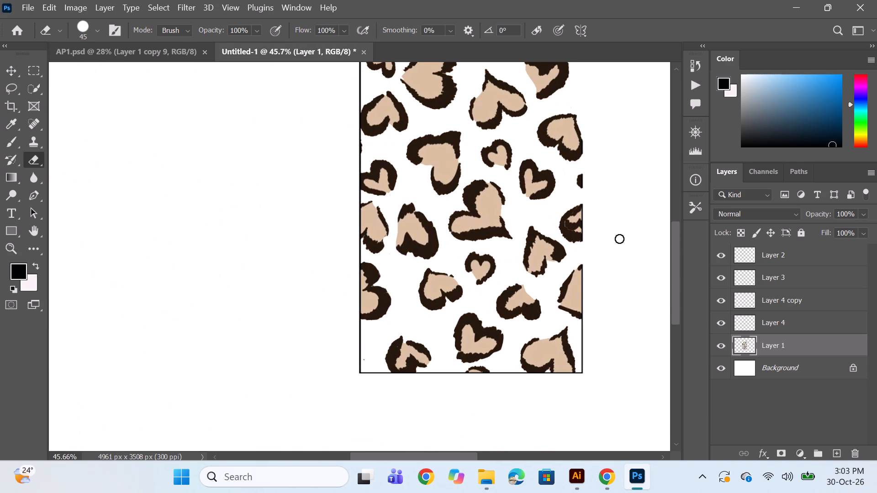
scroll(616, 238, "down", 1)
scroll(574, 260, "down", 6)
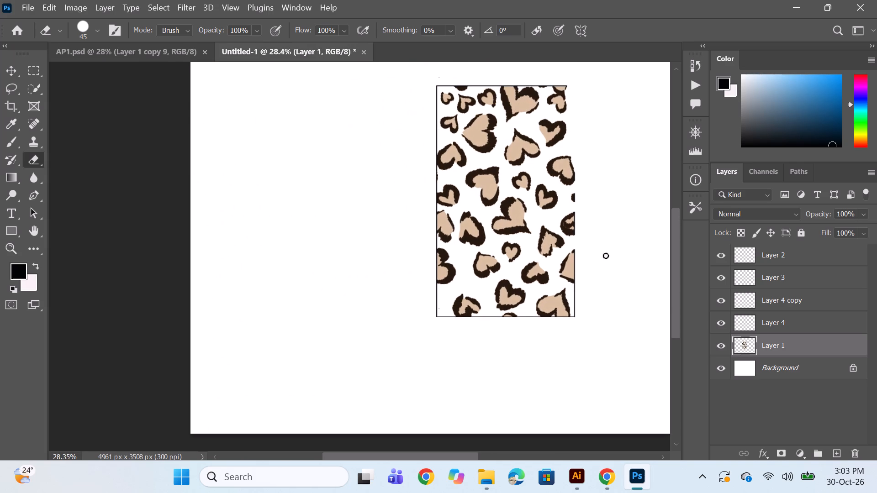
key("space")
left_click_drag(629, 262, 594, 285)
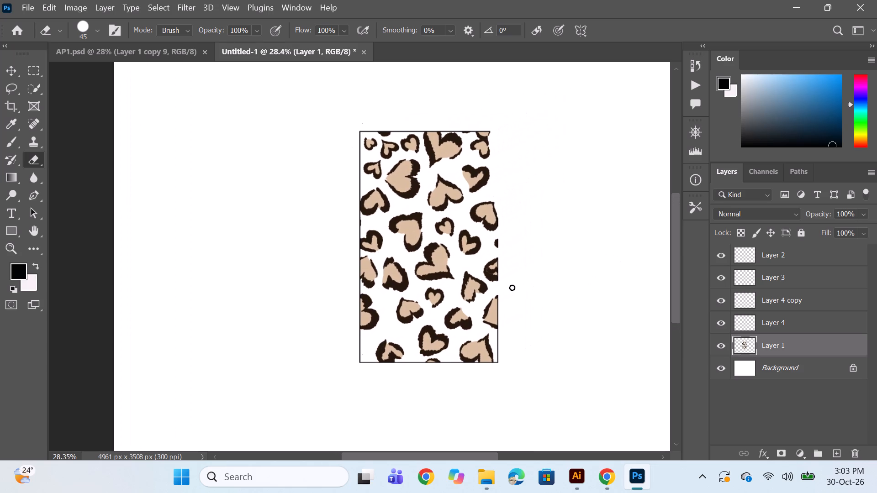